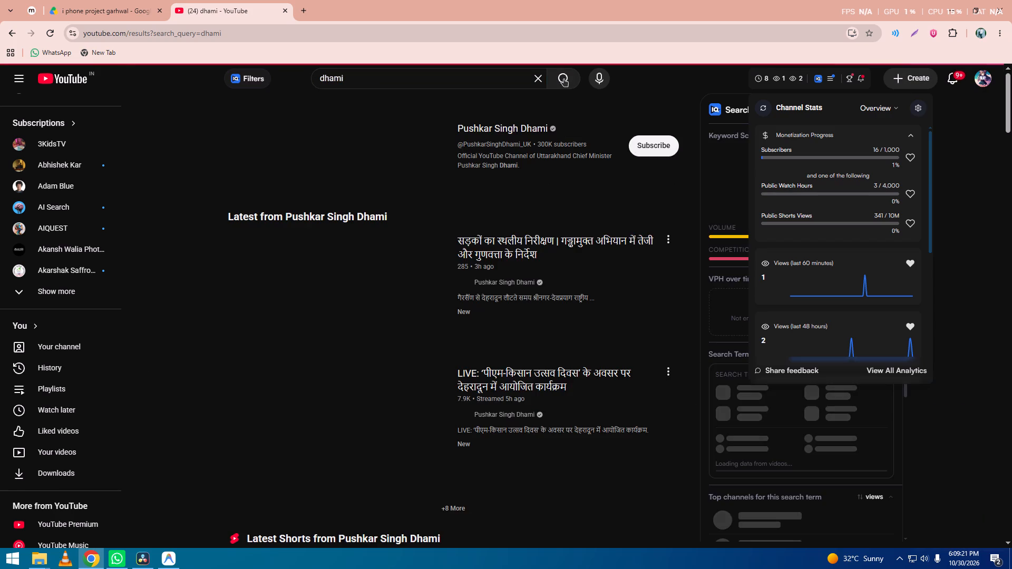
left_click(575, 126)
left_click(566, 131)
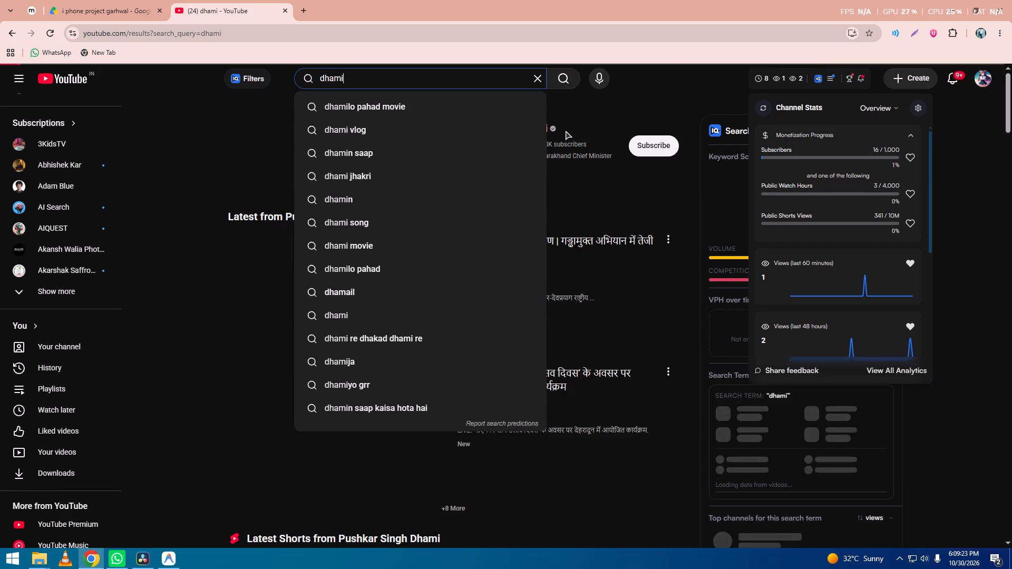
double_click(568, 156)
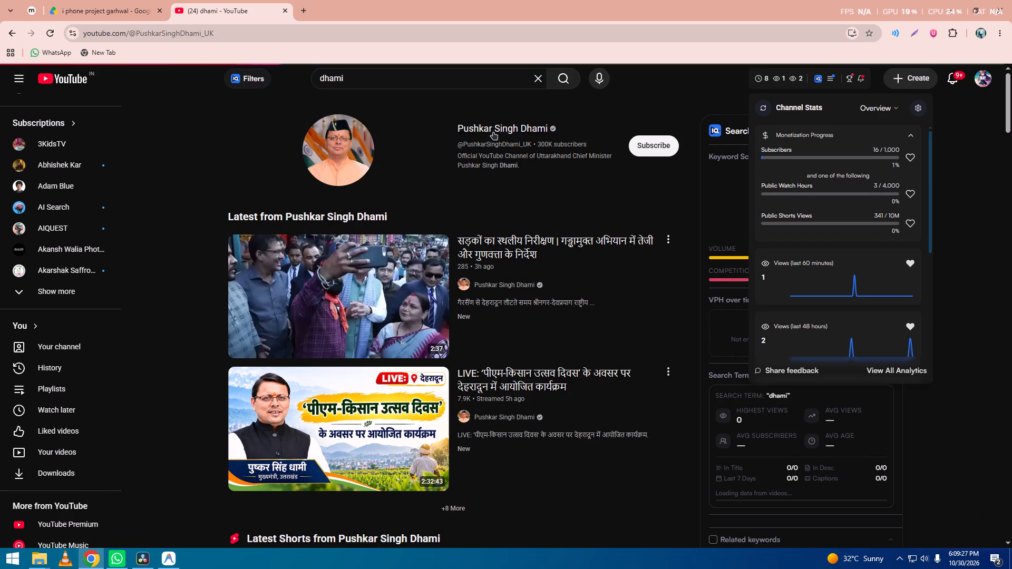
double_click(495, 130)
scroll(317, 478, "down", 3)
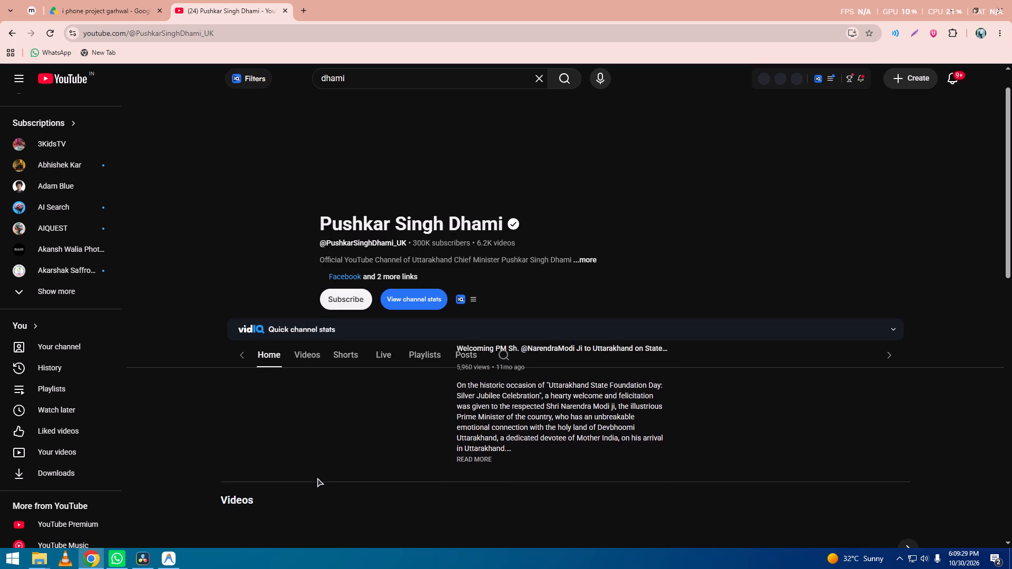
scroll(451, 493, "up", 5)
scroll(618, 267, "down", 4)
scroll(703, 469, "up", 6)
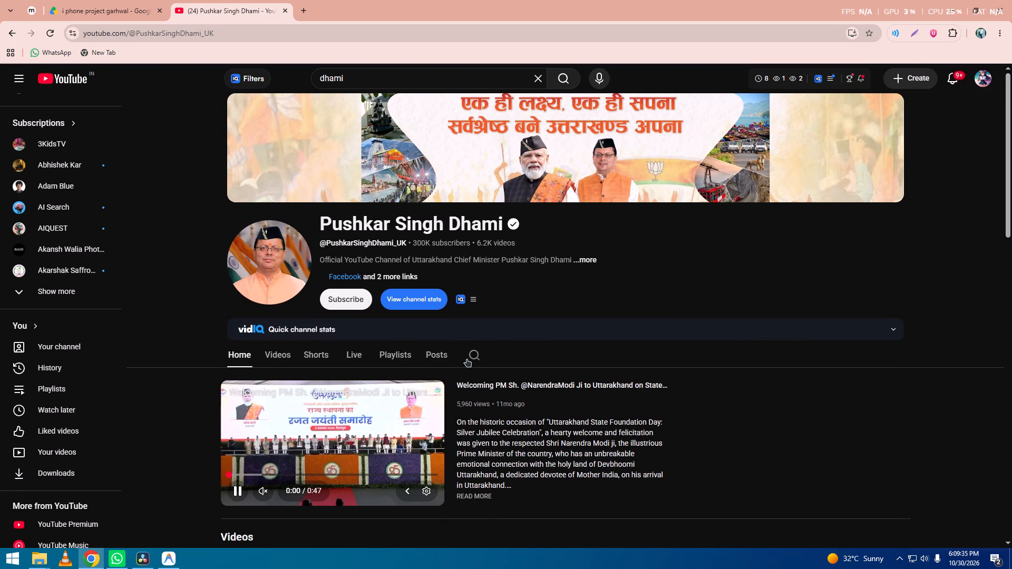
left_click(231, 490)
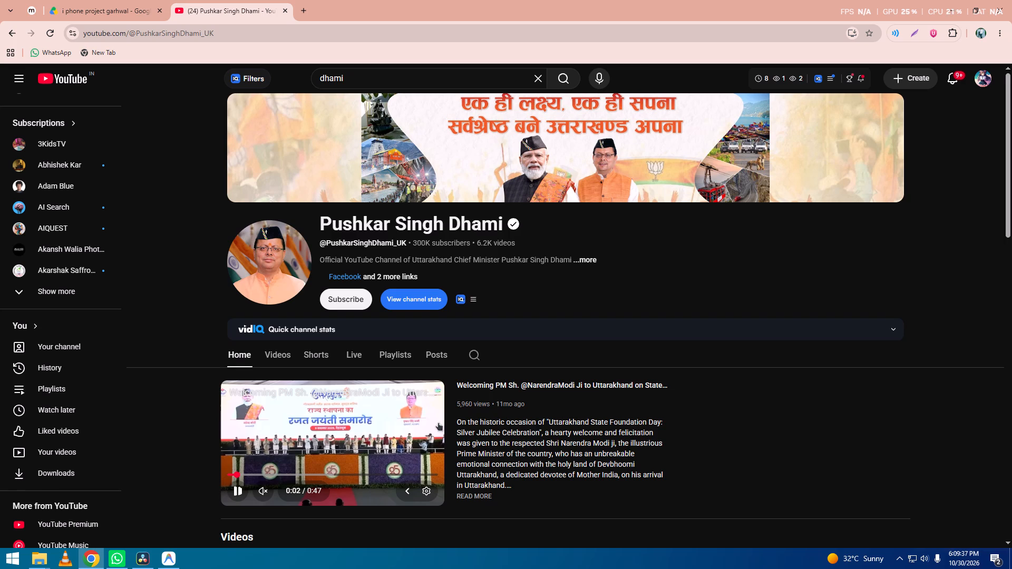
Search within the Pushkar Singh Dhami channel for manrega.
left_click(475, 354)
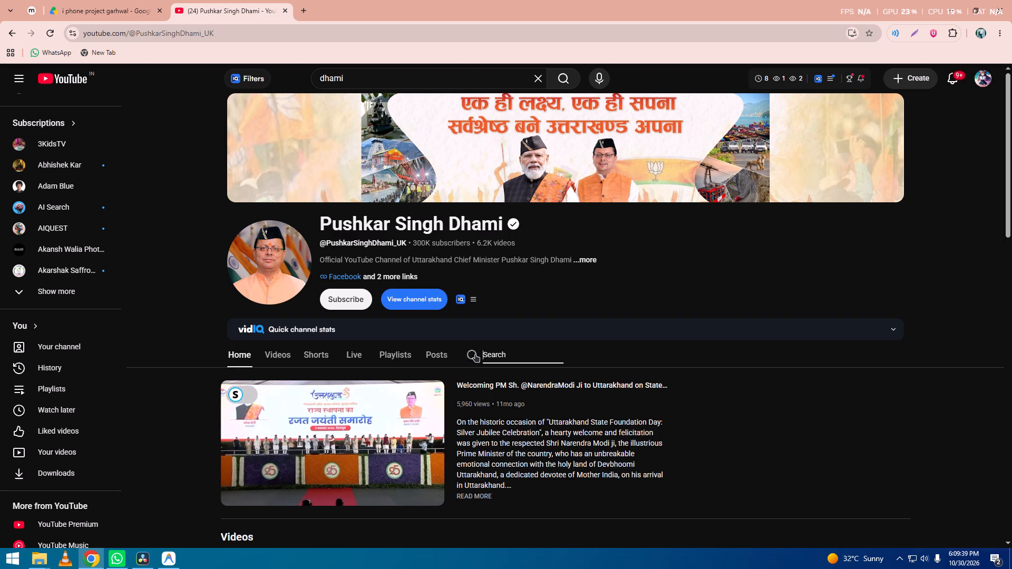
type("manrega")
key("Return")
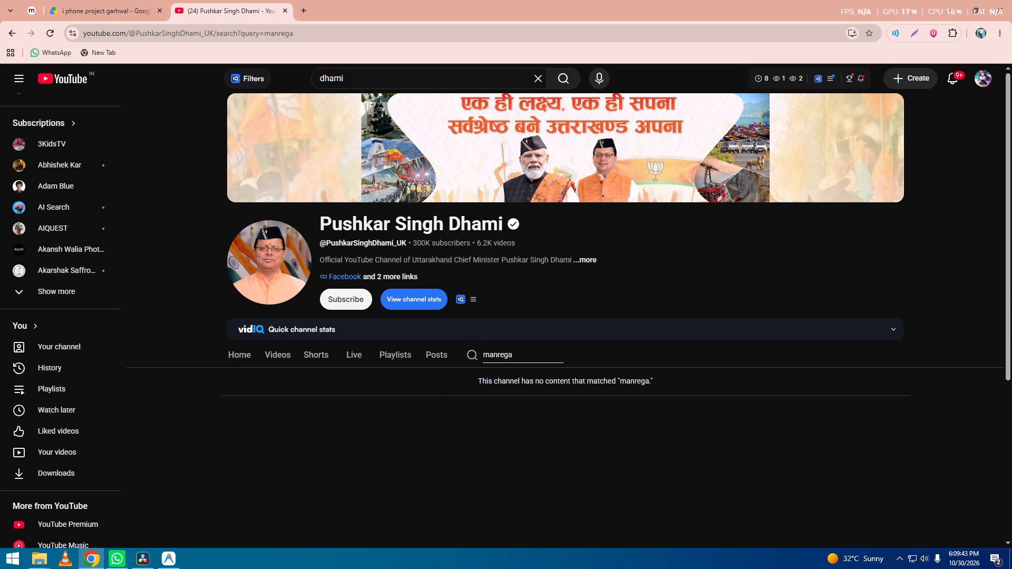
Search the channel with the spelling mnrega, and empty the query.
left_click(498, 355)
key("BackSpace")
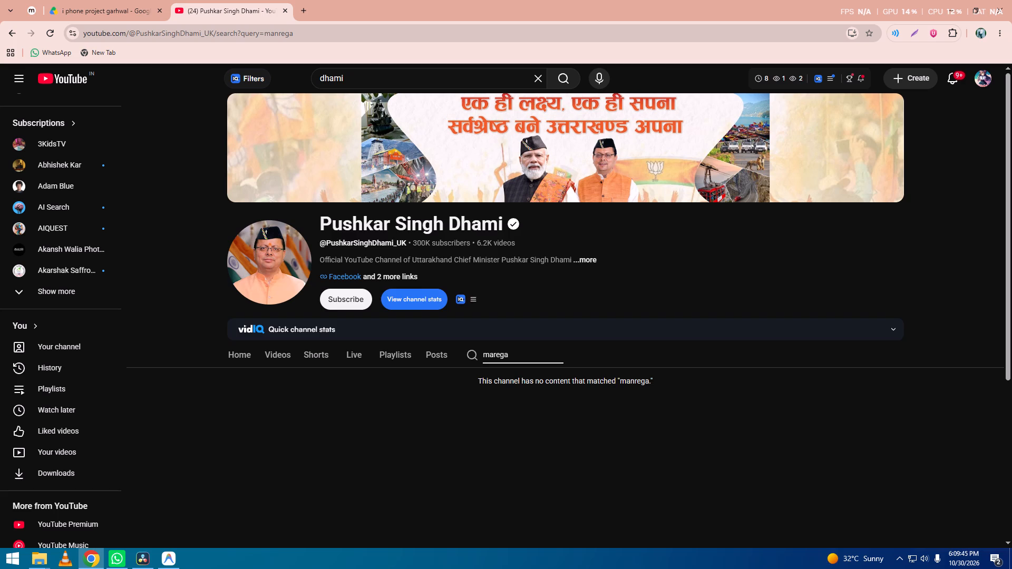
key("BackSpace")
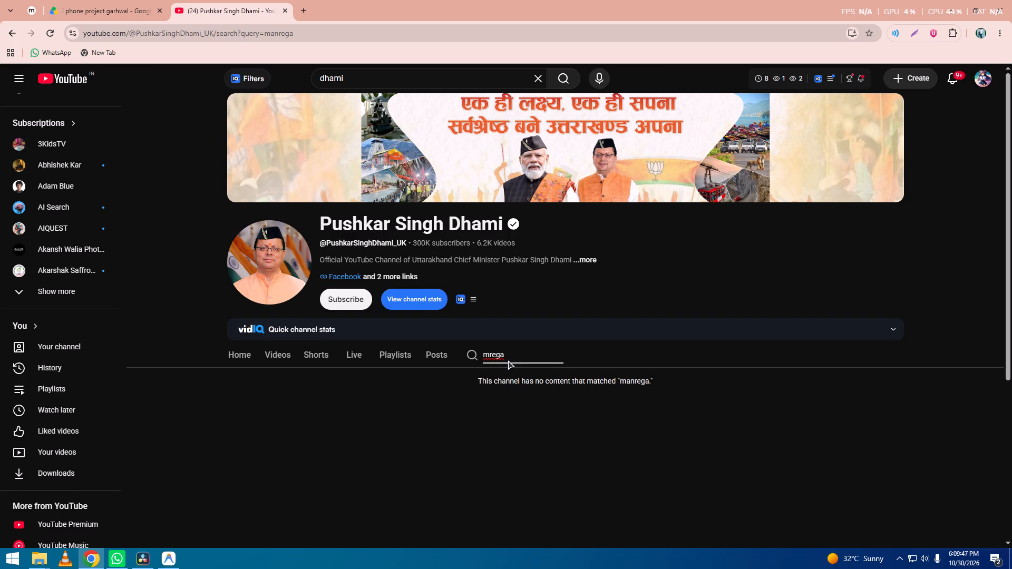
key("n")
key("Return")
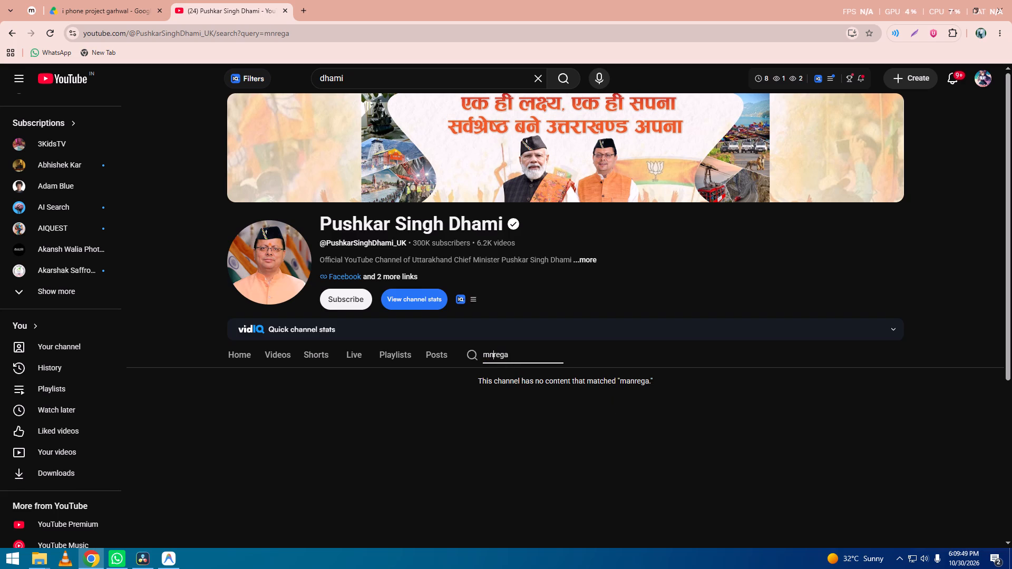
left_click_drag(521, 357, 481, 357)
key("BackSpace")
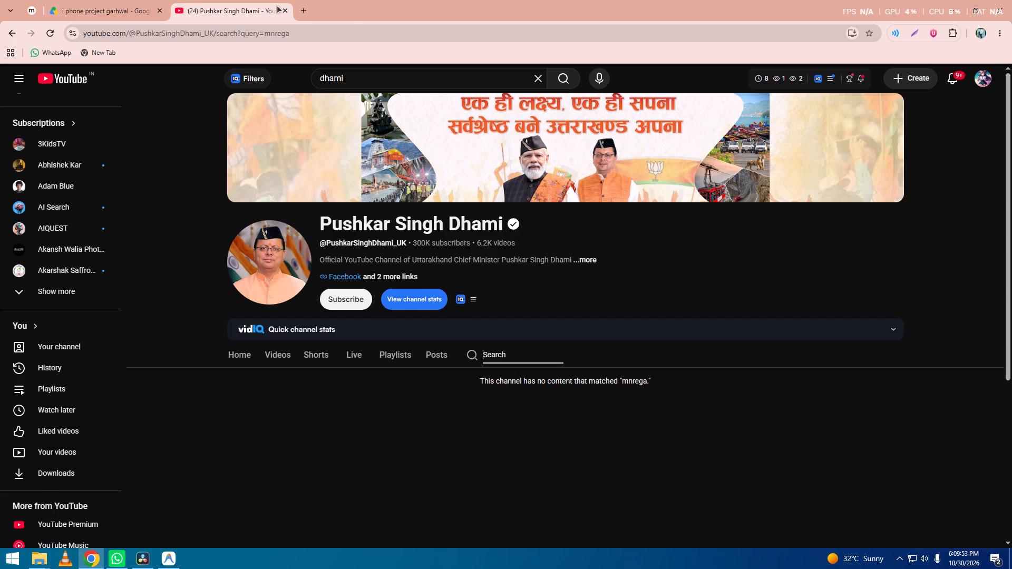
Search Google for manrega in a new tab to check the scheme's spelling.
left_click(306, 8)
type("manrega")
key("Return")
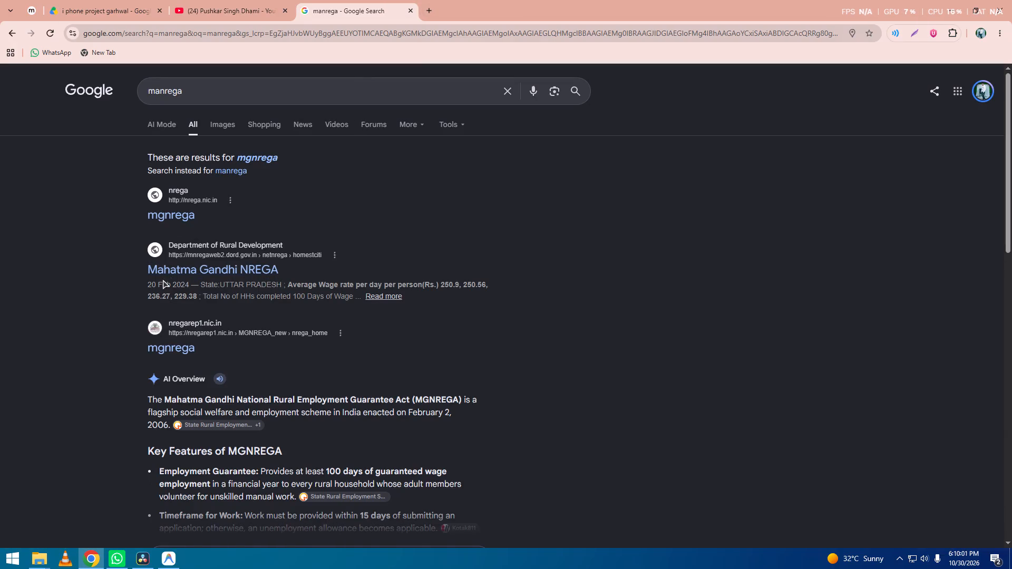
Return to the Pushkar Singh Dhami channel and search its content for mgnrega.
left_click(249, 0)
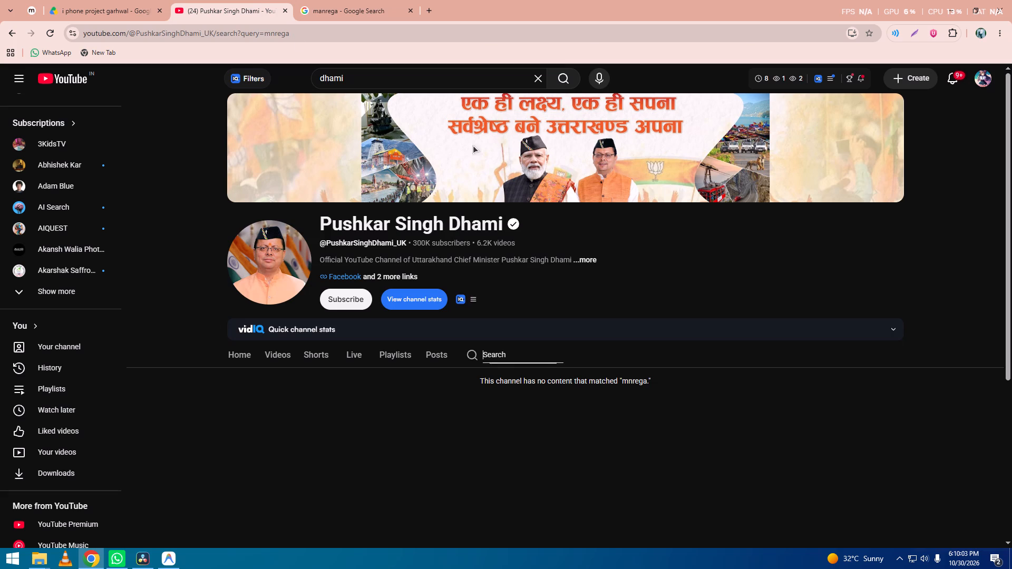
type("mgn")
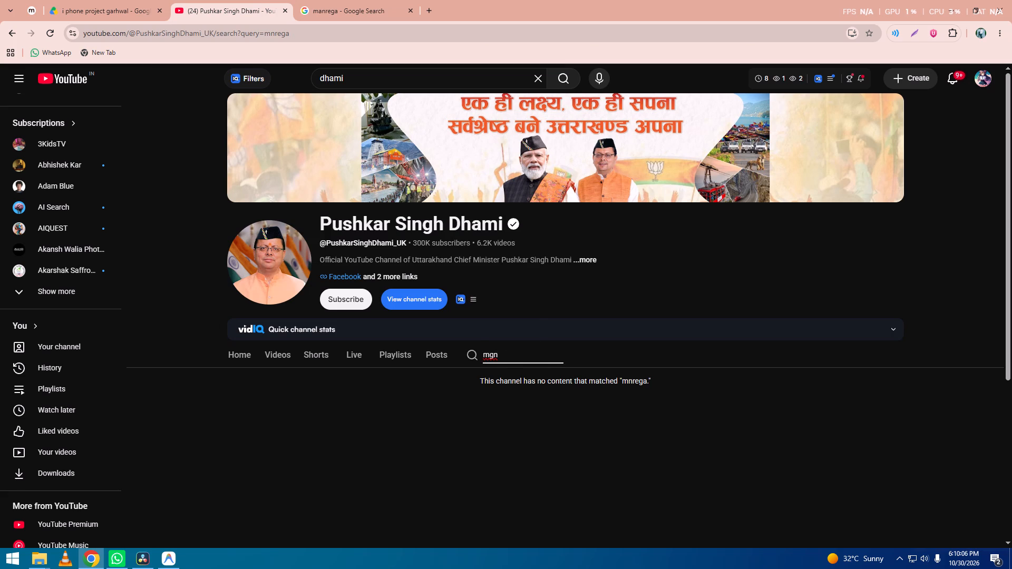
type("rega")
key("Return")
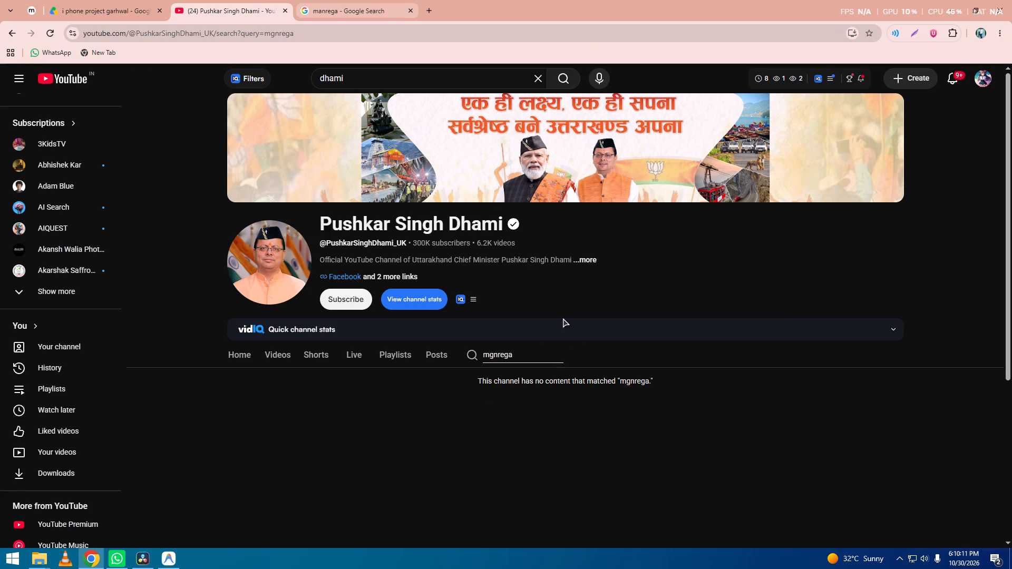
left_click(526, 353)
key("Return")
key("Return")
key("Return")
Clear the mgnrega query from the channel search.
left_click_drag(523, 357, 520, 357)
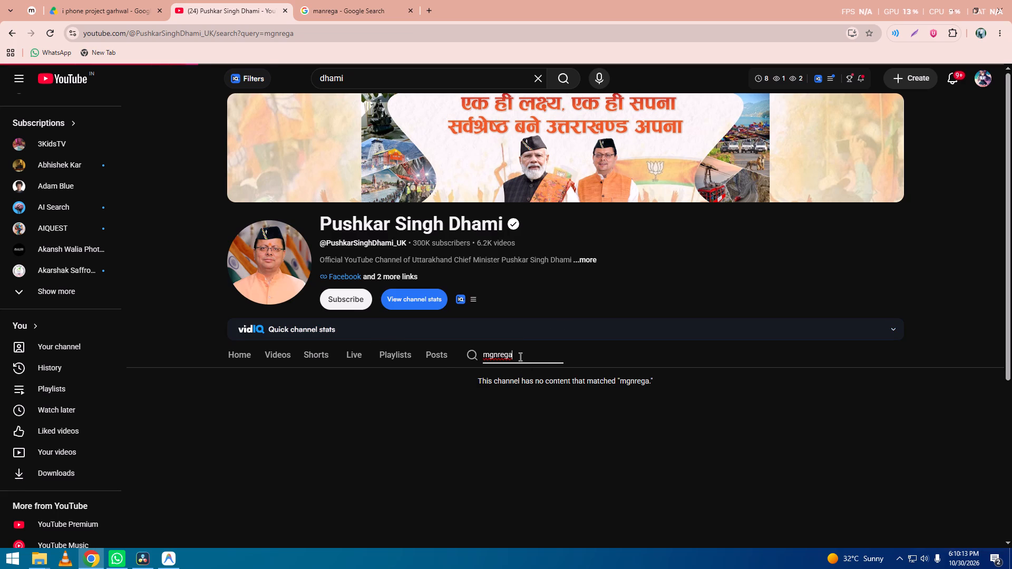
left_click_drag(520, 357, 414, 349)
key("BackSpace")
left_click(513, 357)
key("BackSpace")
key("BackSpace")
key("BackSpace")
key("BackSpace")
key("BackSpace")
key("BackSpace")
key("BackSpace")
key("BackSpace")
key("BackSpace")
key("BackSpace")
key("BackSpace")
key("BackSpace")
key("BackSpace")
key("BackSpace")
key("BackSpace")
key("BackSpace")
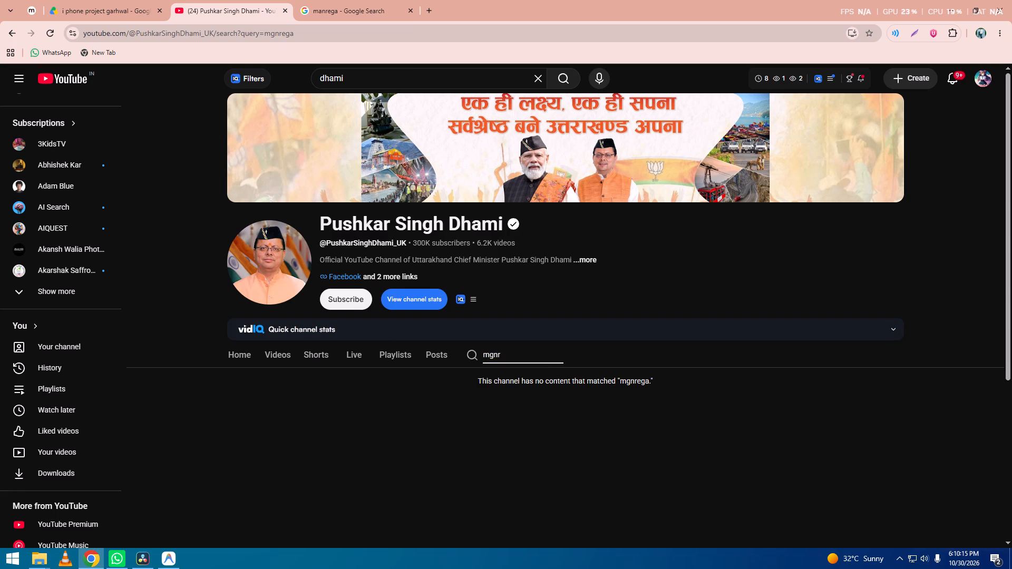
Copy Mahatma Gandhi National Rural Employment Guarantee Act from the Google overview and search the Pushkar Singh Dhami channel for it.
left_click(366, 0)
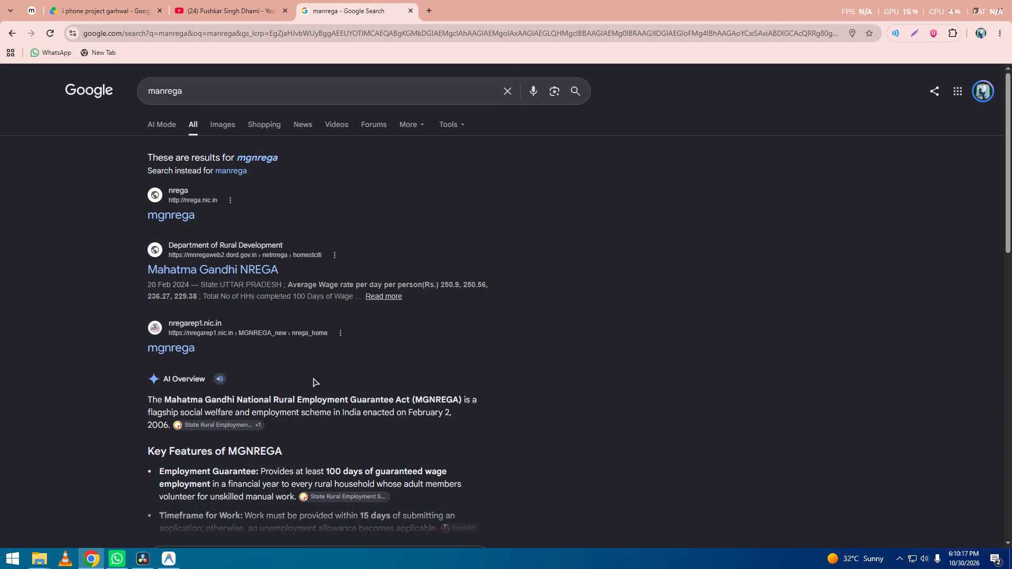
scroll(313, 378, "down", 5)
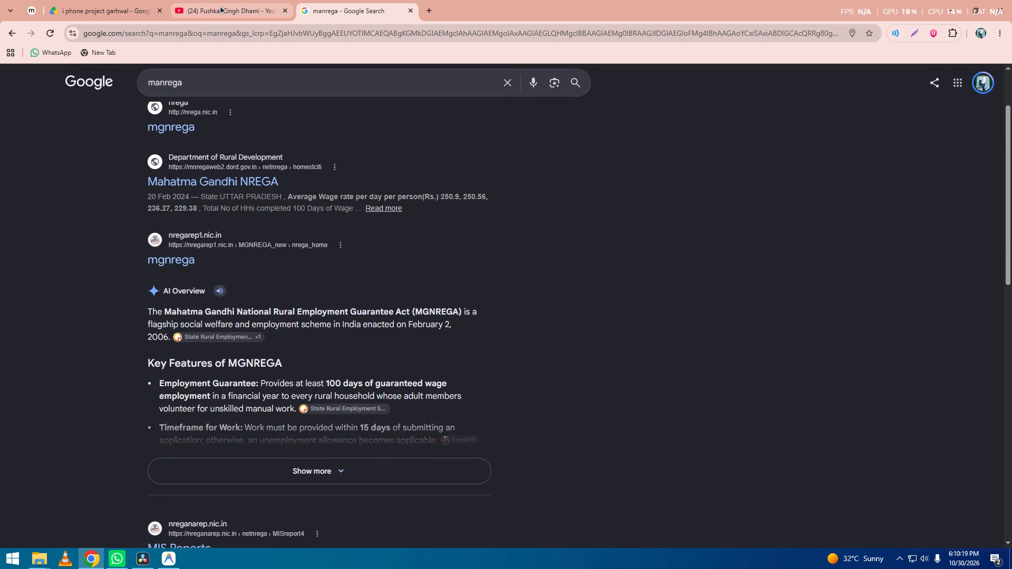
scroll(220, 374, "down", 4)
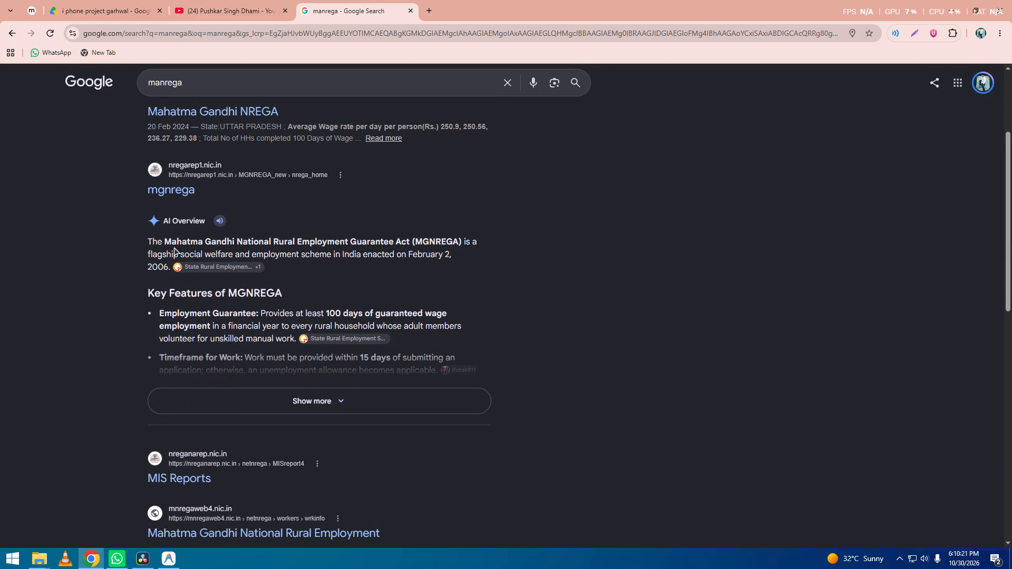
left_click_drag(164, 240, 410, 242)
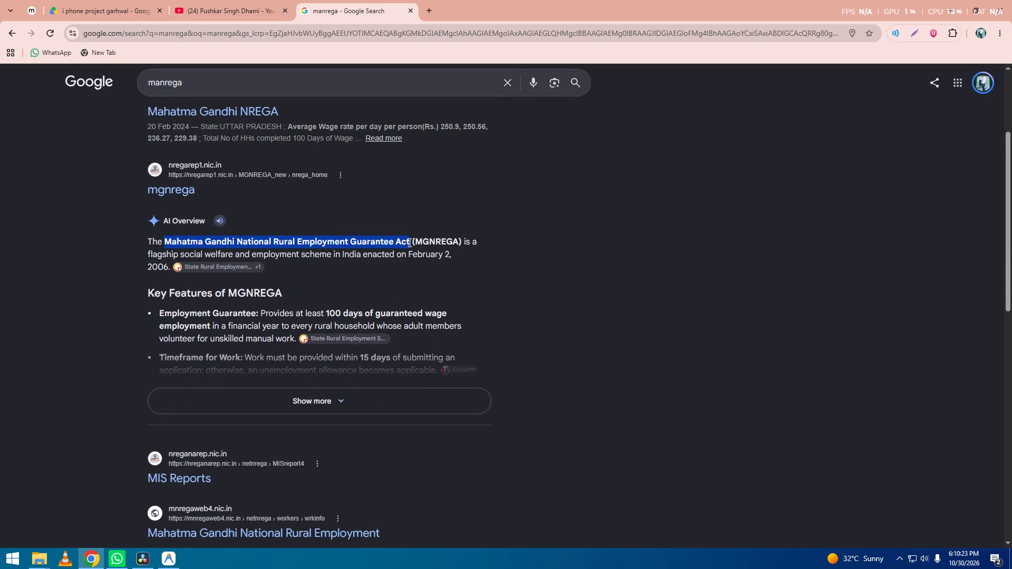
left_click_drag(410, 242, 410, 243)
key("ctrl+c")
left_click(244, 0)
left_click(505, 354)
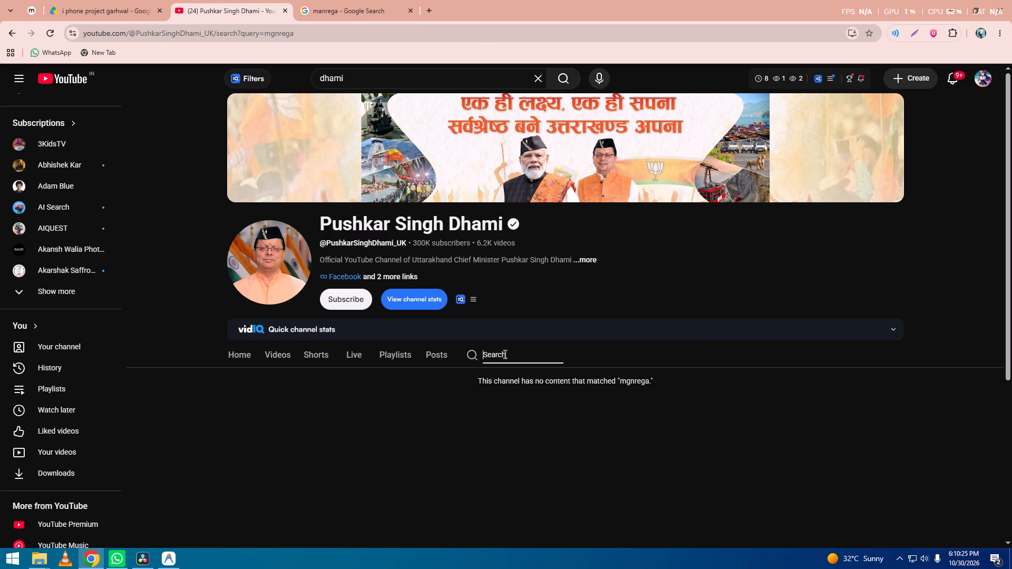
key("ctrl+v")
key("Return")
Replace the channel search query with mgnerega and search the Pushkar Singh Dhami channel for it.
left_click(533, 352)
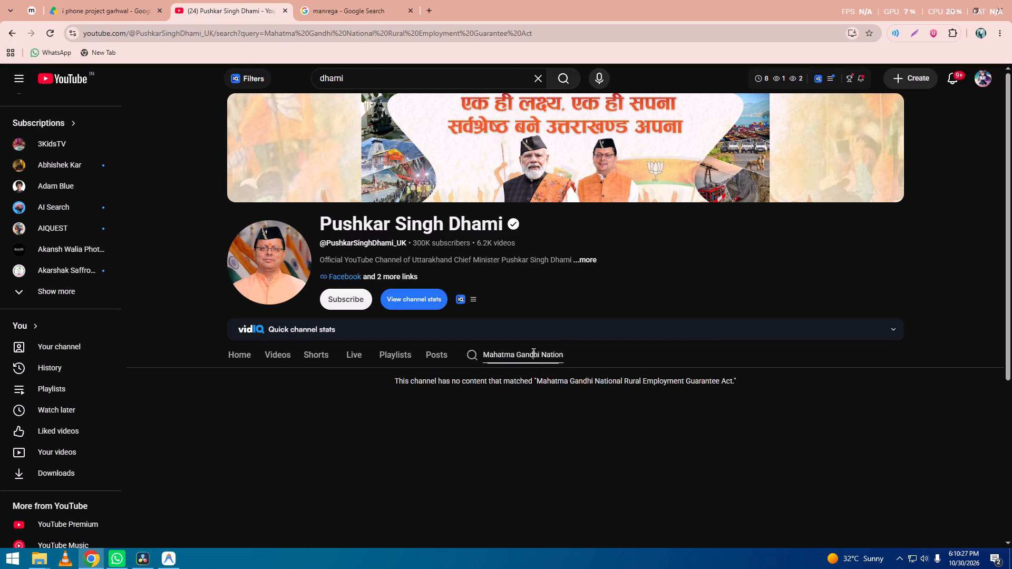
key("ctrl+a")
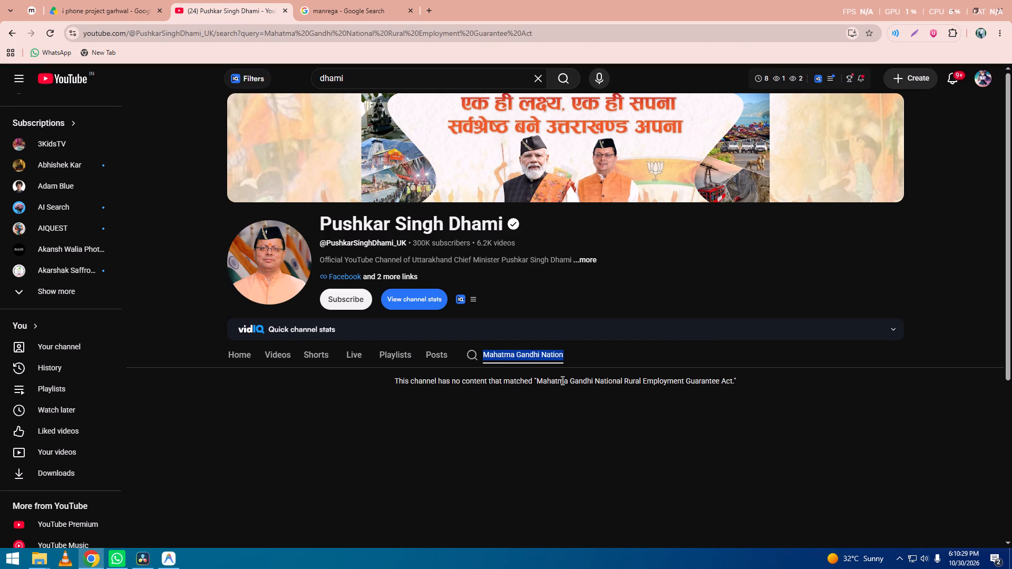
key("BackSpace")
key("m")
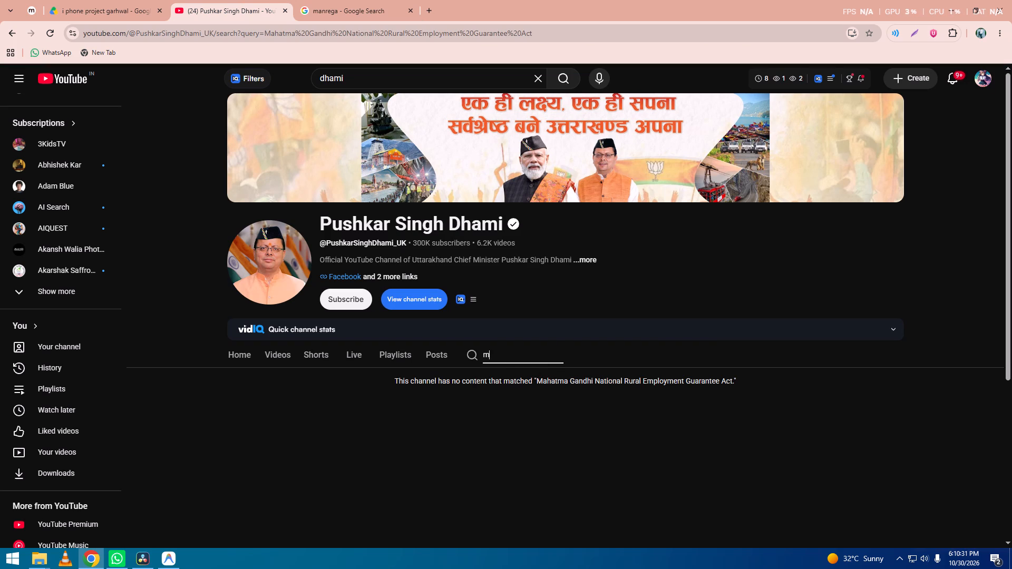
type("gnerega")
key("Return")
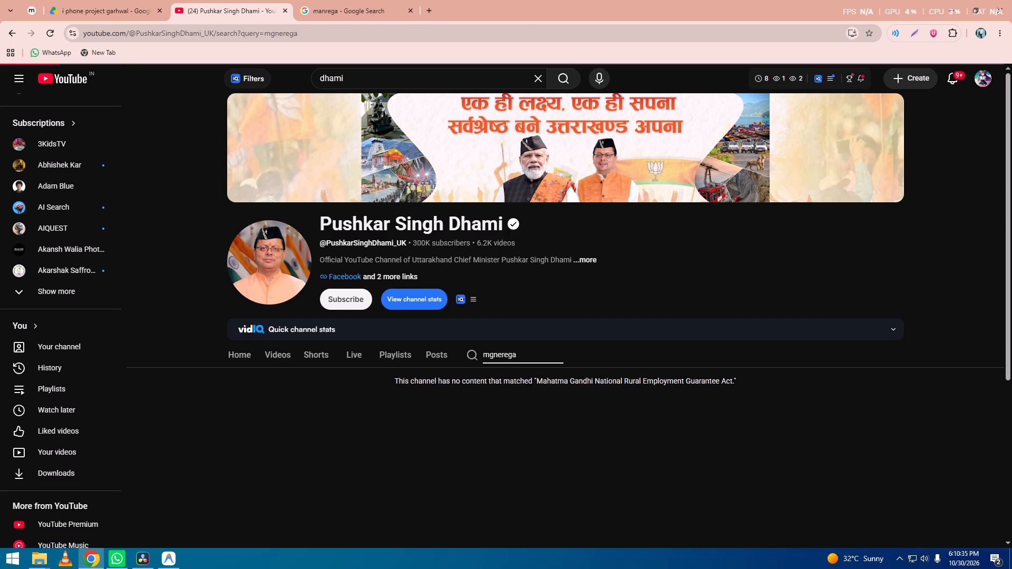
Clear the mgnerega query and search the Pushkar Singh Dhami channel for pauri garhwal.
key("BackSpace")
key("BackSpace")
key("BackSpace")
key("BackSpace")
key("BackSpace")
key("BackSpace")
key("BackSpace")
key("BackSpace")
key("BackSpace")
key("BackSpace")
key("BackSpace")
key("BackSpace")
key("BackSpace")
key("BackSpace")
key("BackSpace")
key("BackSpace")
key("BackSpace")
key("BackSpace")
key("BackSpace")
key("BackSpace")
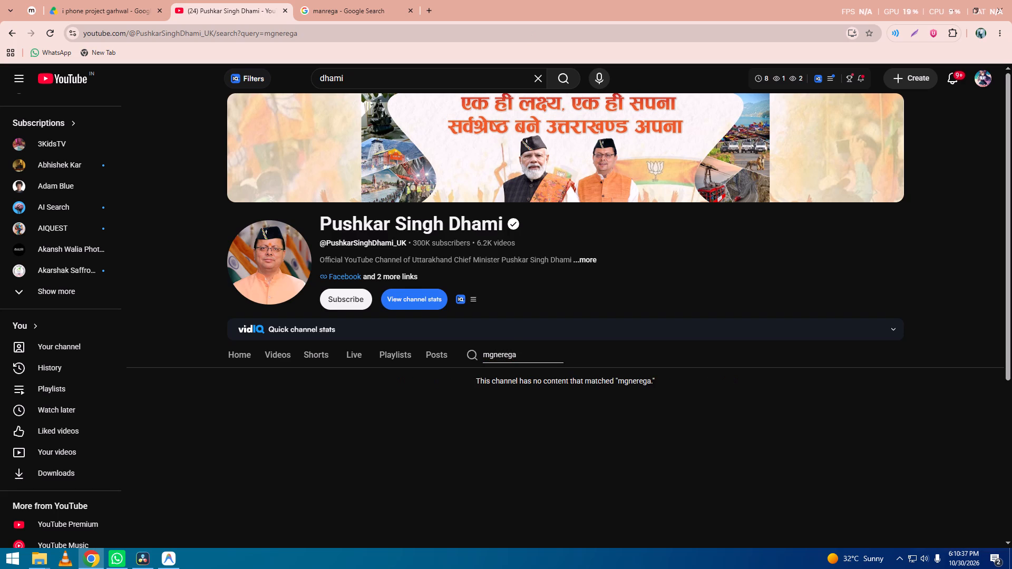
left_click(525, 354)
key("BackSpace")
key("BackSpace")
key("BackSpace")
key("BackSpace")
key("BackSpace")
key("BackSpace")
key("BackSpace")
key("BackSpace")
key("BackSpace")
key("BackSpace")
key("BackSpace")
key("BackSpace")
key("BackSpace")
key("BackSpace")
key("BackSpace")
type("pauri")
key("space")
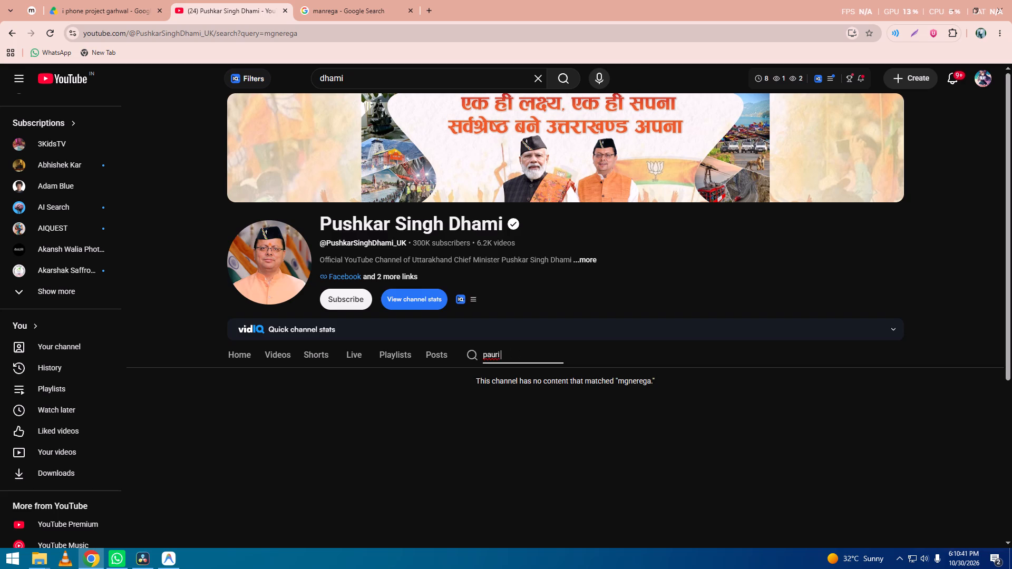
type("garhwal")
key("Return")
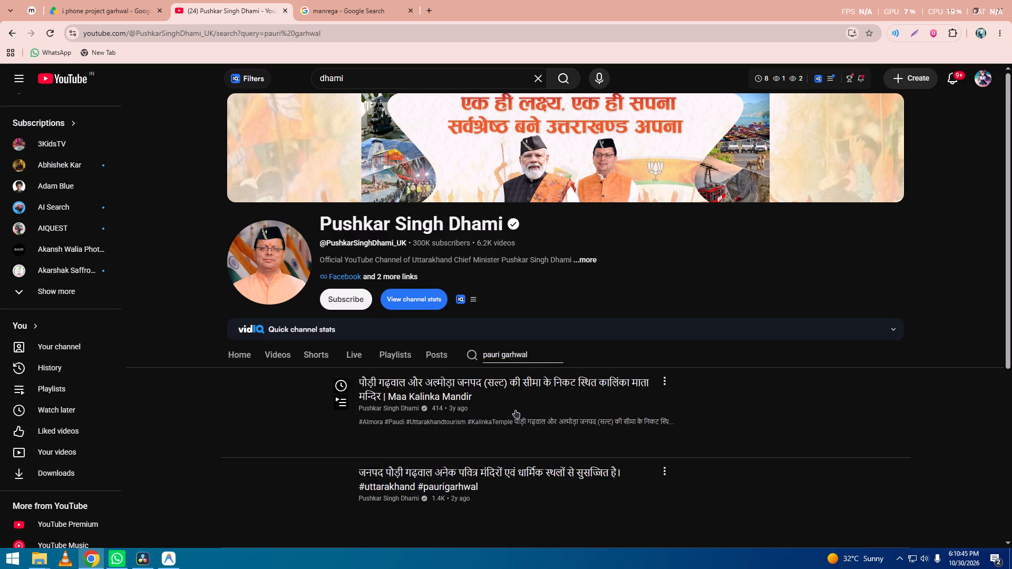
Look through the channel's pauri garhwal search results and preview videos for footage suitable for the documentary.
scroll(515, 410, "down", 6)
scroll(515, 410, "up", 5)
scroll(917, 235, "down", 3)
scroll(927, 375, "up", 5)
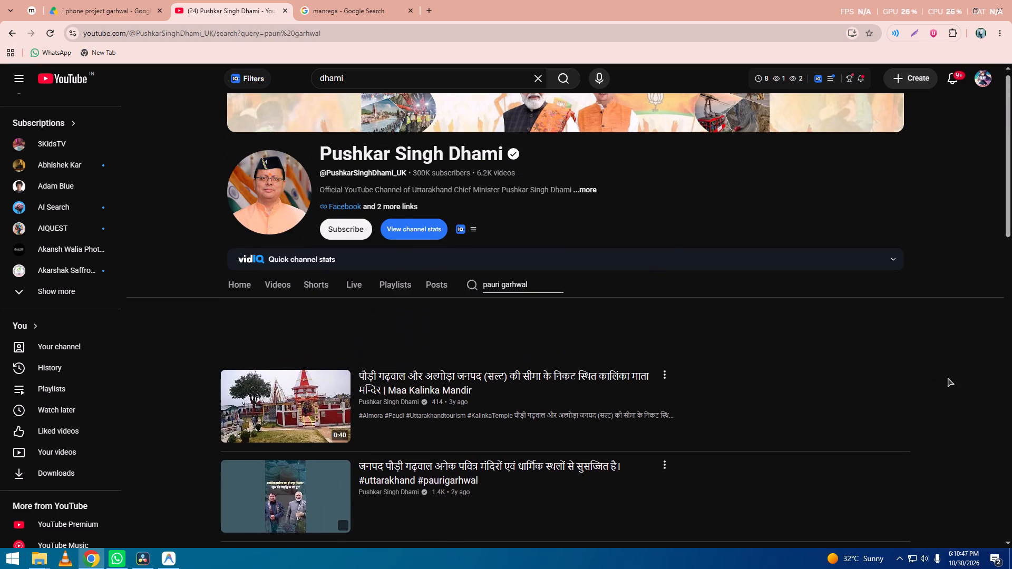
left_click_drag(1010, 185, 1011, 224)
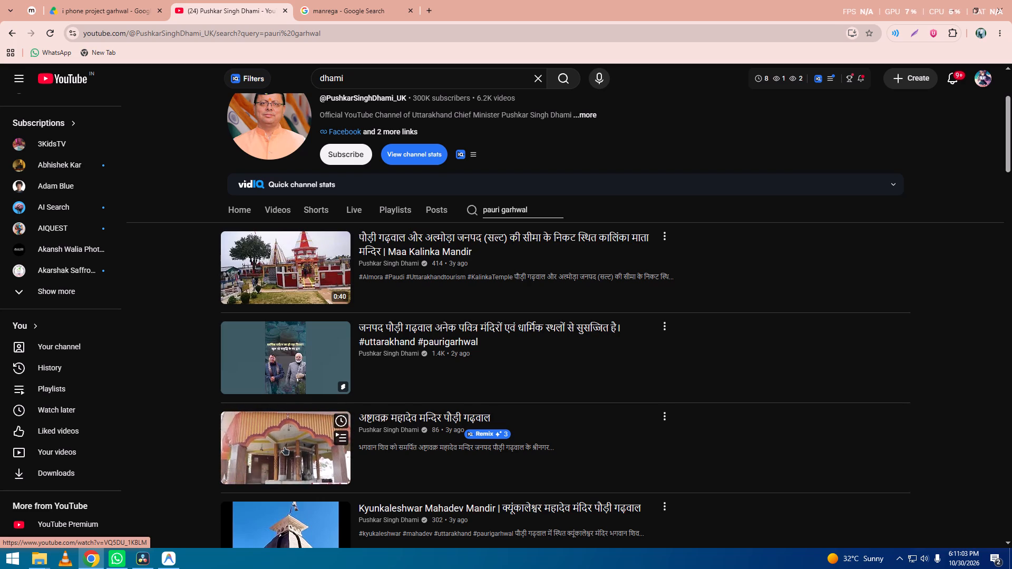
scroll(284, 447, "down", 6)
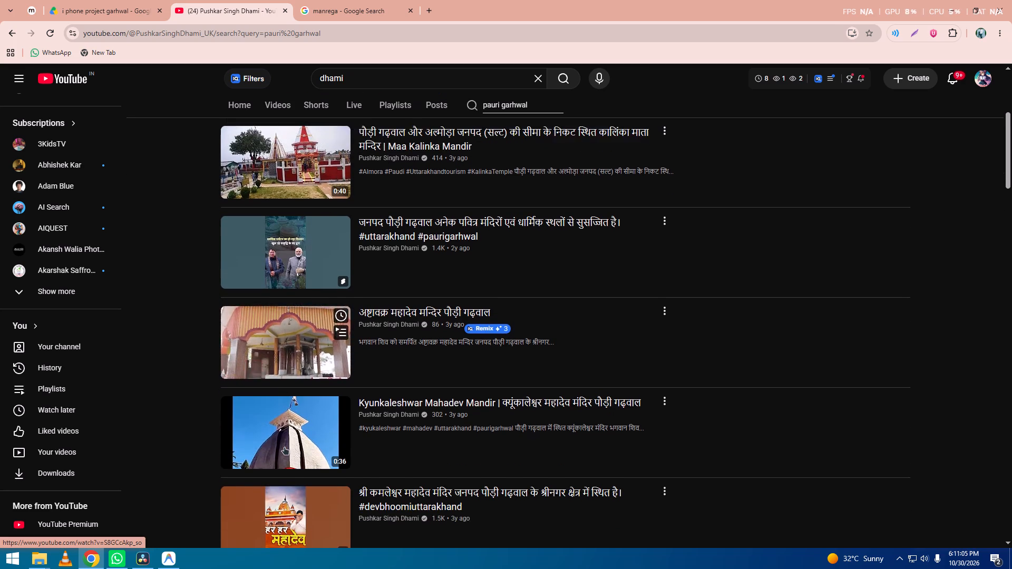
scroll(284, 447, "down", 2)
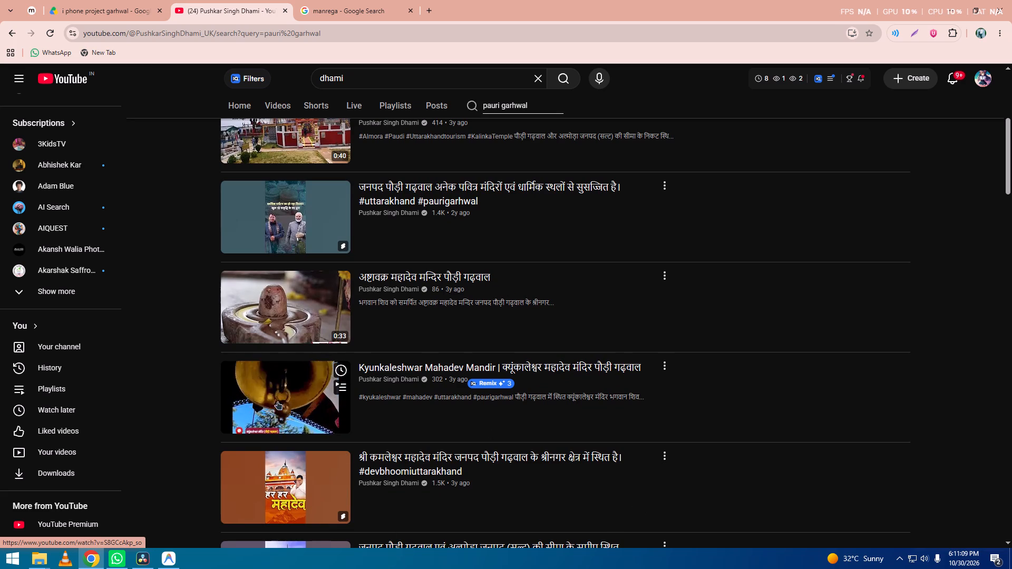
scroll(277, 401, "down", 3)
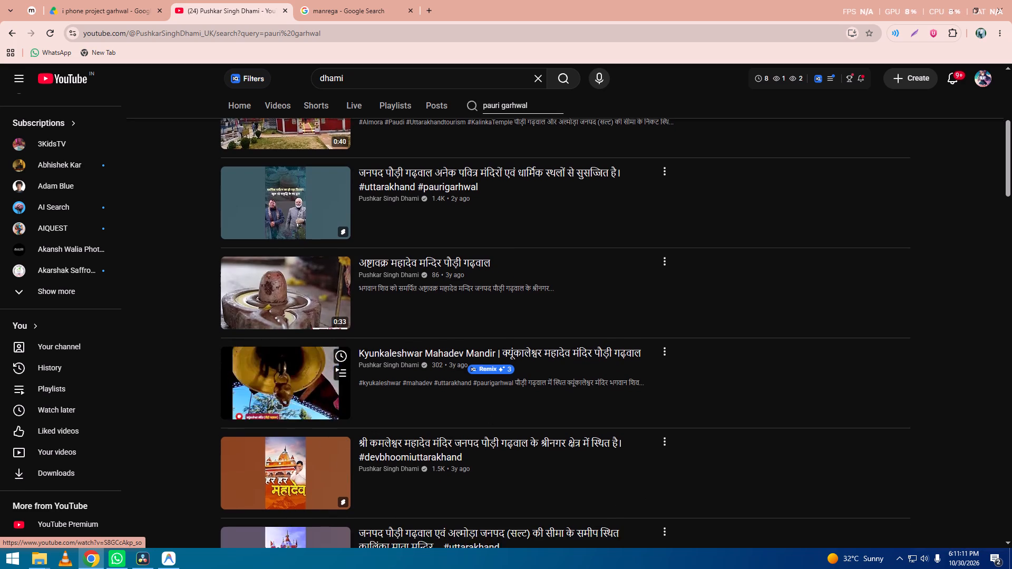
scroll(277, 401, "down", 19)
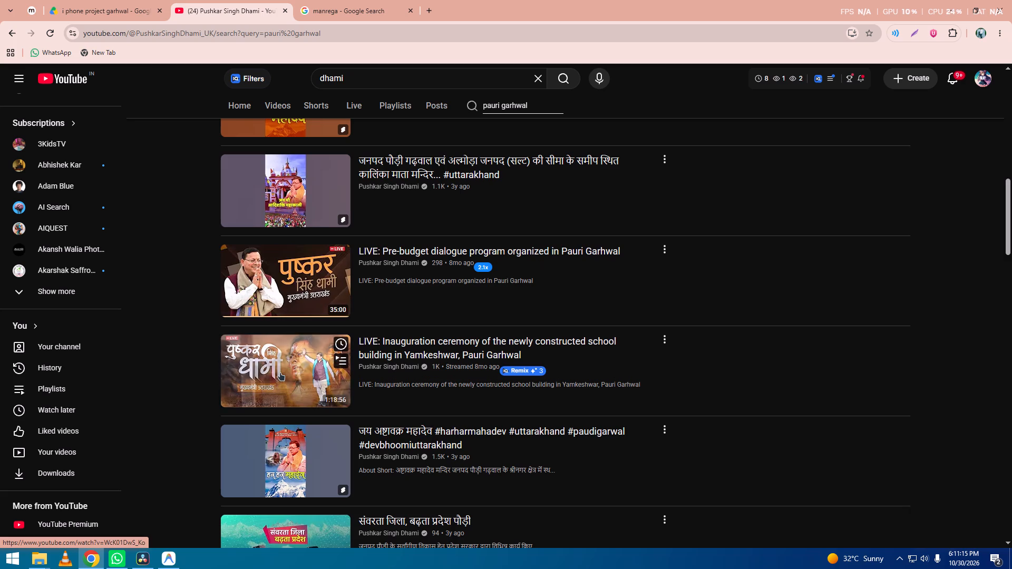
scroll(280, 372, "down", 2)
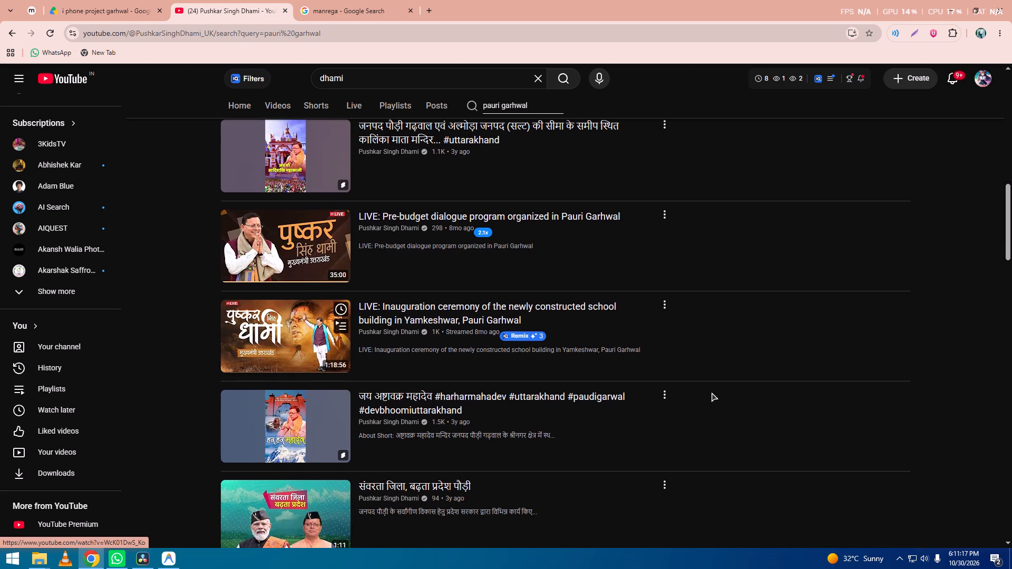
scroll(615, 337, "down", 3)
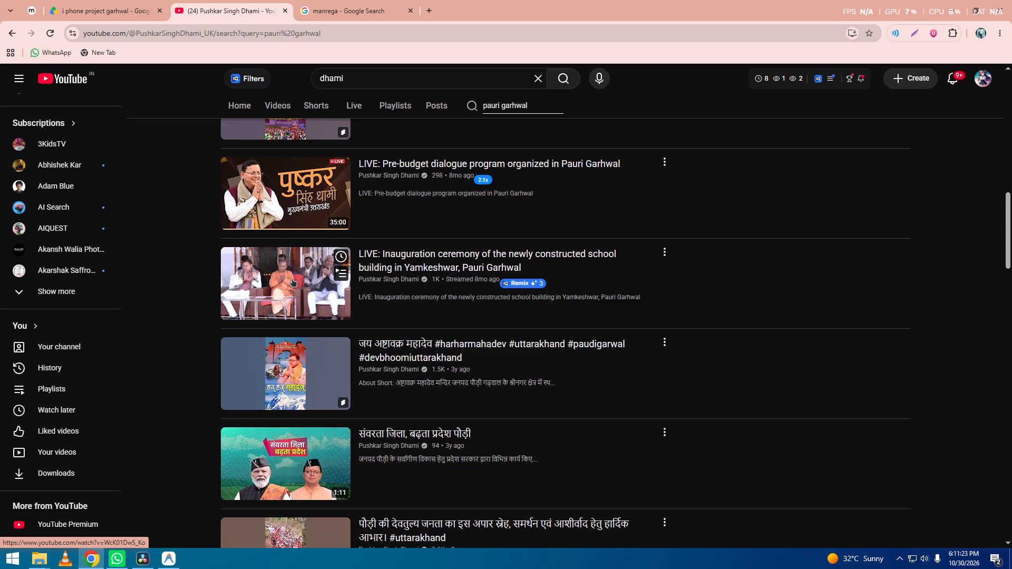
scroll(292, 279, "down", 6)
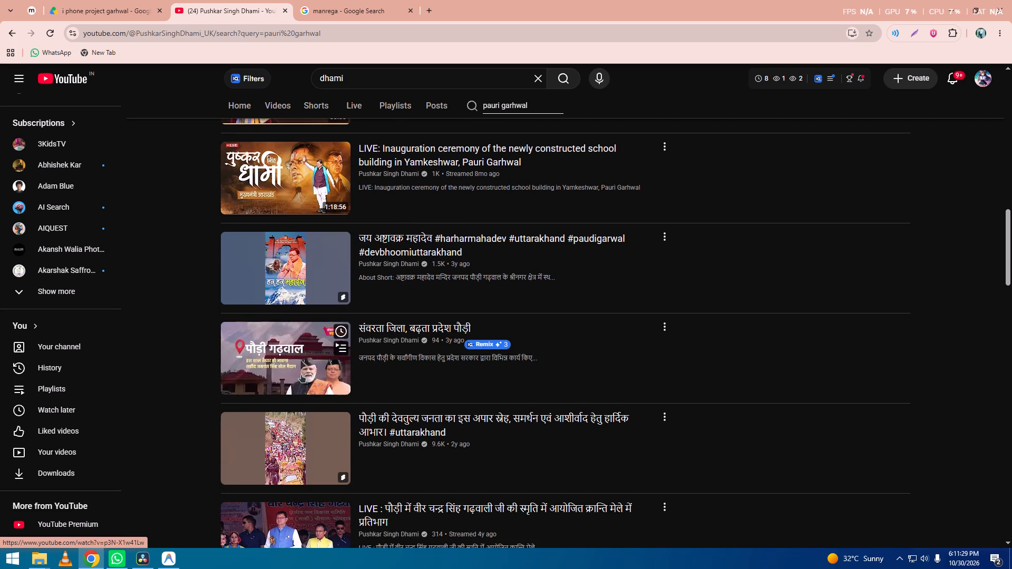
scroll(336, 458, "down", 4)
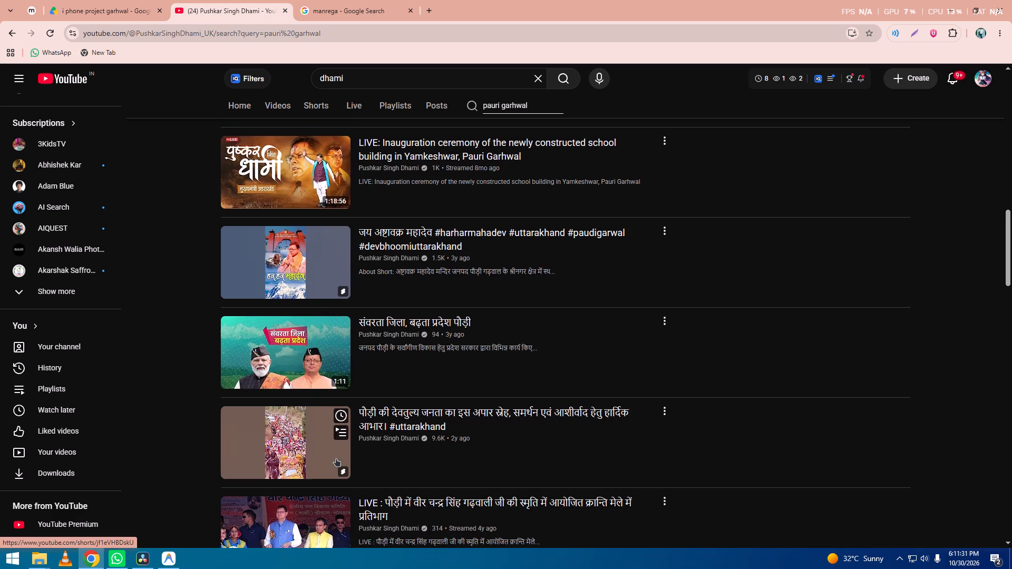
scroll(336, 458, "down", 8)
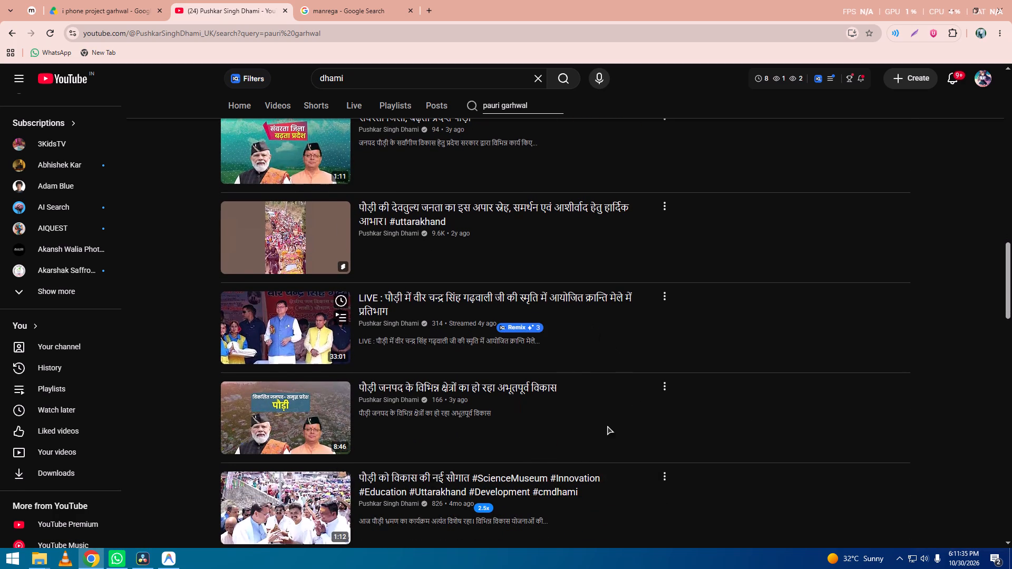
scroll(858, 445, "down", 4)
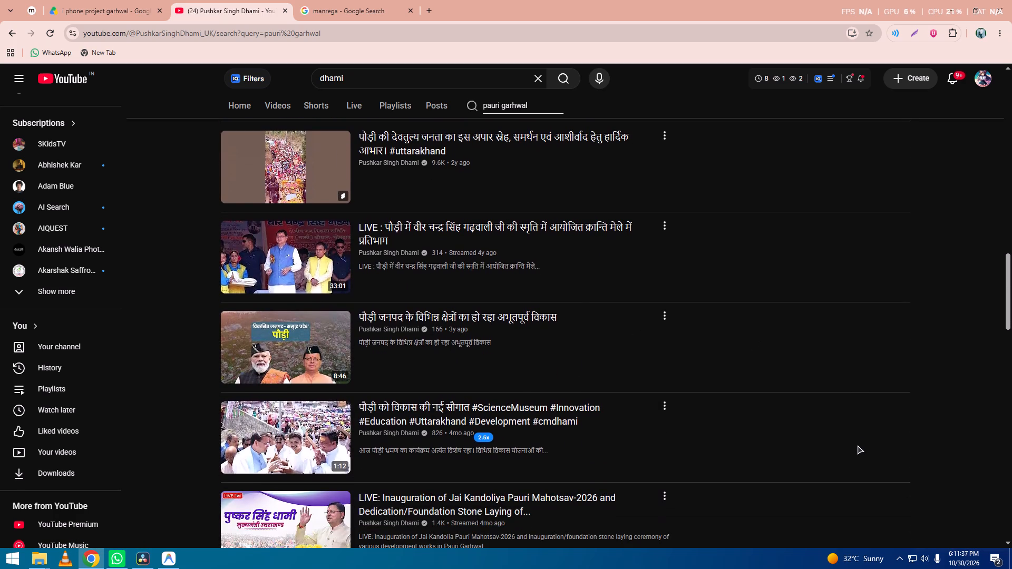
scroll(857, 445, "down", 6)
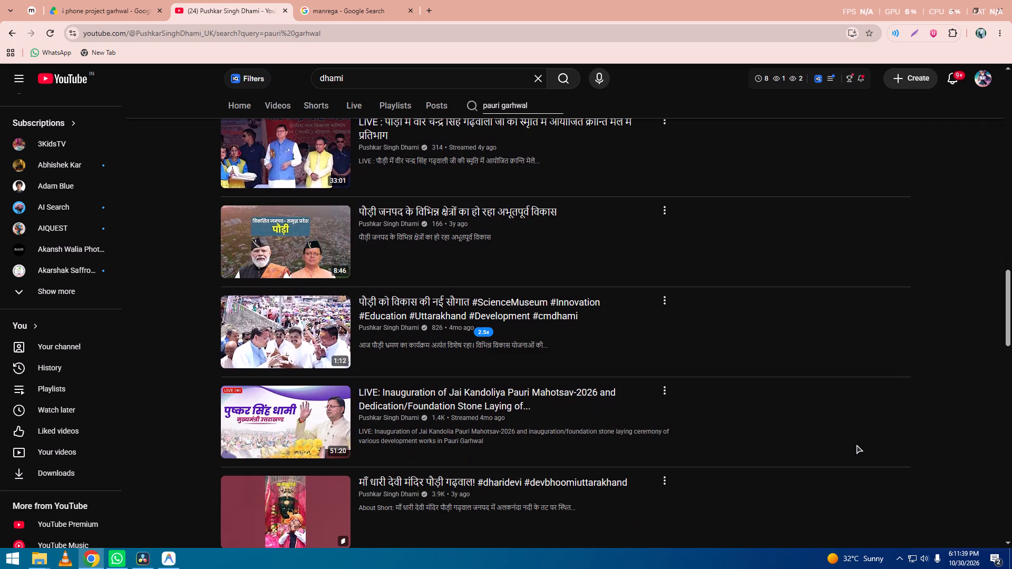
scroll(857, 445, "down", 7)
key("alt+Tab")
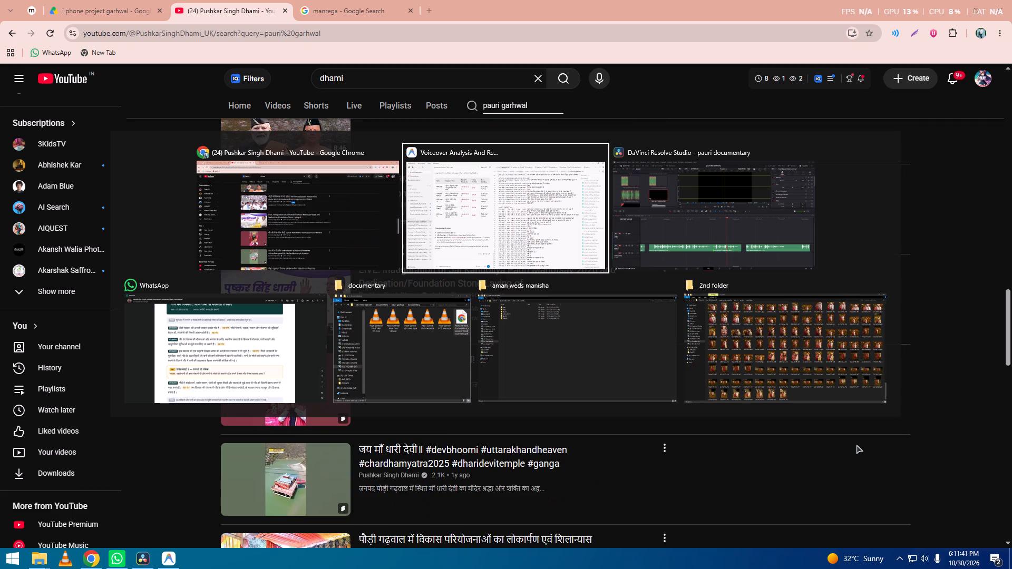
left_click(786, 489, "alt")
scroll(722, 488, "down", 12)
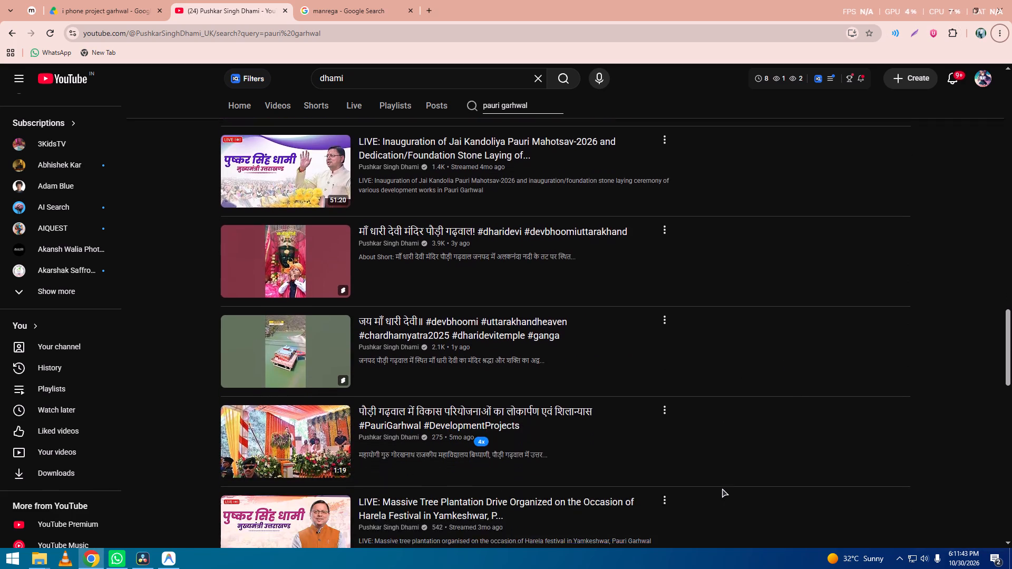
scroll(722, 488, "down", 1)
Switch to DaVinci Resolve and play the voiceover on Timeline 1 near 00:06:51.
key("alt+Tab")
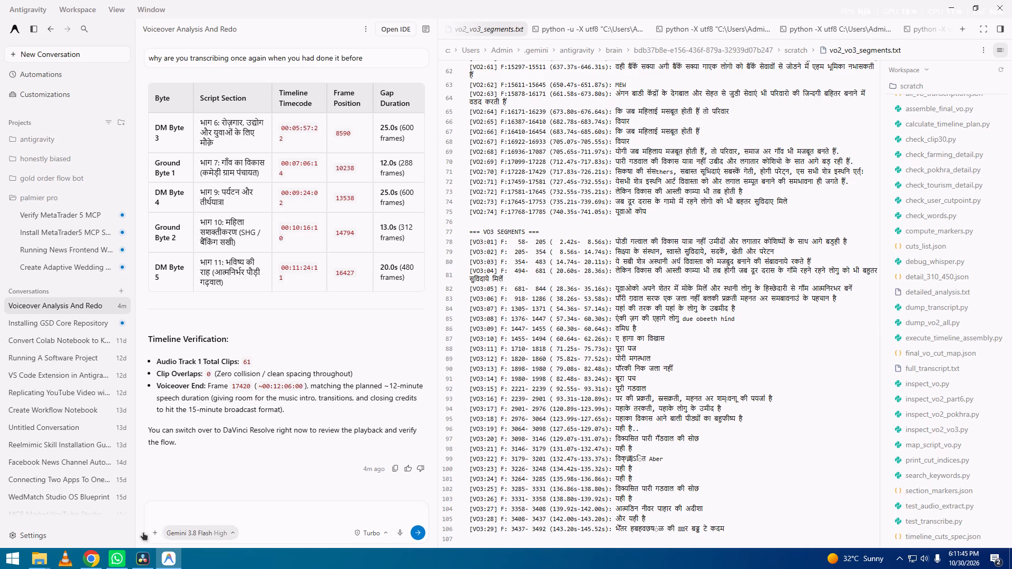
left_click(132, 564)
left_click(701, 495)
key("space")
Switch back to the Pushkar Singh Dhami channel results in Chrome.
key("alt+Tab")
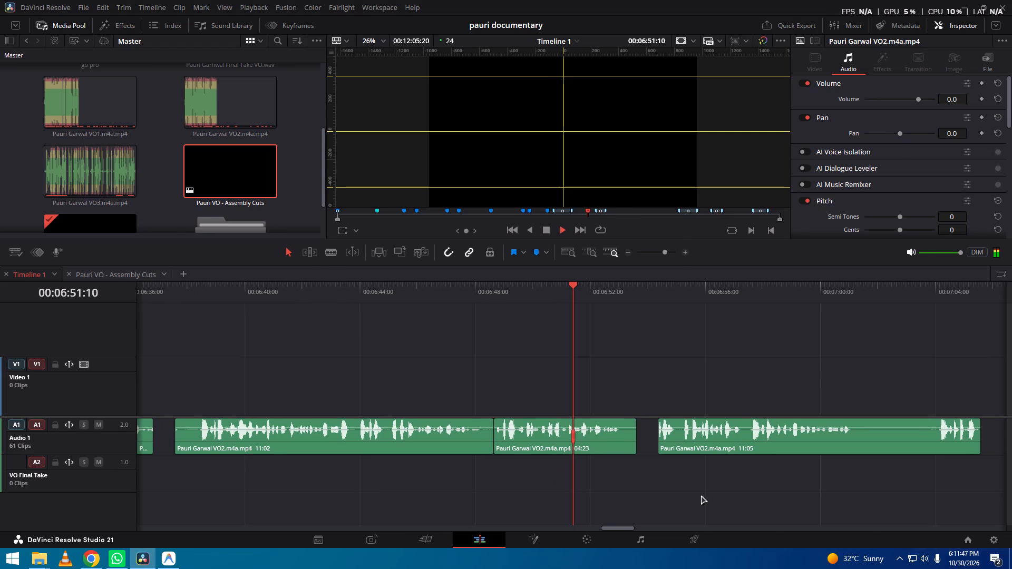
key("alt+Tab")
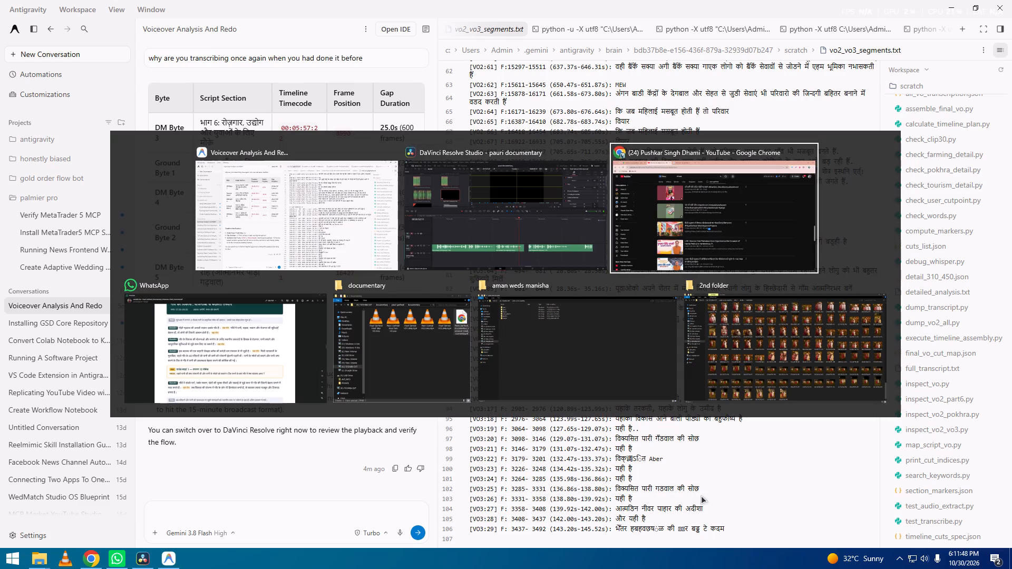
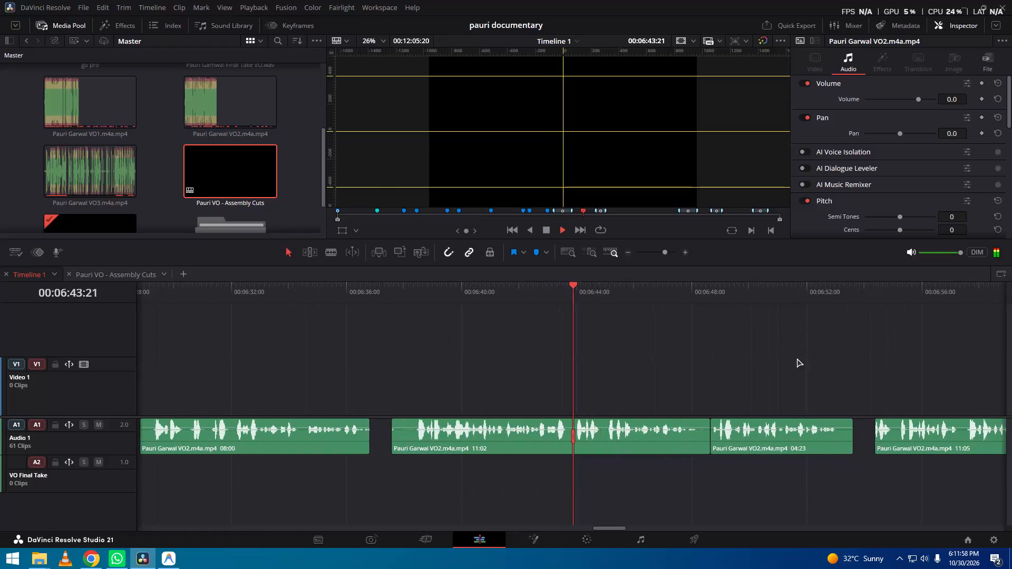
Replay the voiceover on Timeline 1 in DaVinci Resolve from about 00:06:36.
key("alt+Tab")
left_click(673, 497, "alt")
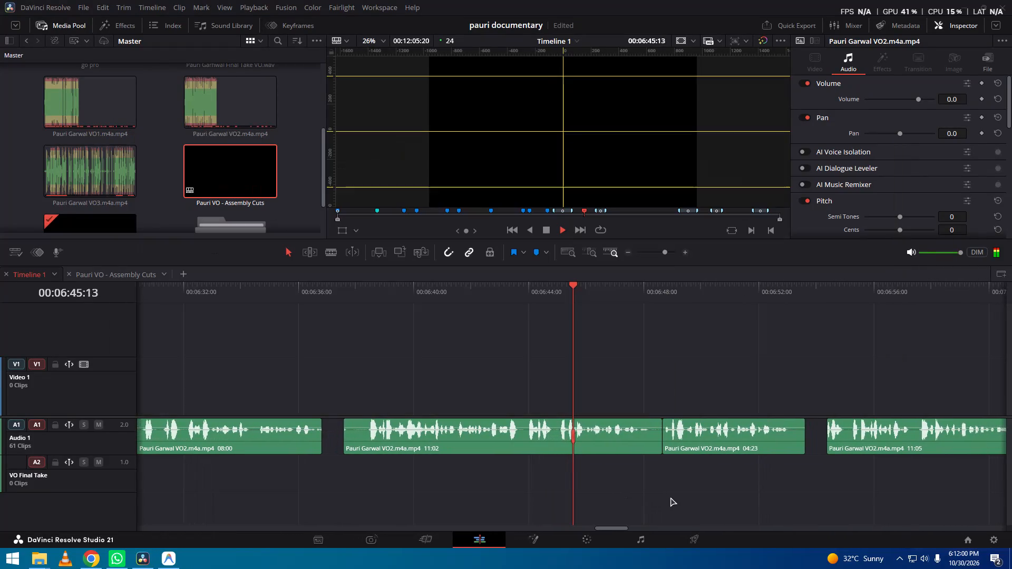
scroll(664, 497, "down", 5, "alt")
key("space")
left_click_drag(554, 300, 599, 299)
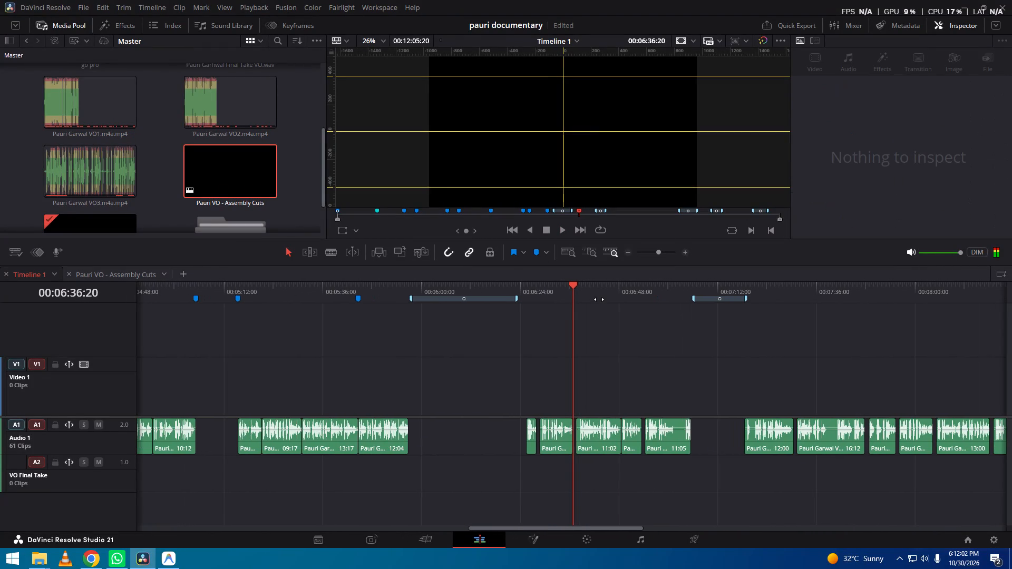
key("space")
scroll(572, 457, "up", 6, "alt")
Switch to the WhatsApp window showing the documentary script.
key("alt+Tab")
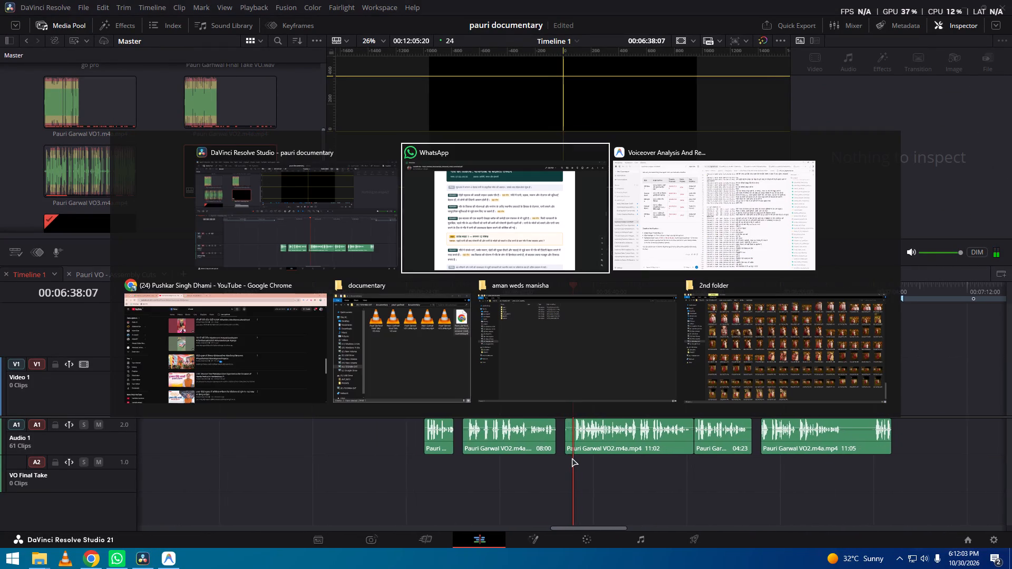
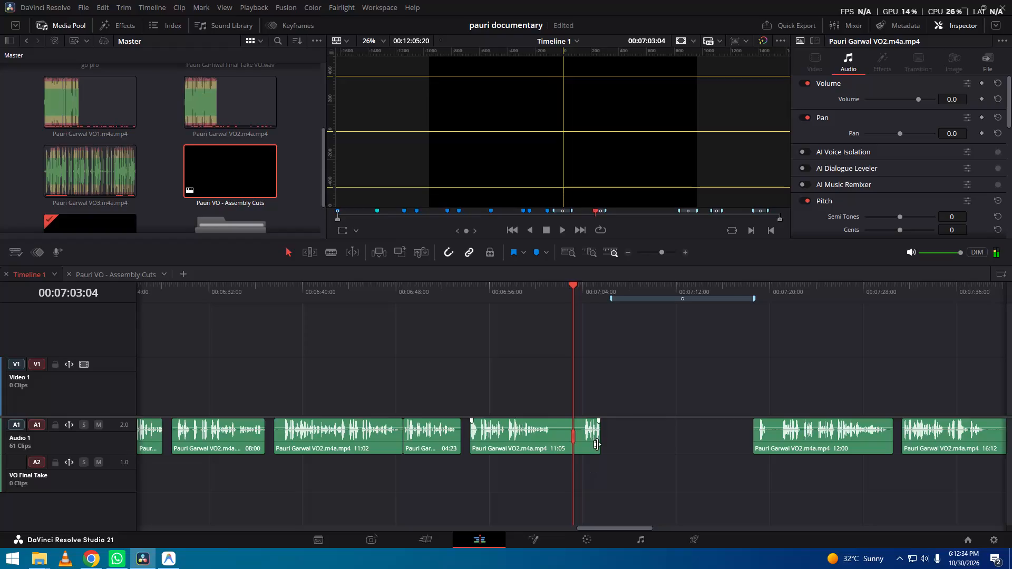
Retrim both ends of the Pauri Garwal VO2 clip near 00:06:54 to 08:03 and butt it against the preceding 04:23 clip.
left_click_drag(597, 444, 547, 454)
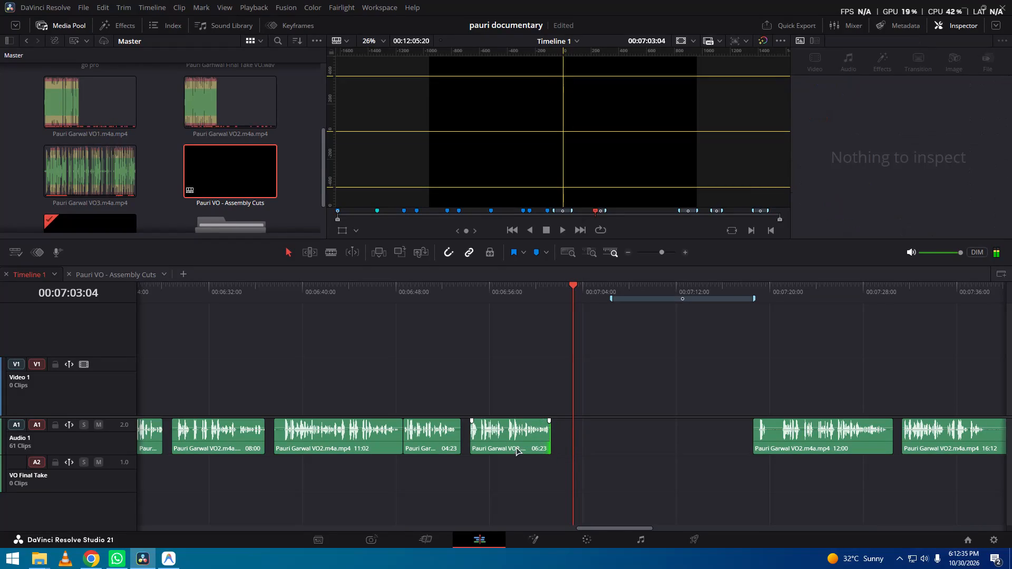
left_click_drag(516, 447, 541, 447)
left_click_drag(496, 445, 471, 452)
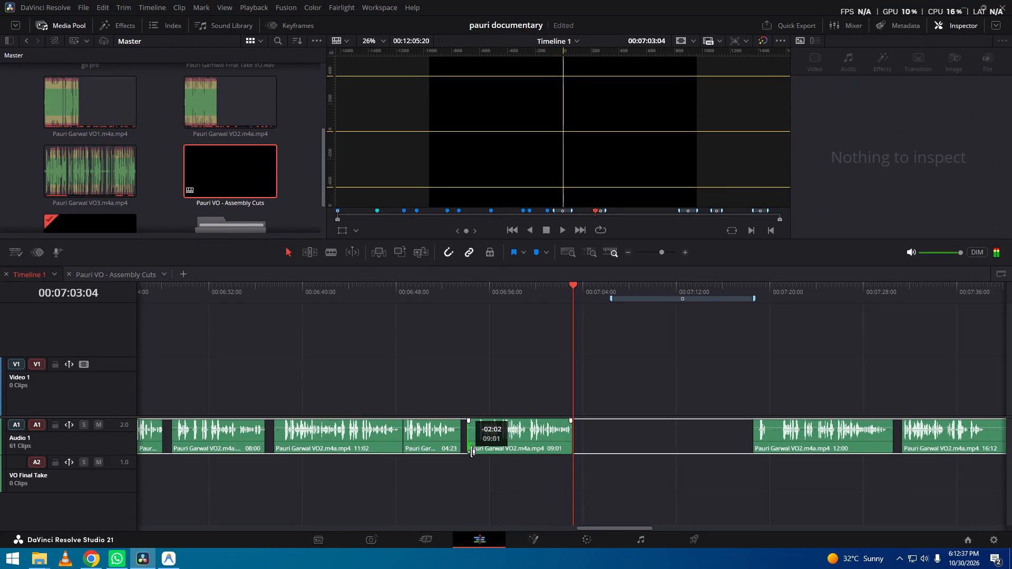
left_click_drag(471, 452, 482, 452)
left_click_drag(494, 446, 480, 445)
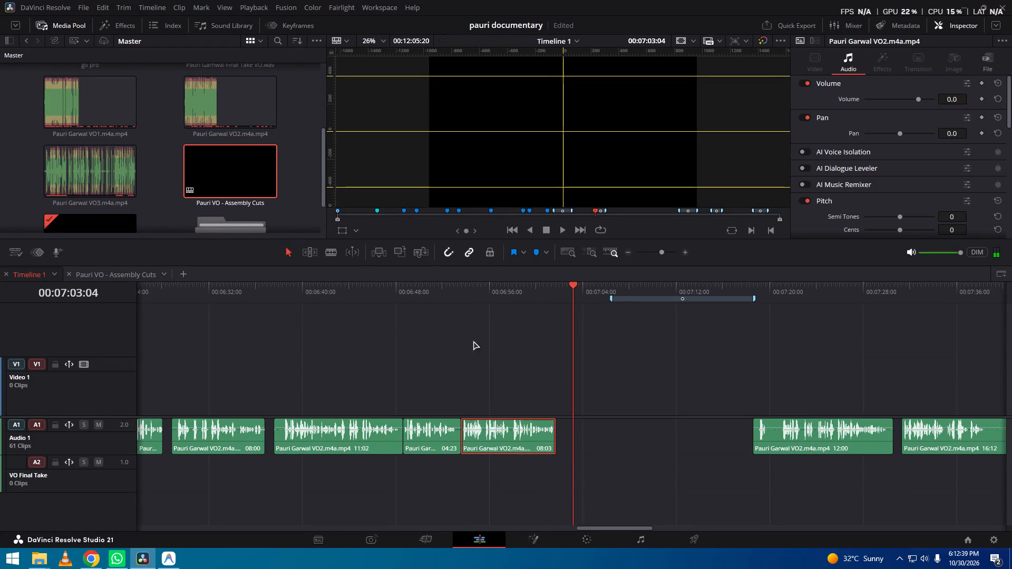
Play back the retrimmed voiceover clip on Timeline 1 from about 00:06:53.
left_click_drag(487, 299, 598, 304)
key("space")
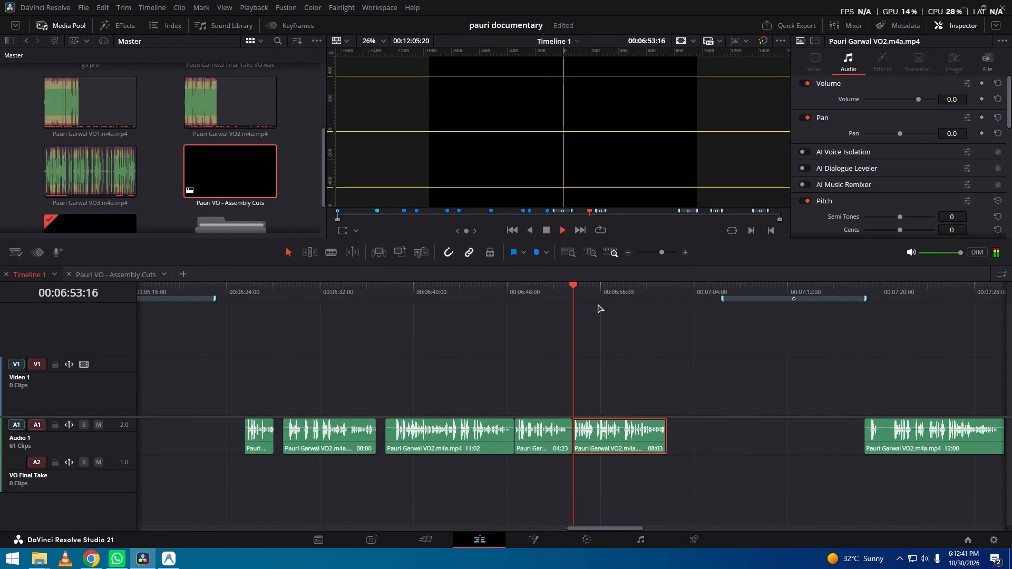
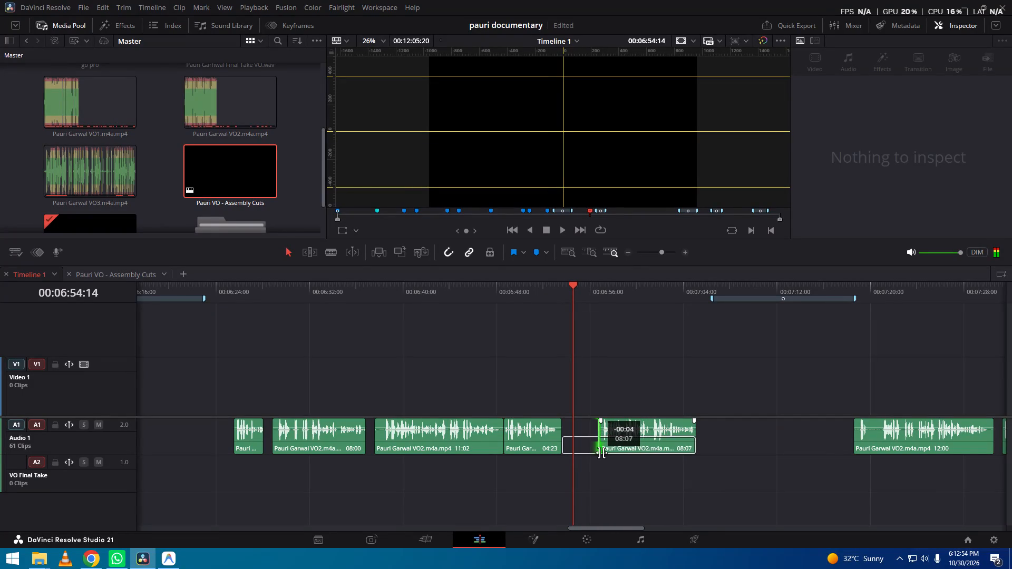
Extend the end of the 04:23 Pauri Garwal VO2 clip by 03:12 to 08:11, so it meets the following clip.
left_click_drag(557, 442, 594, 450)
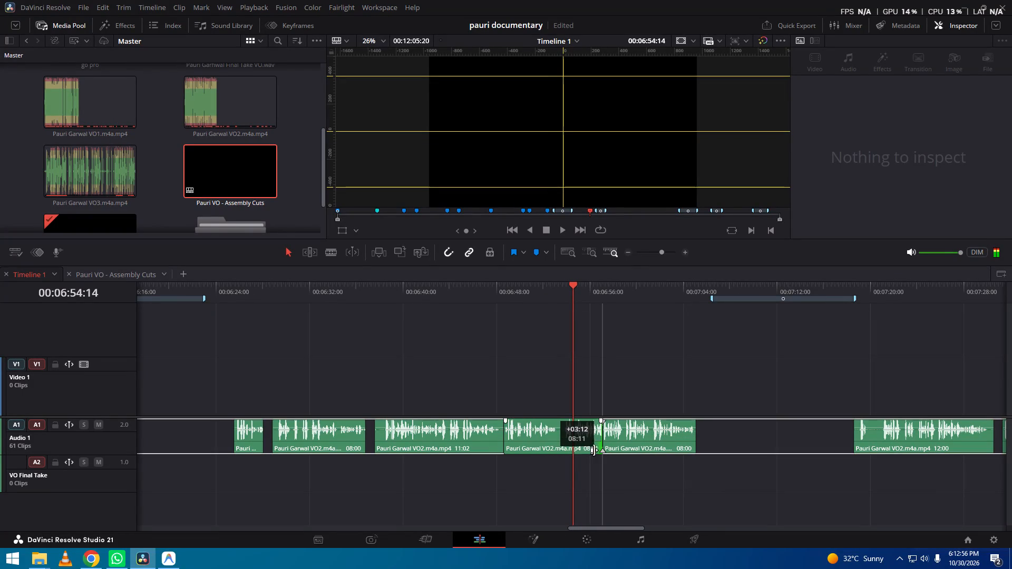
left_click_drag(594, 450, 593, 453)
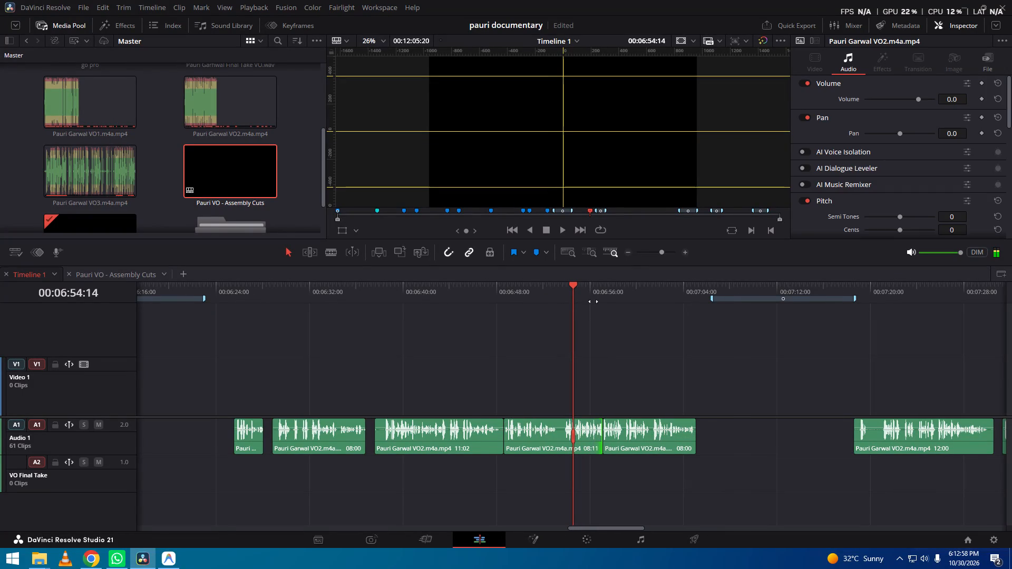
Play back the extended voiceover clip on Timeline 1 from about 00:06:53.
left_click_drag(593, 301, 606, 299)
key("space")
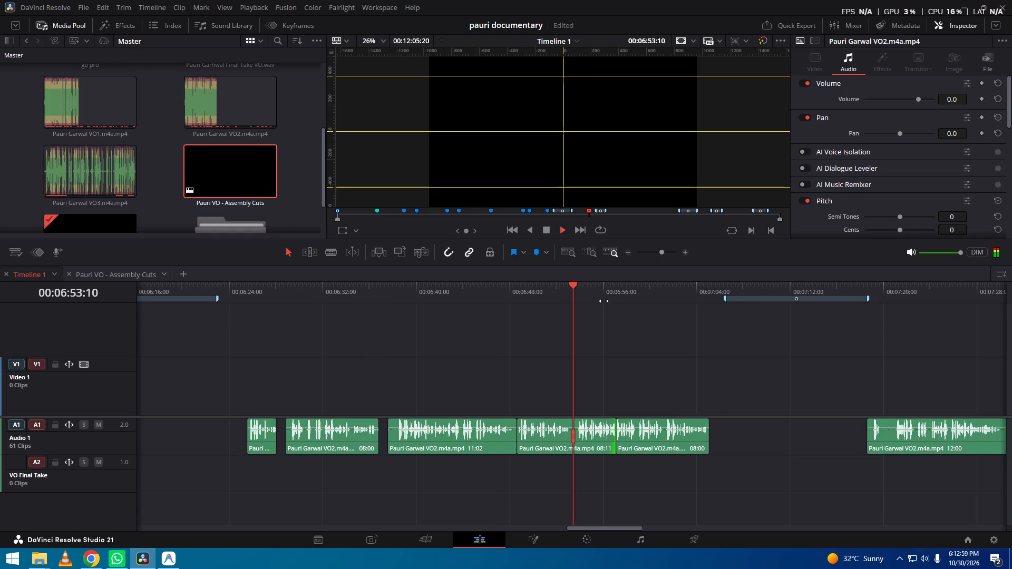
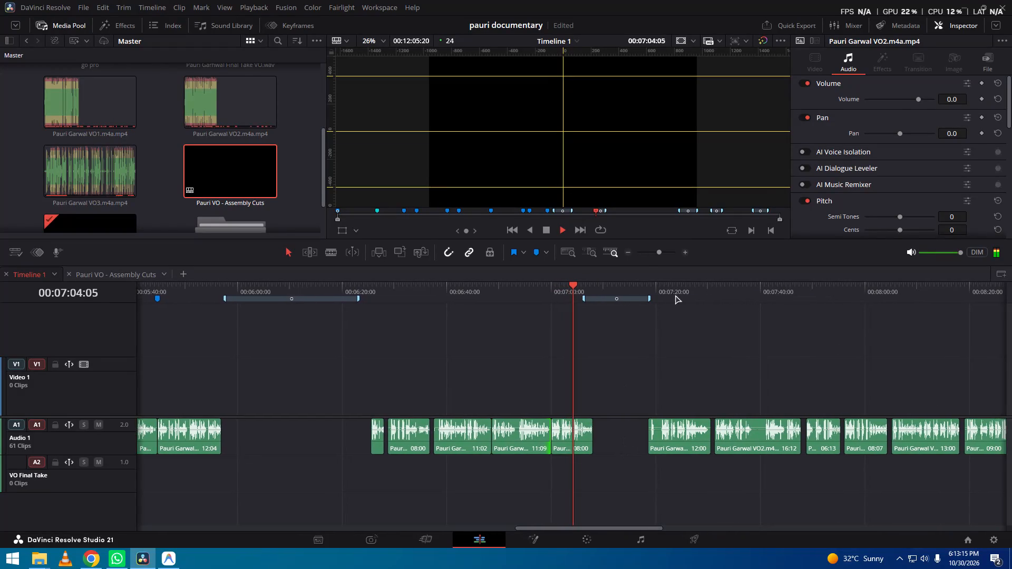
Skip past the gap and play back Timeline 1 from the start of the 12:00 voiceover clip, at about 00:07:19.
left_click_drag(689, 289, 619, 303)
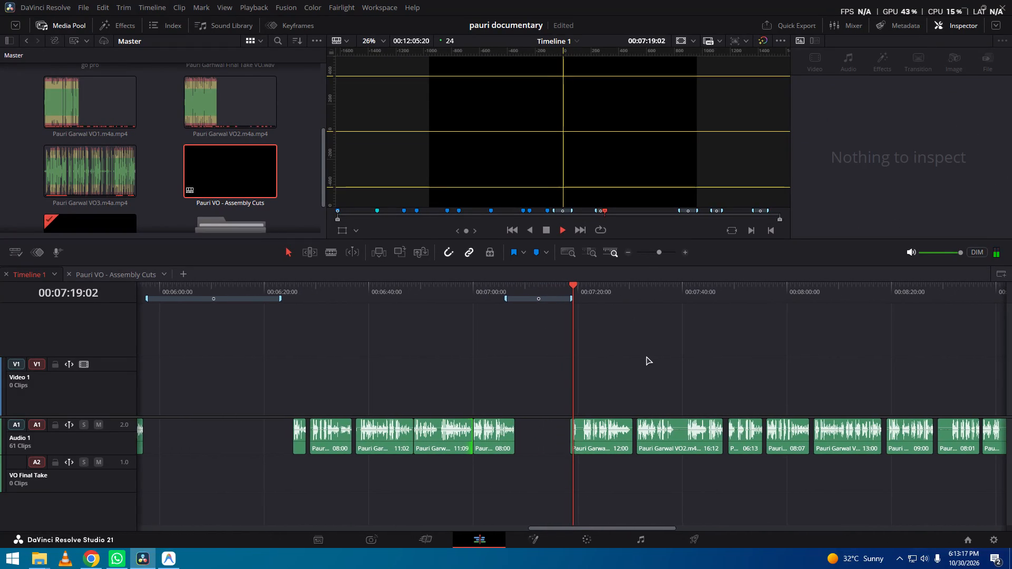
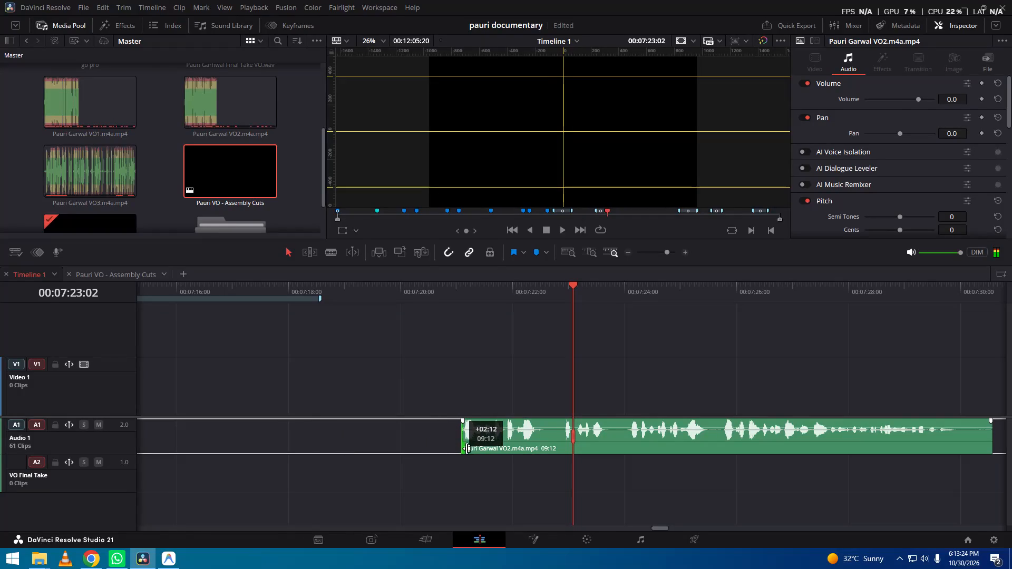
Play back Timeline 1 from the trimmed start of the Pauri Garwal VO2 clip, at 00:07:21:00.
left_click_drag(485, 294, 600, 307)
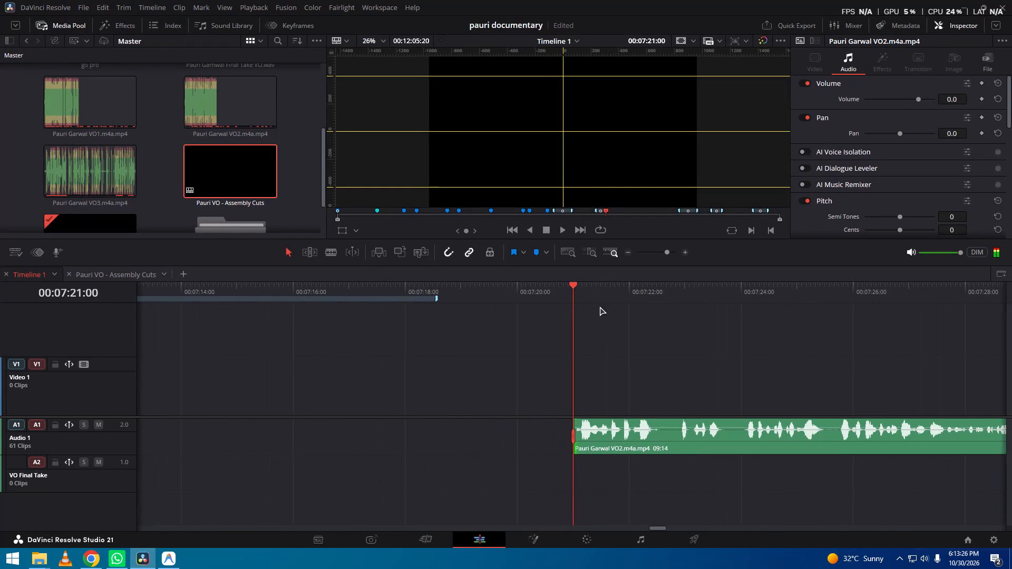
key("space")
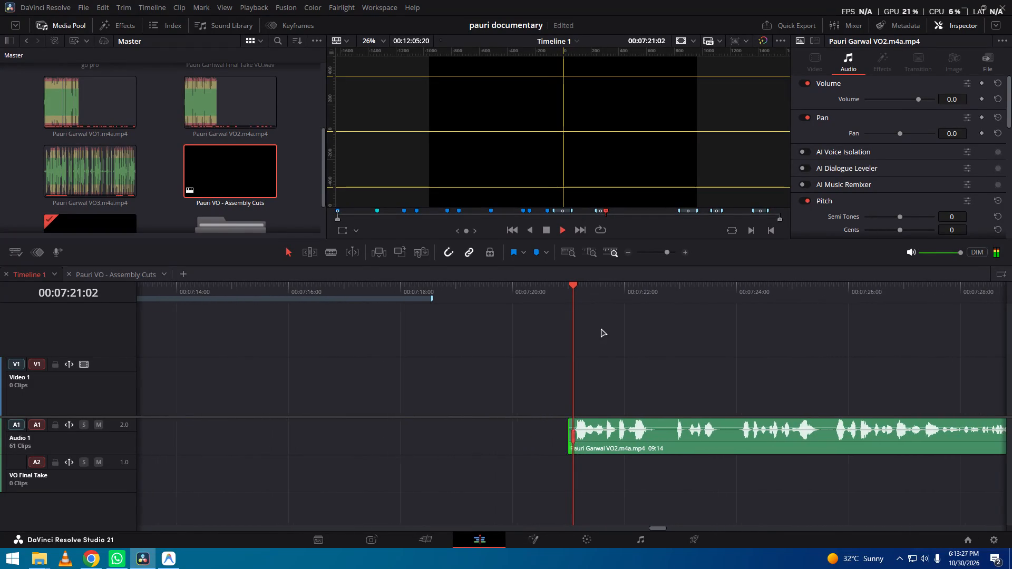
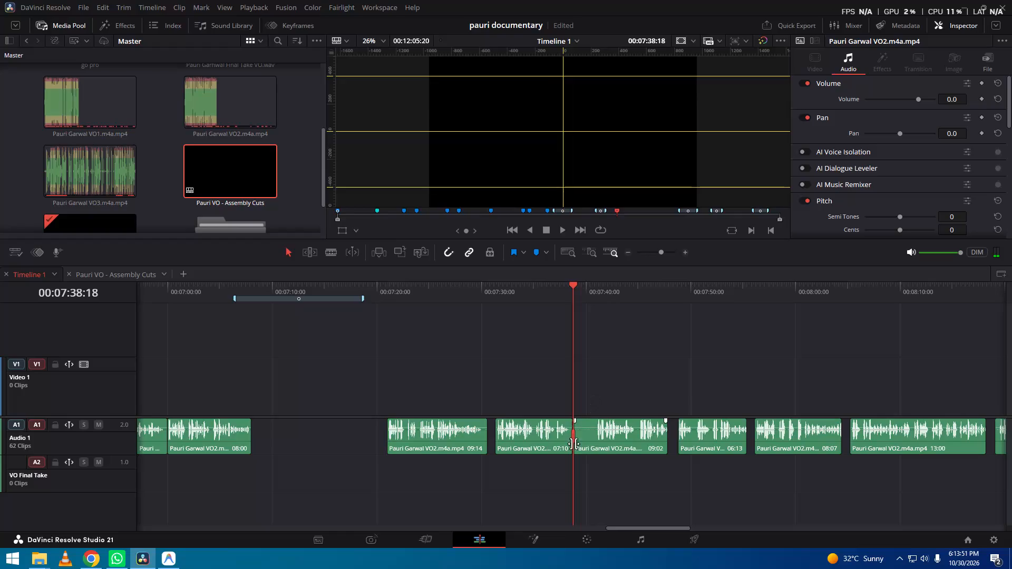
Trim the start of the Pauri Garwal VO2 clip at 00:07:38:18 on Audio 1 to 00:07:40:21, shortening it to 06:23.
left_click_drag(577, 442, 600, 446)
left_click_drag(646, 291, 627, 296)
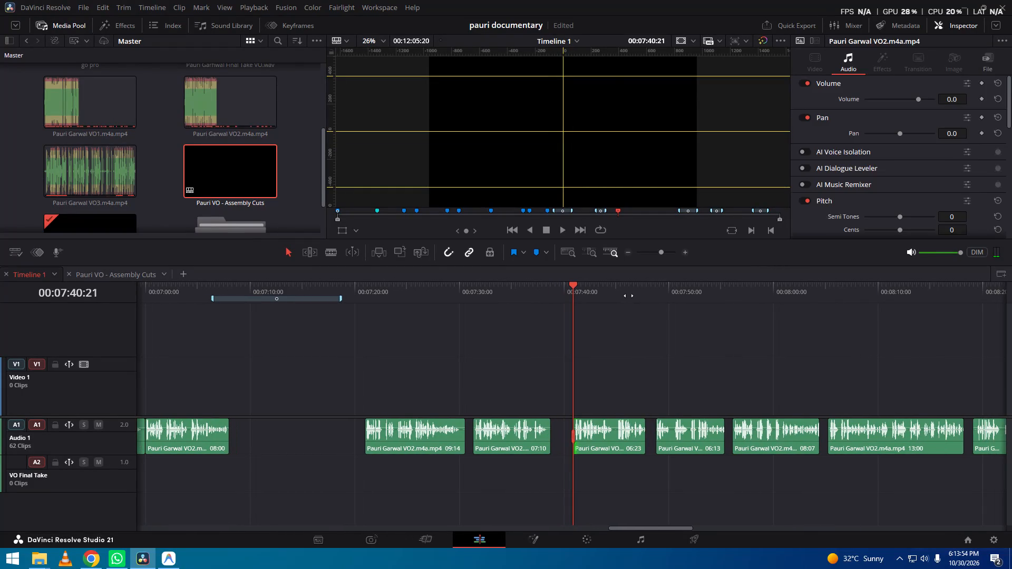
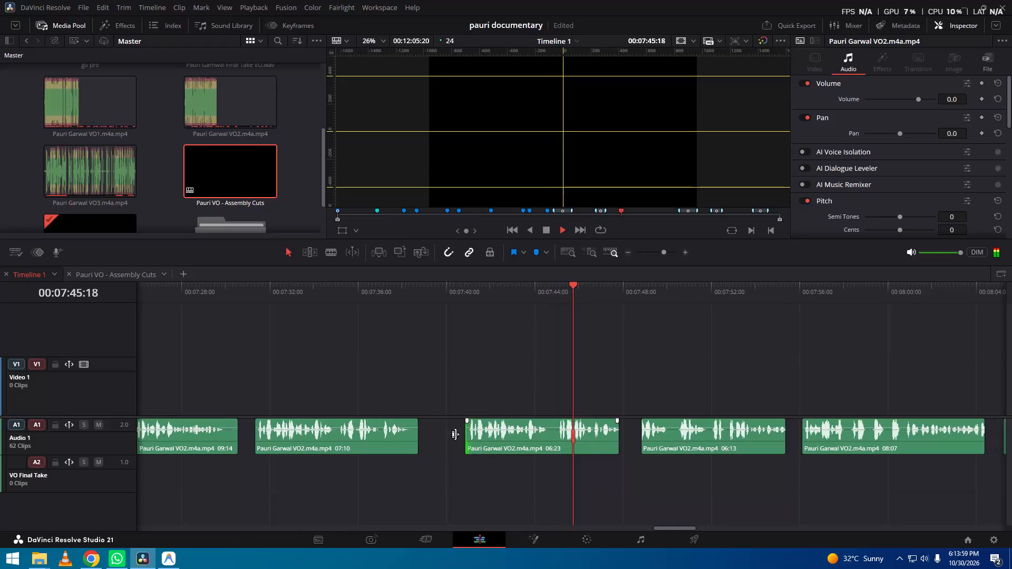
Listen to the 07:10 Pauri Garwal VO2 clip around 00:07:32 on Audio 1 and delete it.
key("space")
left_click_drag(456, 293, 763, 316)
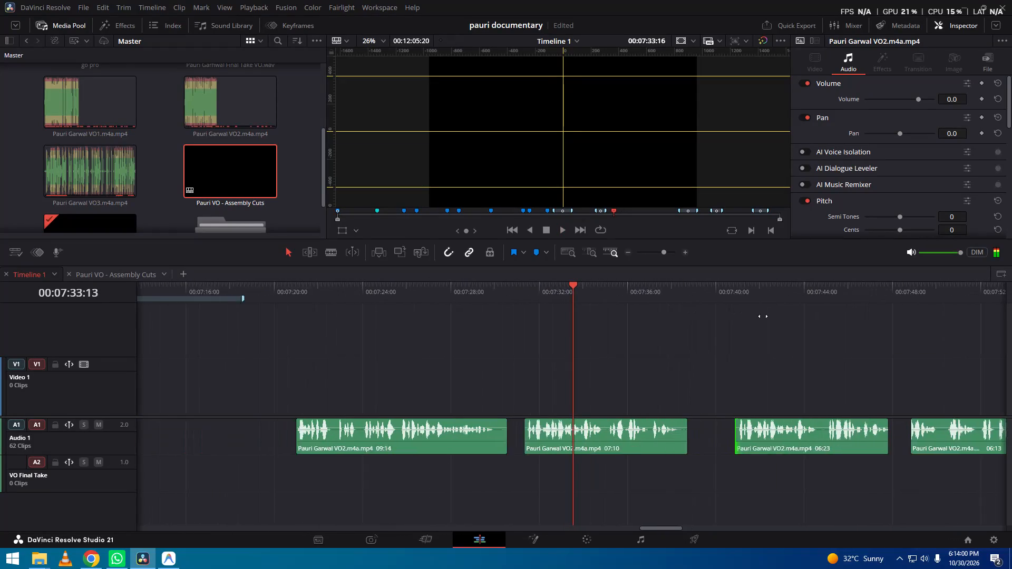
left_click_drag(763, 316, 797, 322)
key("space")
key("space")
left_click(672, 441)
key("BackSpace")
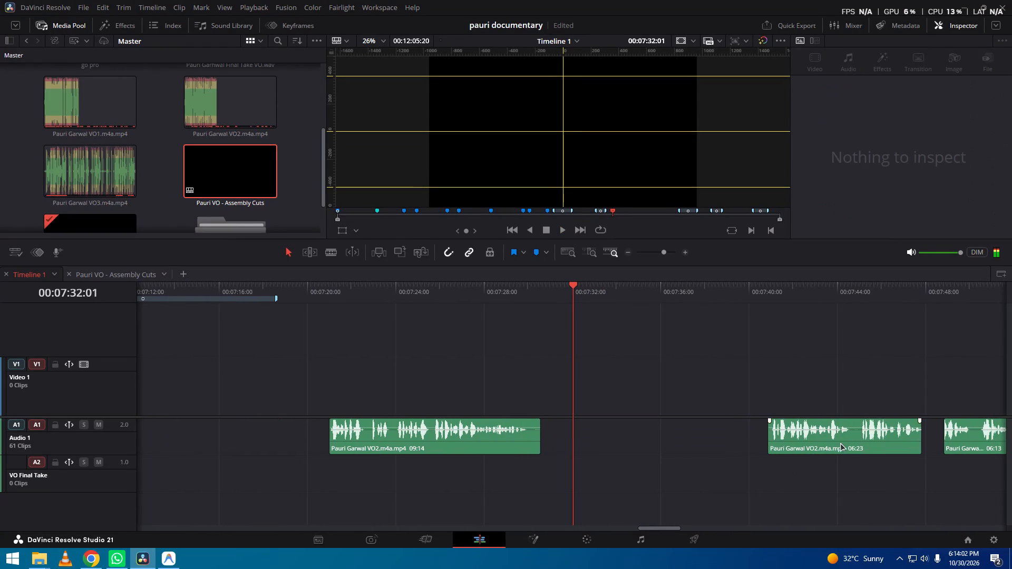
Move the 06:23 VO2 clip against the end of the 09:14 clip and ripple-delete the gap before the 06:13 clip.
left_click_drag(840, 442, 615, 445)
left_click(777, 446)
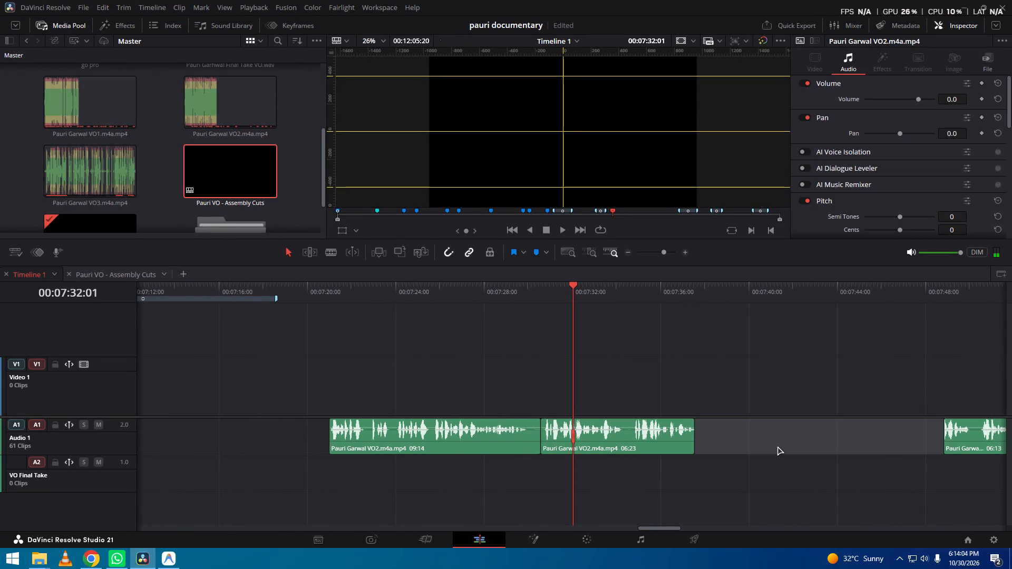
key("BackSpace")
Play back the rejoined VO2 clips on Audio 1 around 00:07:35 to check the new edit.
key("space")
left_click_drag(685, 294, 639, 293)
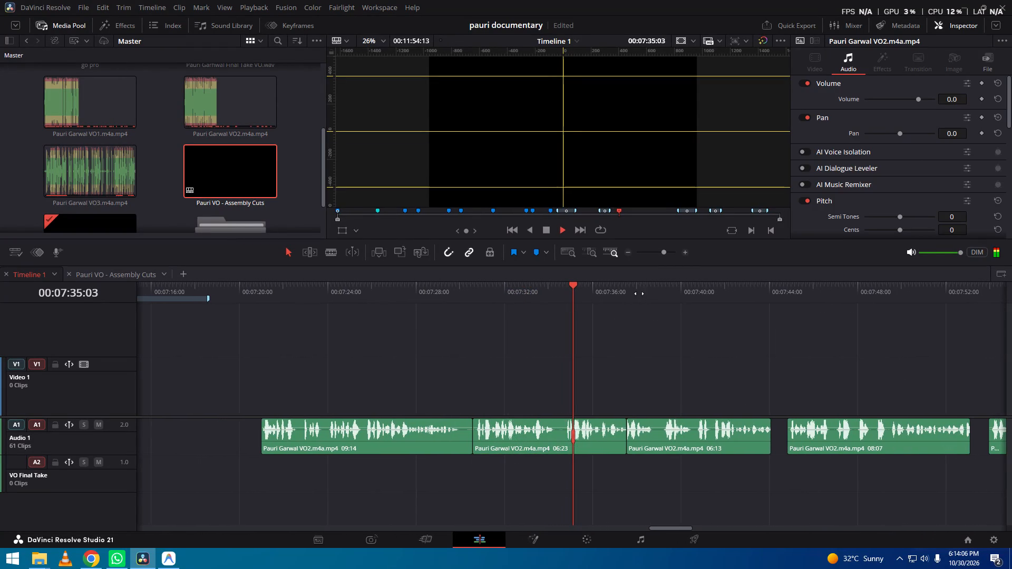
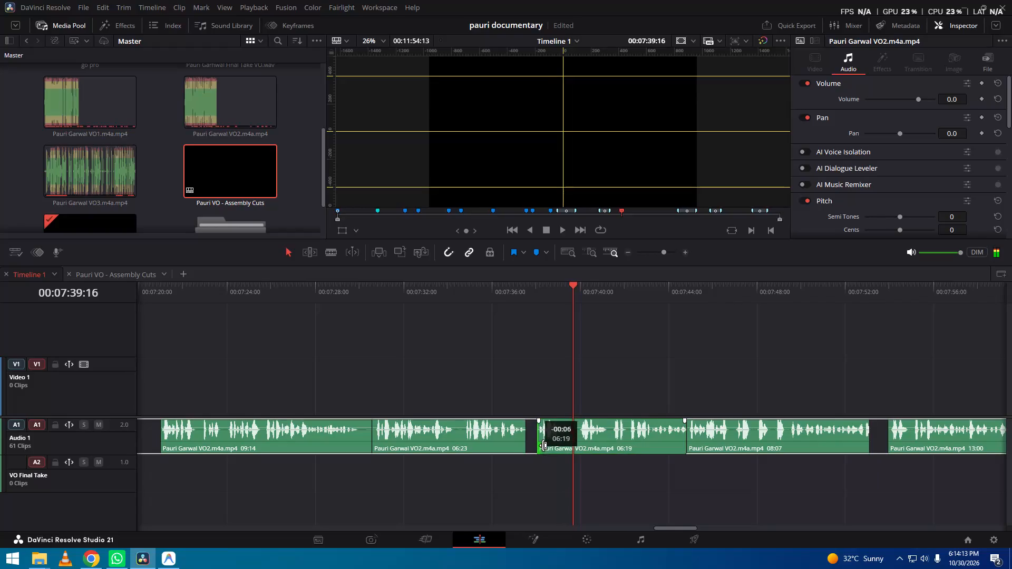
Extend the start of the 06:17 Pauri Garwal VO2 clip on Audio 1 to 06:21, checking its opening by playback.
left_click_drag(560, 298, 584, 301)
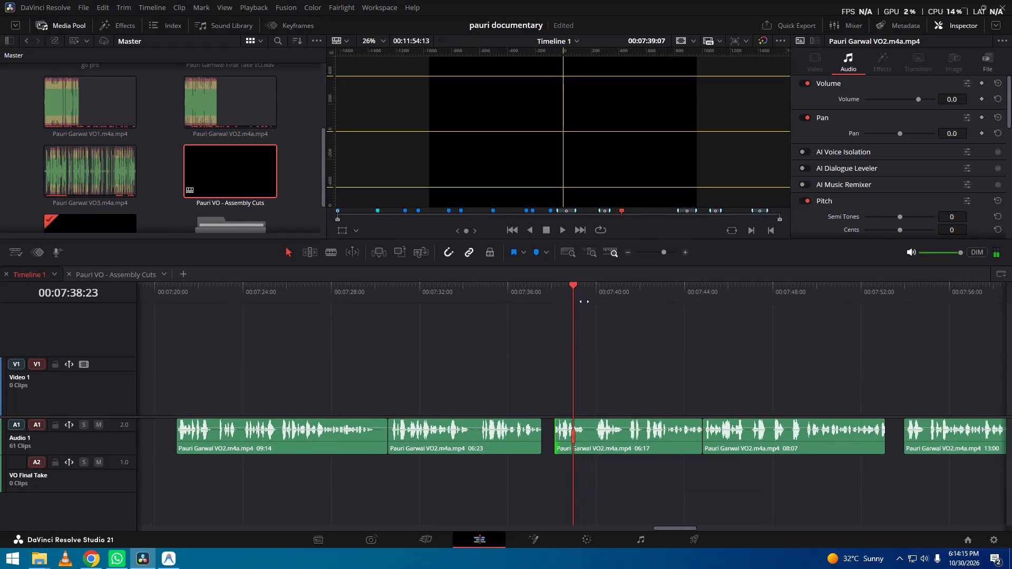
left_click_drag(584, 301, 595, 305)
key("space")
scroll(582, 449, "up", 6, "alt")
key("space")
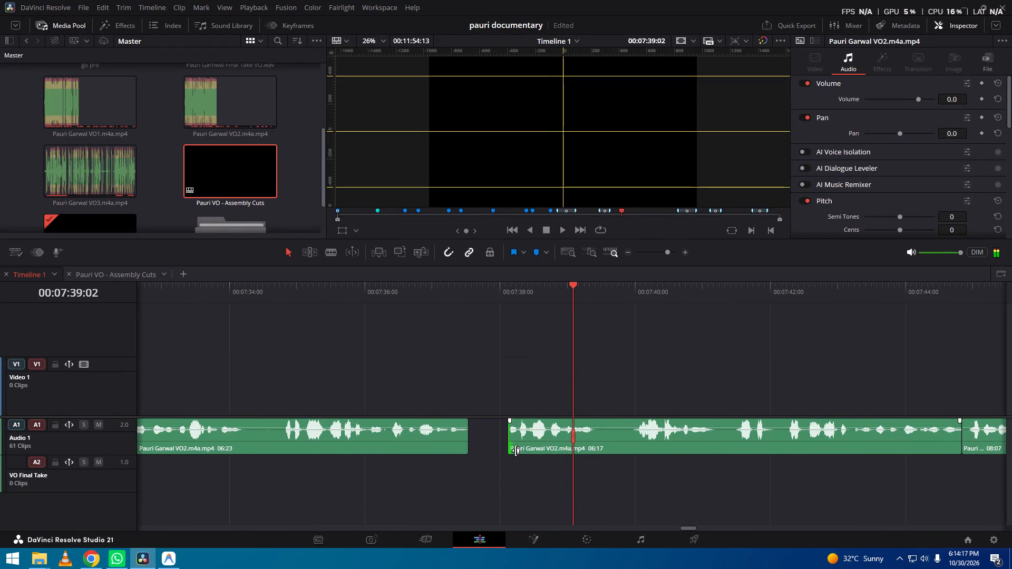
left_click_drag(514, 450, 501, 463)
left_click_drag(518, 297, 576, 300)
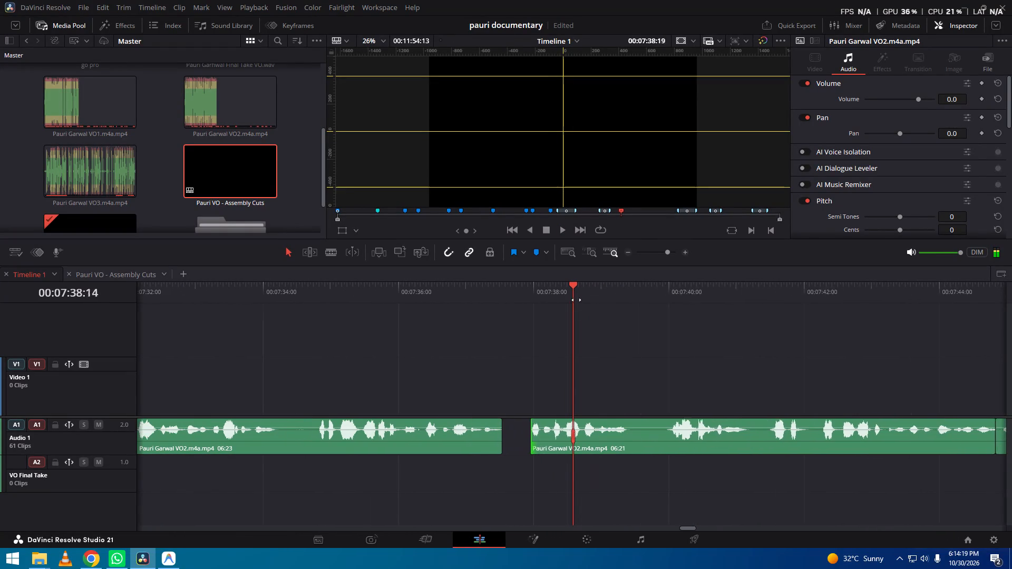
left_click_drag(576, 300, 599, 304)
key("space")
scroll(632, 457, "down", 6, "alt")
key("space")
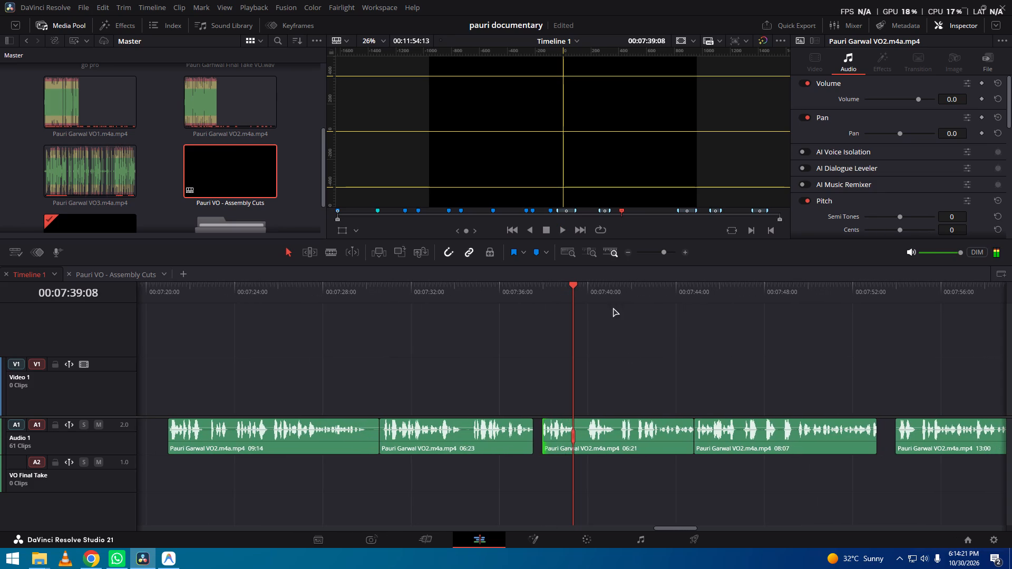
Add a timeline marker at 00:07:37:23, at the start of the 06:21 Pauri Garwal VO2 clip.
left_click_drag(617, 296, 649, 305)
key("m")
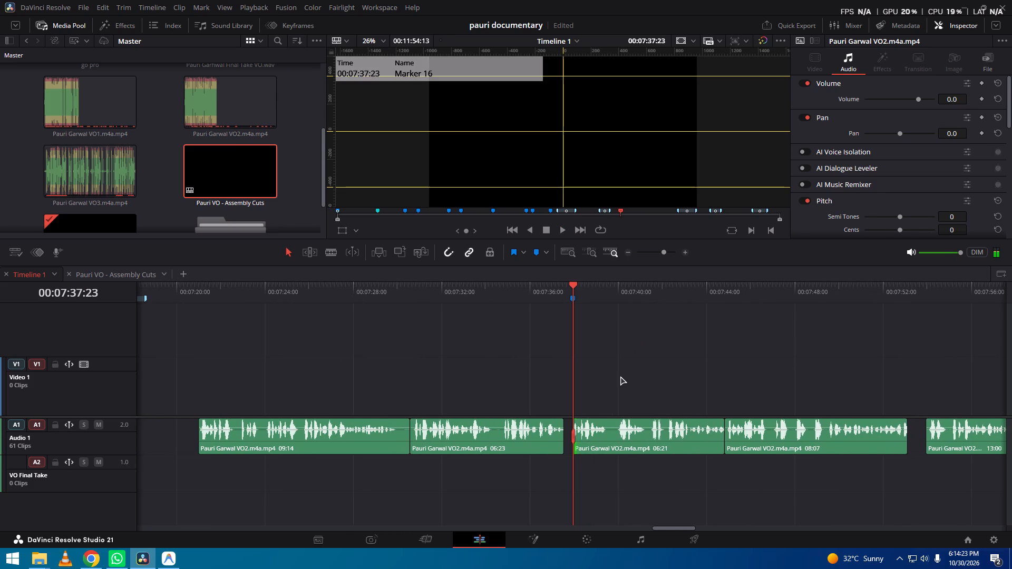
scroll(620, 376, "down", 6, "alt")
scroll(620, 376, "up", 13, "alt")
left_click(617, 354)
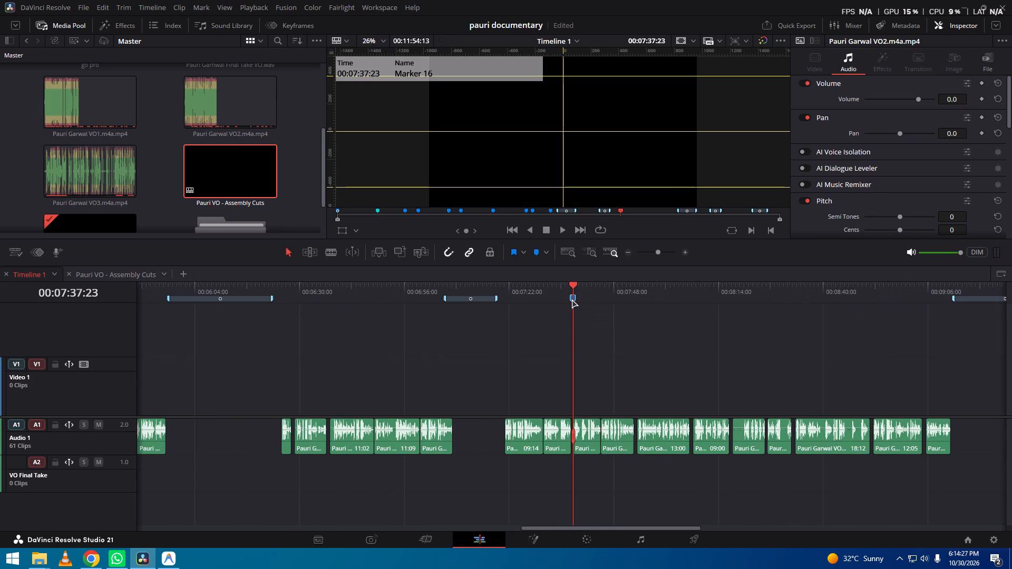
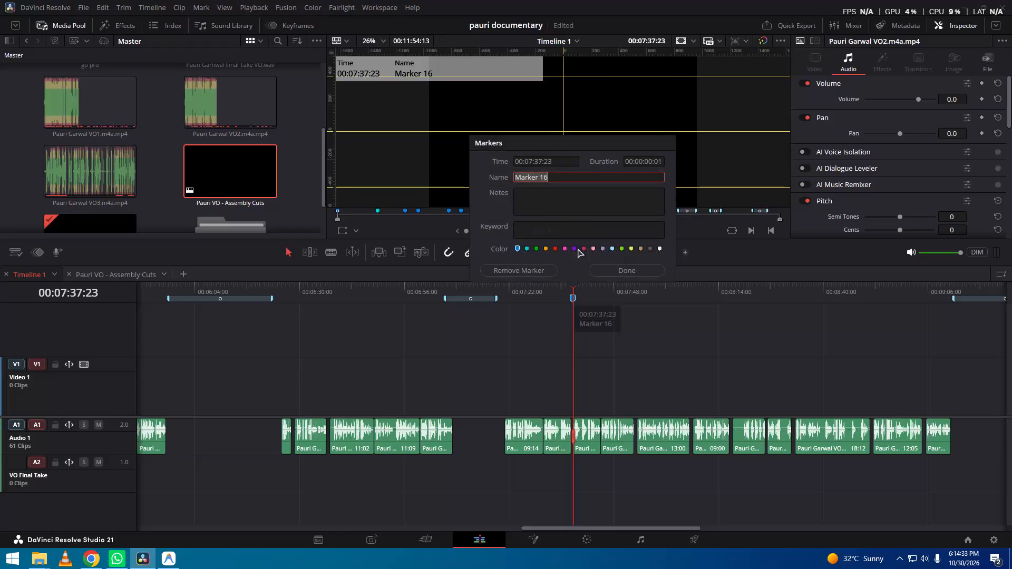
Name the 00:07:37:23 timeline marker "भाग 8 खेती, बागवानी और स्वरोजगार" and save it.
key("ctrl+v")
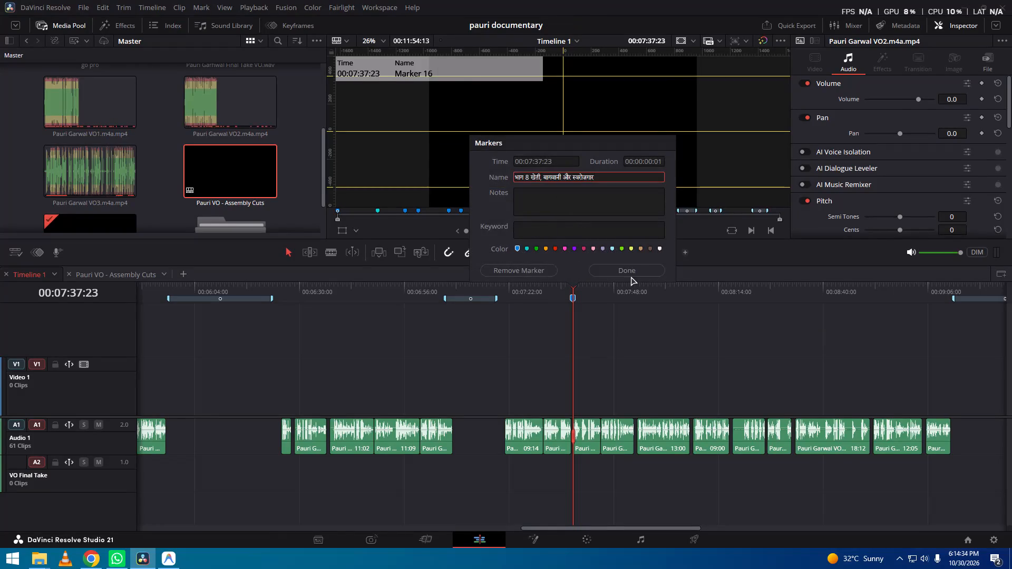
left_click(631, 277)
left_click(631, 271)
left_click(647, 374)
Play the voiceover from the 00:07:37:23 marker to review the 06:21 Pauri Garwal VO2 clip and those after it.
key("space")
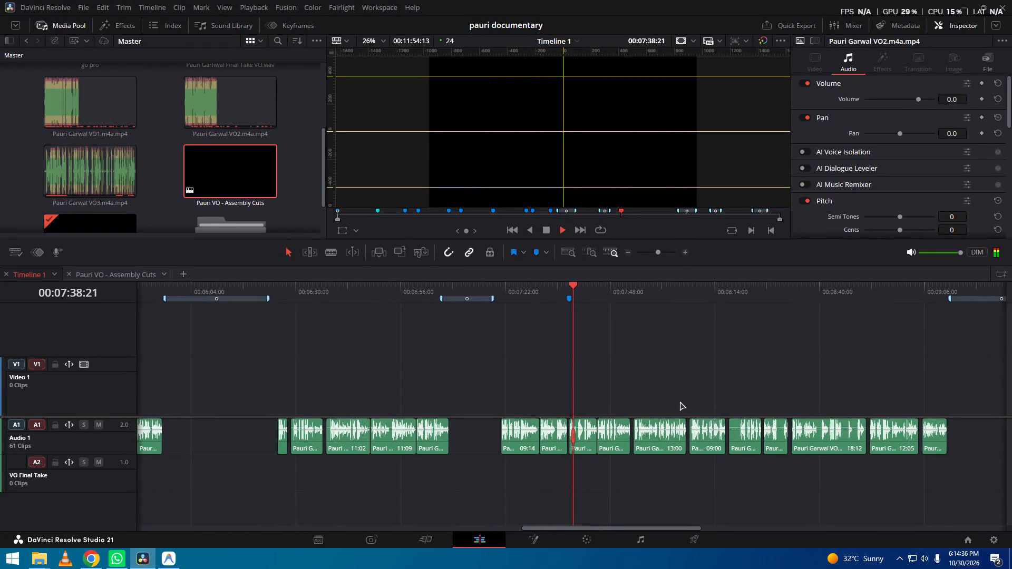
scroll(702, 390, "down", 8, "alt")
scroll(702, 390, "up", 4, "alt")
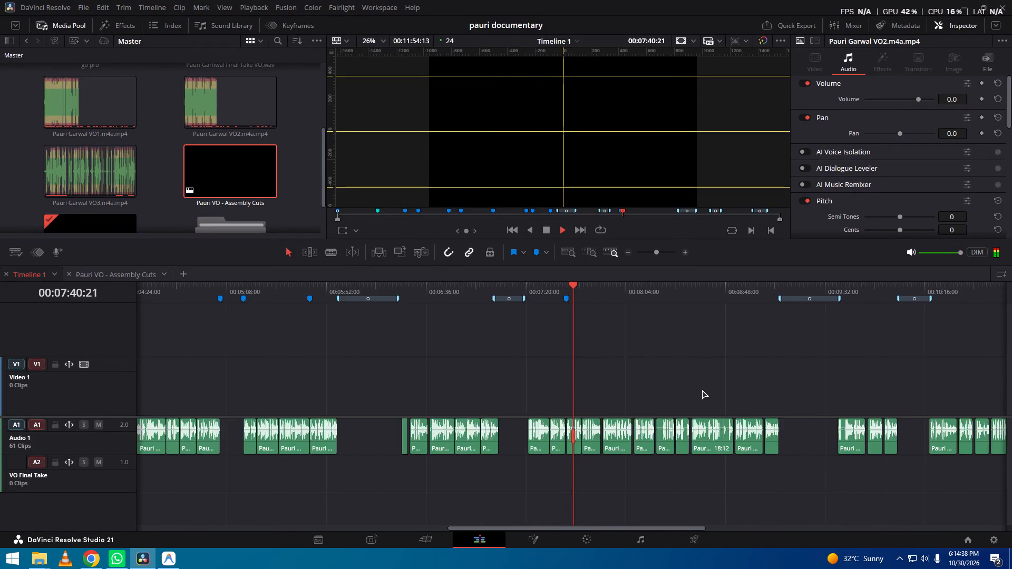
scroll(702, 390, "up", 8, "alt")
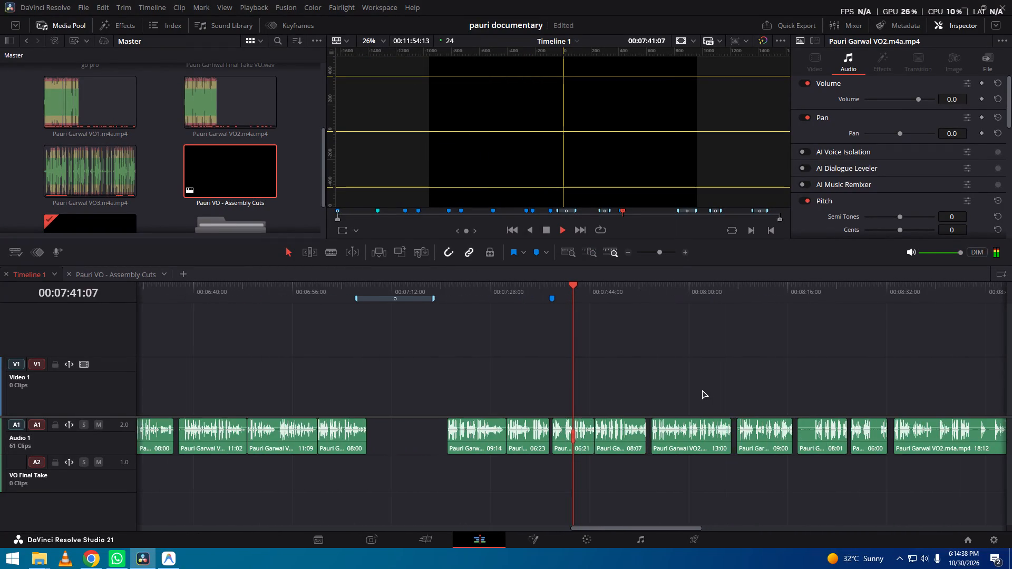
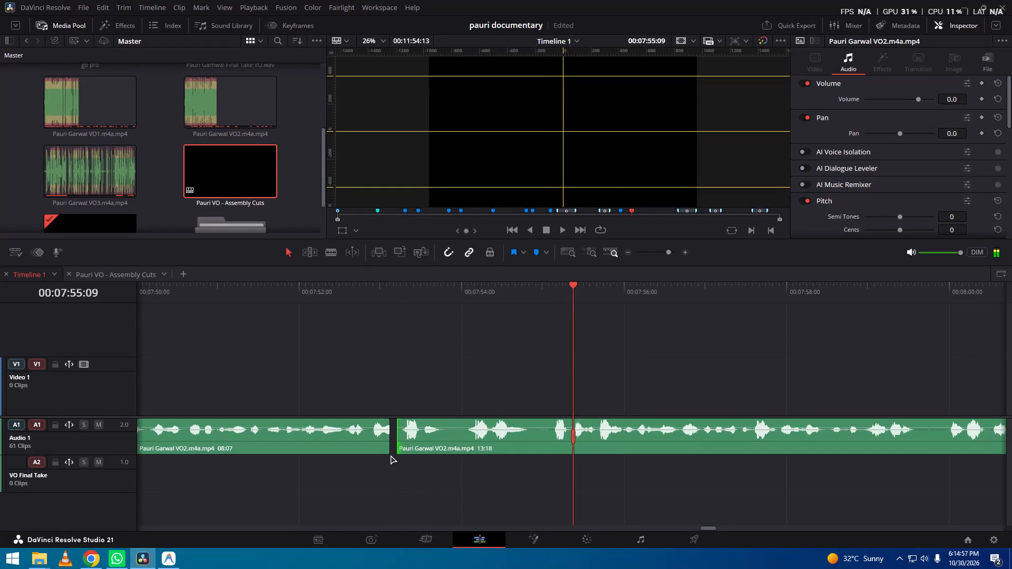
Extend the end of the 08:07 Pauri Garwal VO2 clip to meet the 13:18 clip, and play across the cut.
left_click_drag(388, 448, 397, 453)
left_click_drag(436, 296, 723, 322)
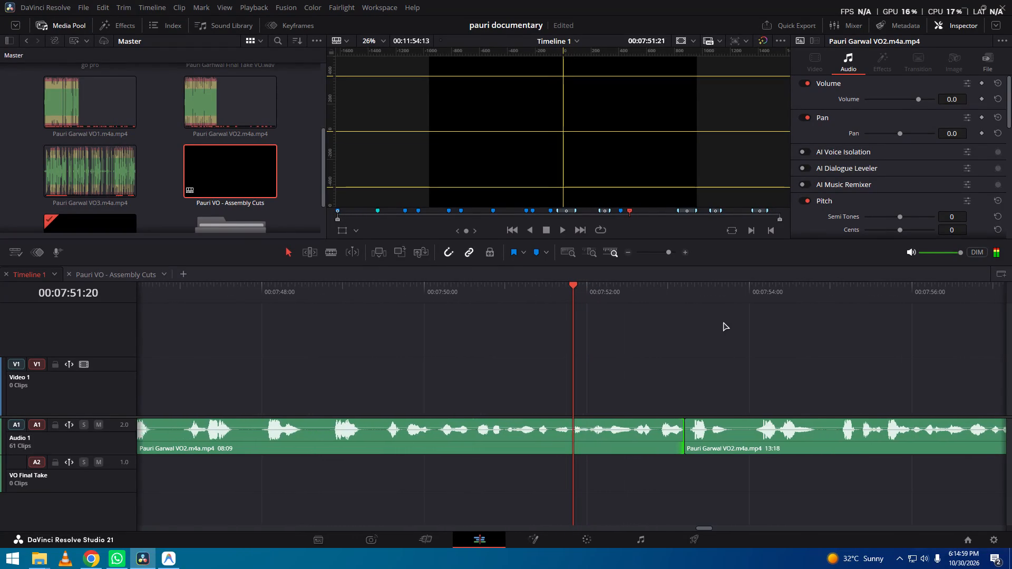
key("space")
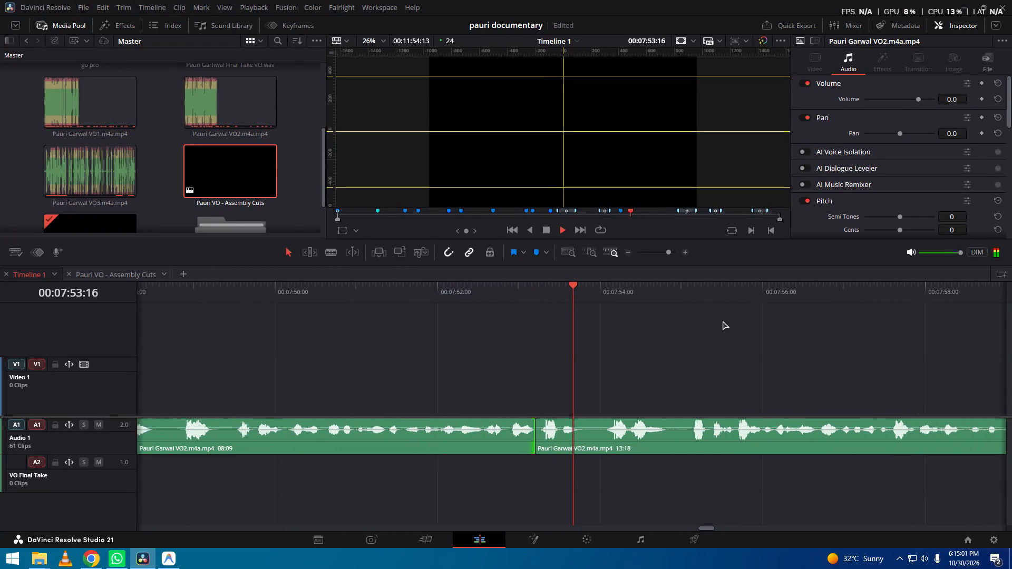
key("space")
Lengthen the 08:09 VO2 clip to 08:20 by inserting a five-second gap at its cut with the 13:18 clip and closing the leftover gap.
left_click_drag(542, 287, 618, 290)
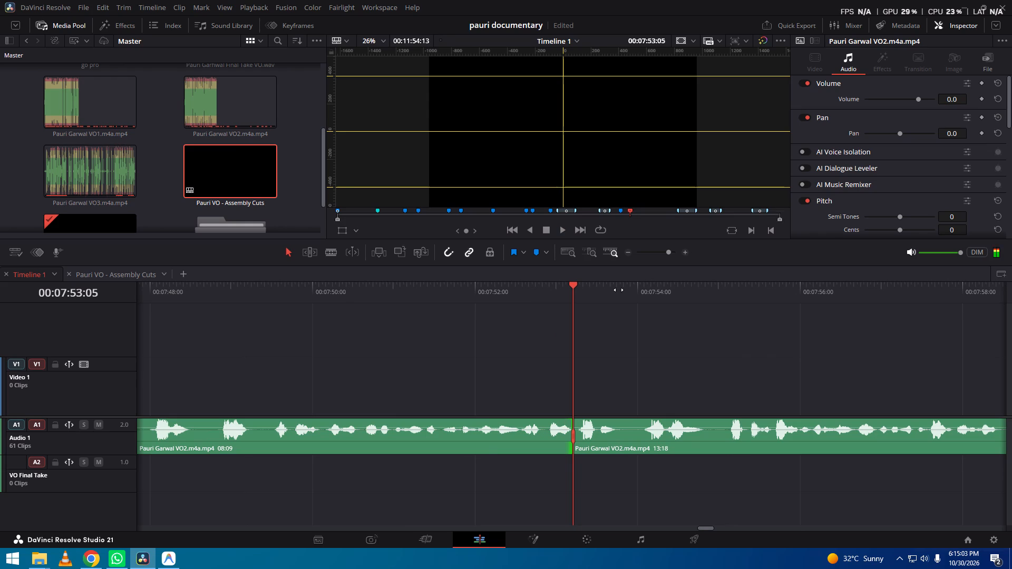
key("ctrl+g")
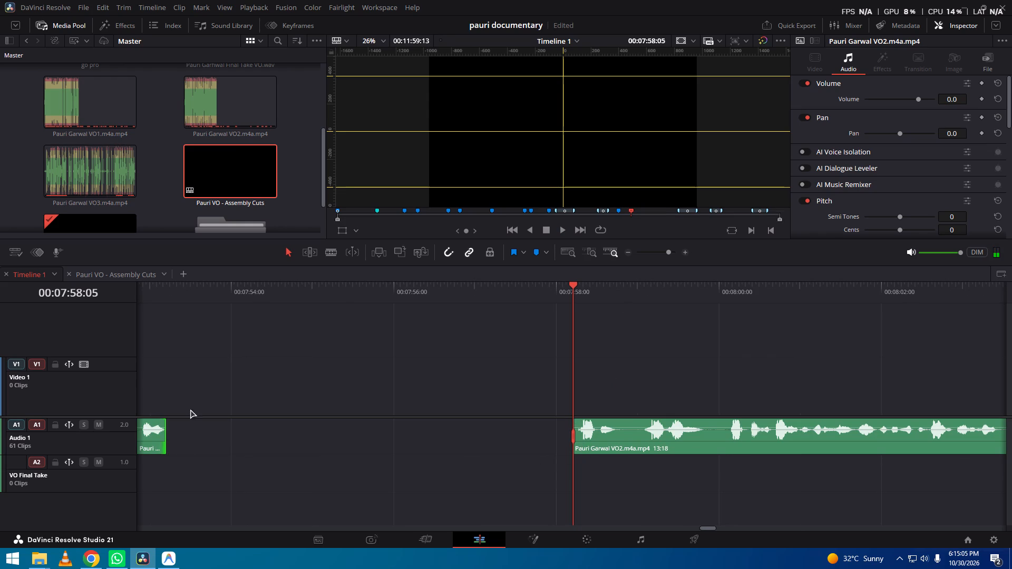
left_click_drag(166, 443, 205, 458)
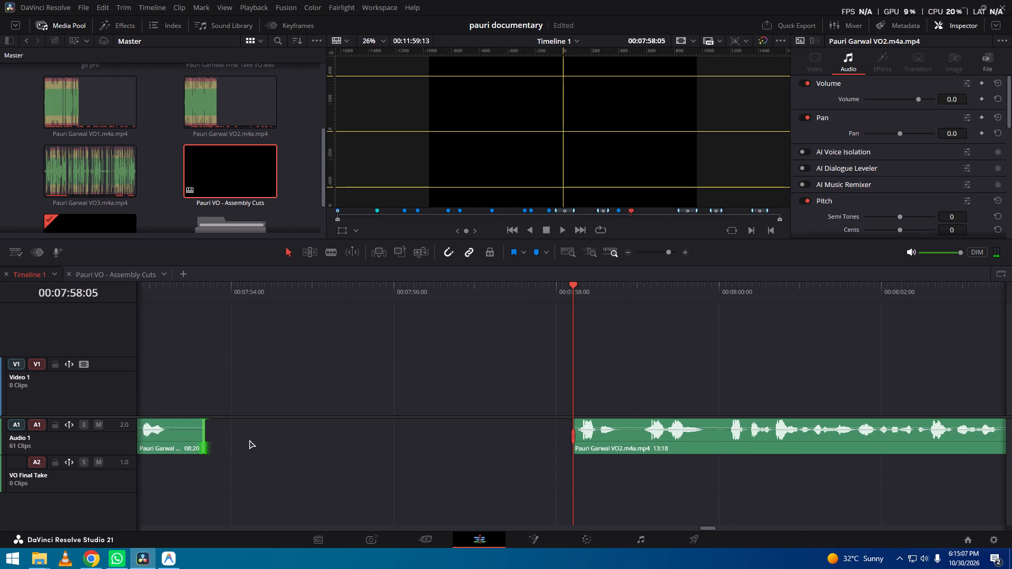
left_click(258, 440)
key("BackSpace")
Play the voiceover from just before the cut between the 08:20 and 13:18 VO2 clips to review the pause.
left_click_drag(508, 305, 558, 312)
left_click_drag(547, 310, 665, 322)
left_click_drag(663, 288, 746, 296)
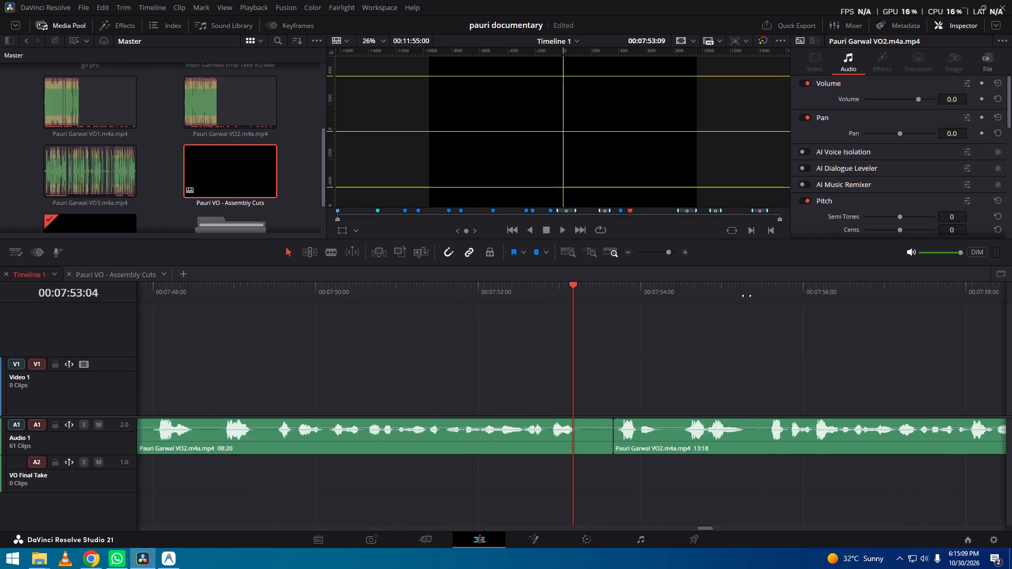
left_click_drag(746, 296, 770, 293)
key("space")
scroll(658, 354, "down", 10, "alt")
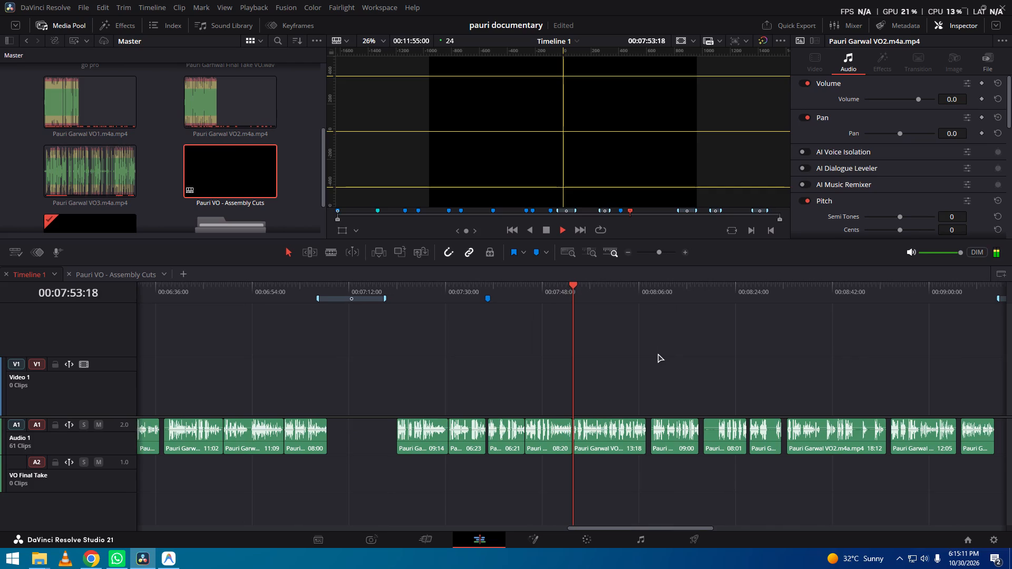
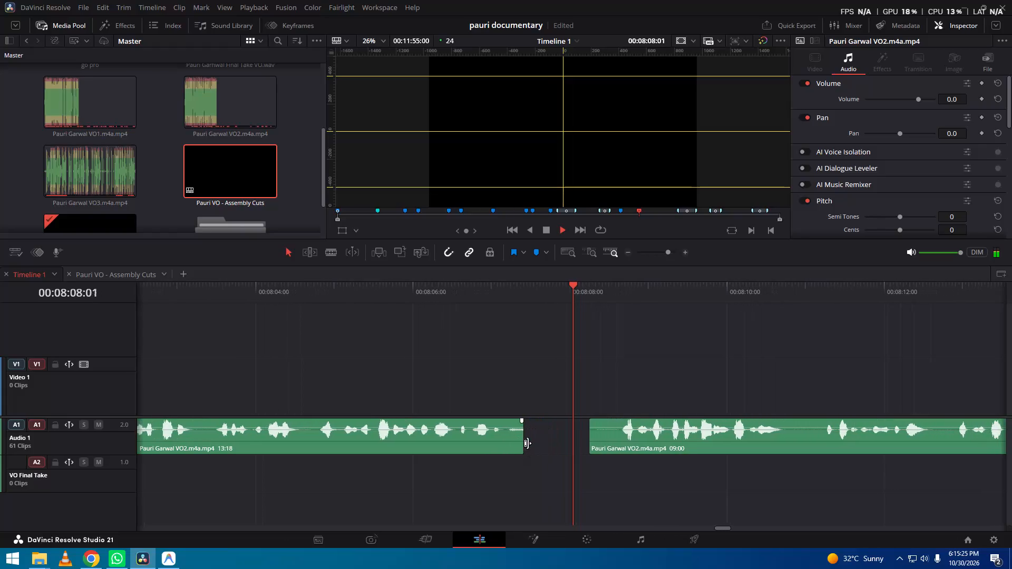
Extend the end of the Pauri Garwal VO2 clip preceding the 09:00 clip to a 13:21 duration, and resume playback.
left_click_drag(514, 445, 548, 449)
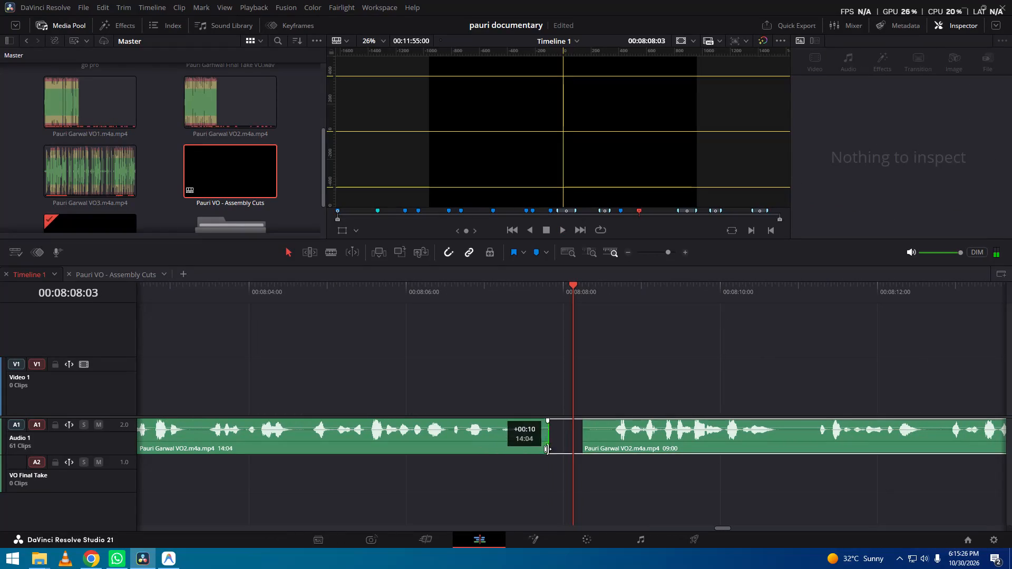
left_click_drag(548, 449, 527, 458)
key("space")
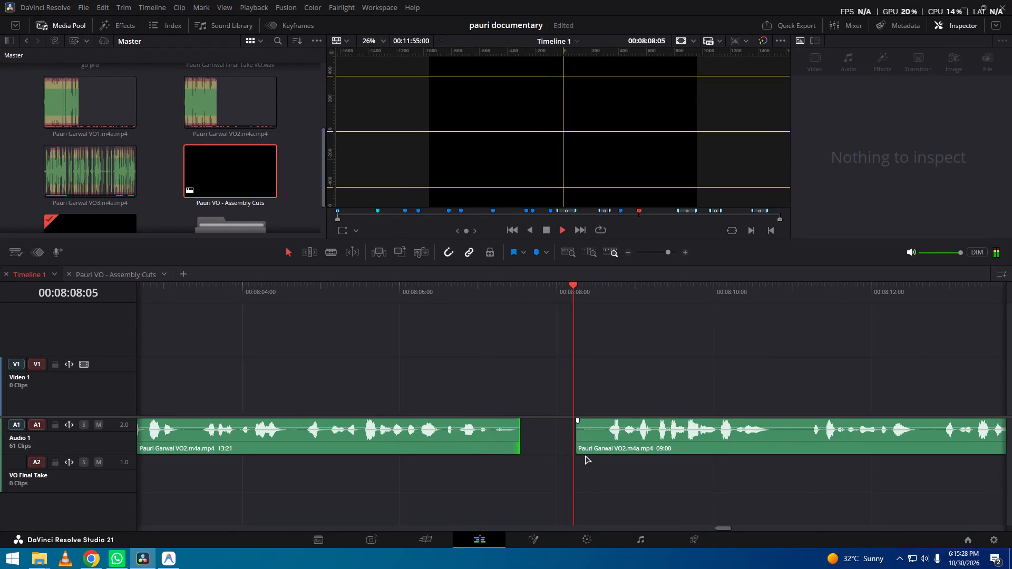
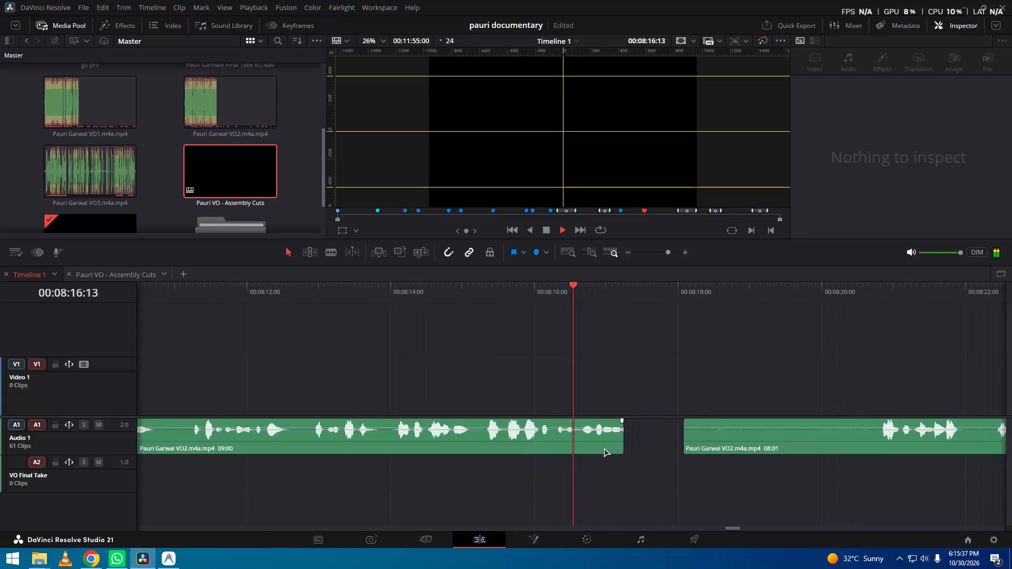
Stop playback, extend the end of the 09:00 Pauri Garwal VO2 clip to a 09:05 duration, and resume playback.
key("space")
left_click_drag(600, 435, 655, 440)
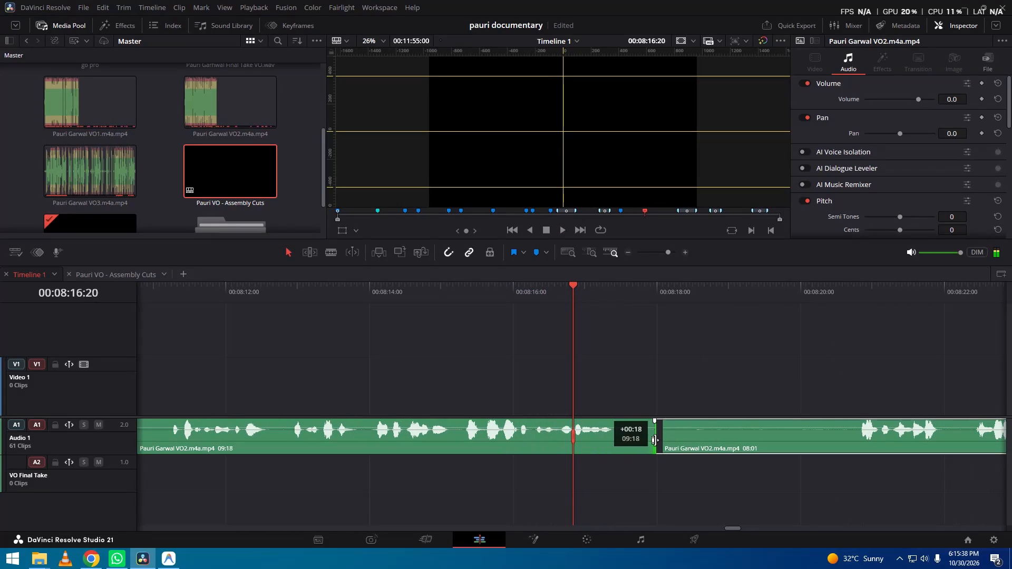
left_click_drag(655, 440, 616, 450)
key("space")
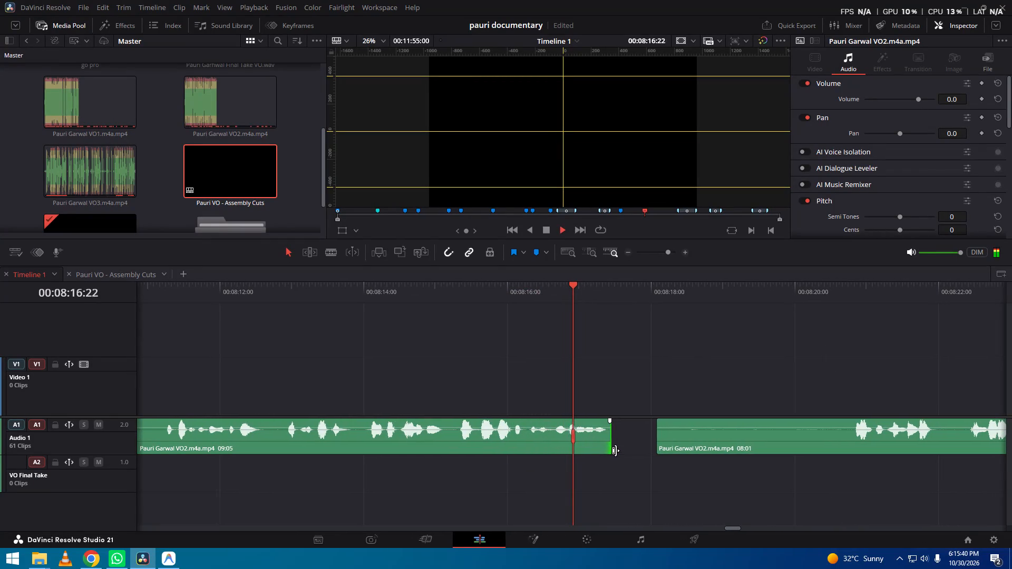
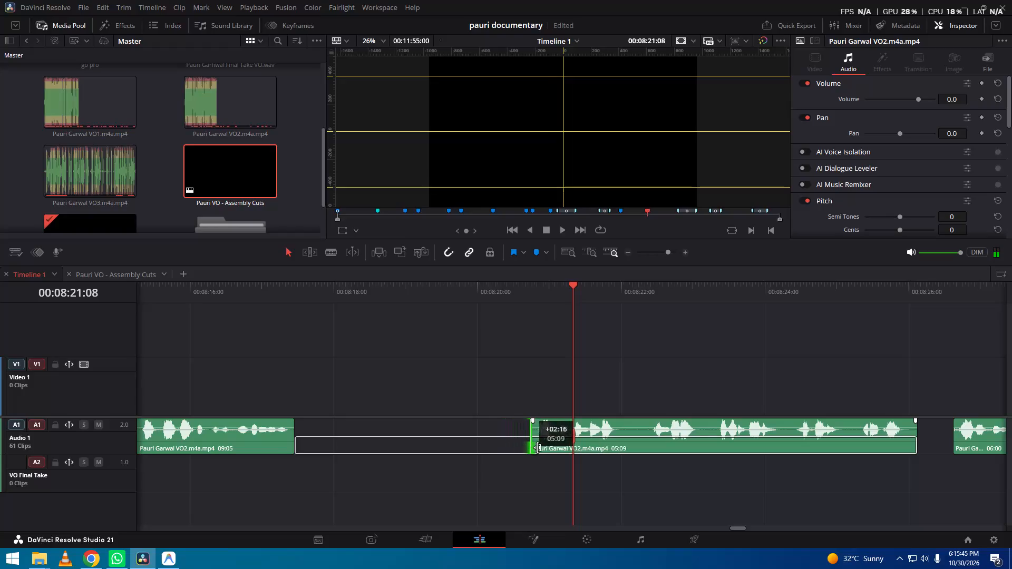
Move the 05:09 Pauri Garwal VO2 clip earlier, leaving only a short pause after the 09:05 clip, and resume playback.
left_click_drag(573, 438, 561, 440)
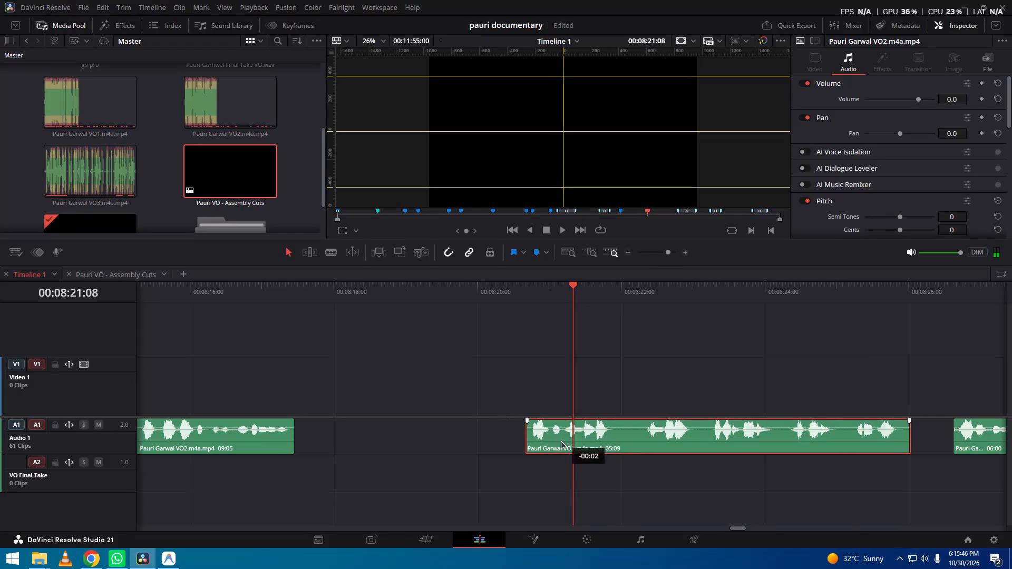
left_click_drag(561, 440, 353, 419)
key("space")
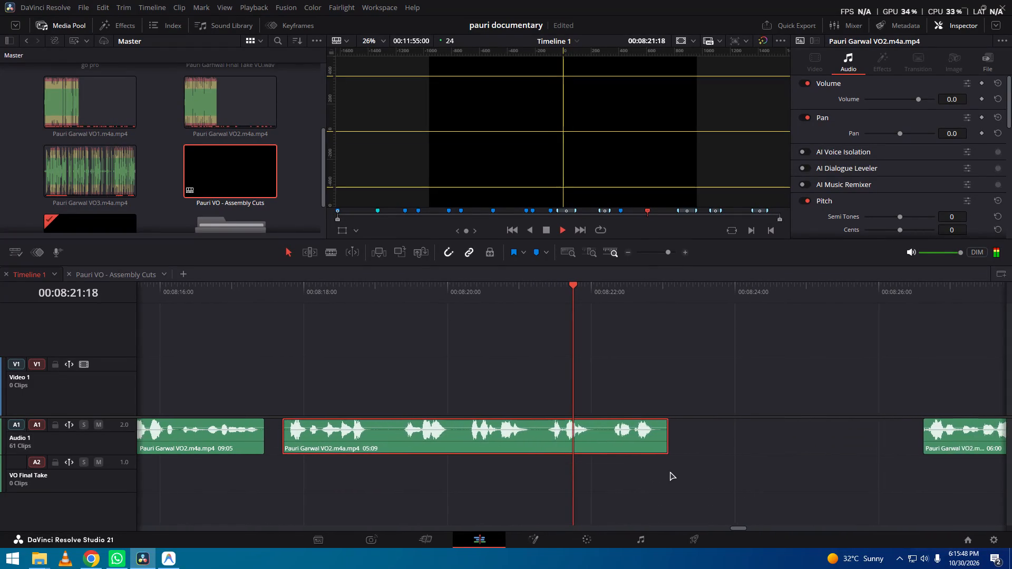
Ripple delete the gap between the 05:09 and 06:00 Pauri Garwal VO2 clips so they sit back to back.
key("space")
left_click(664, 436)
key("space")
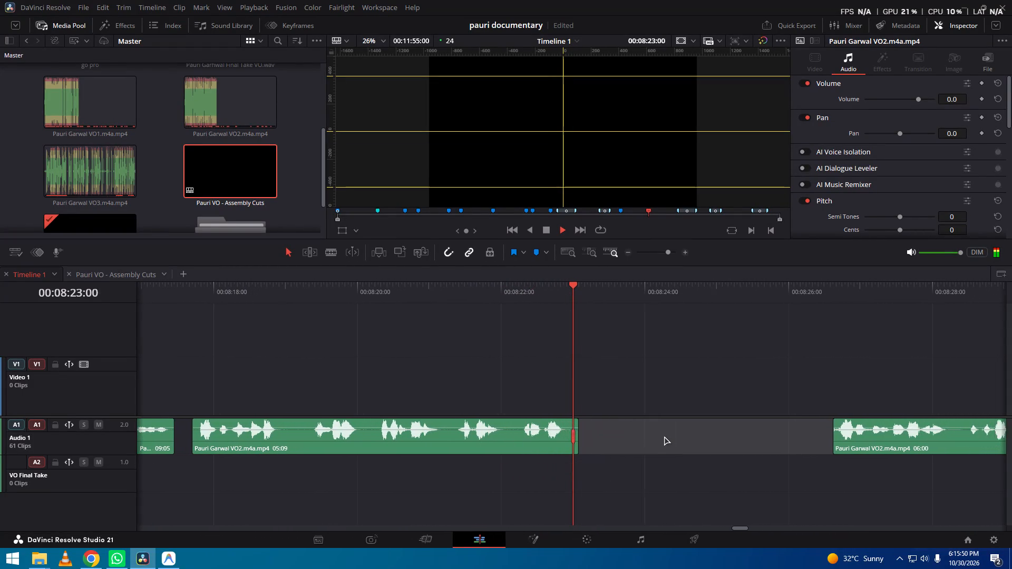
key("space")
key("equal")
key("BackSpace")
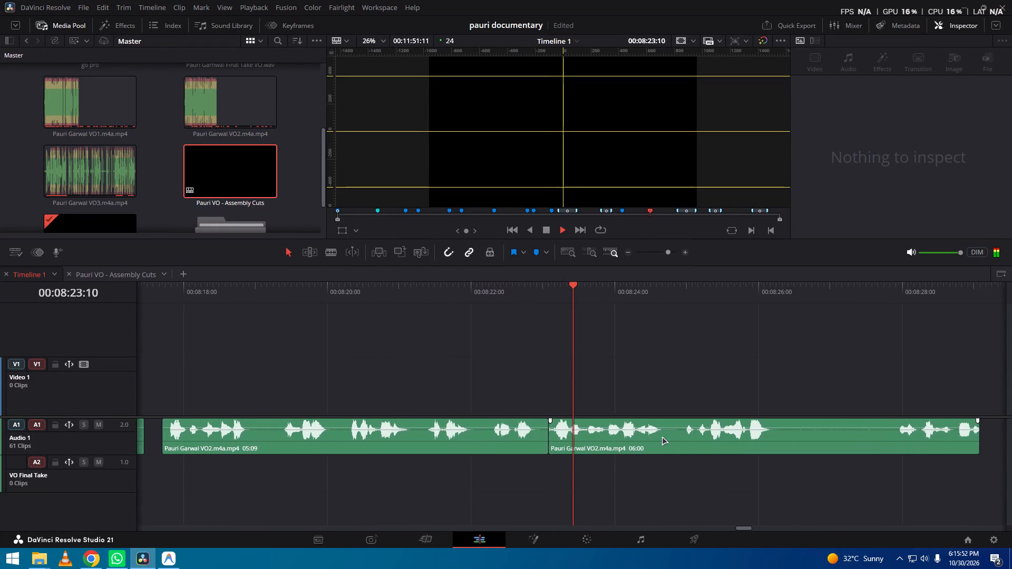
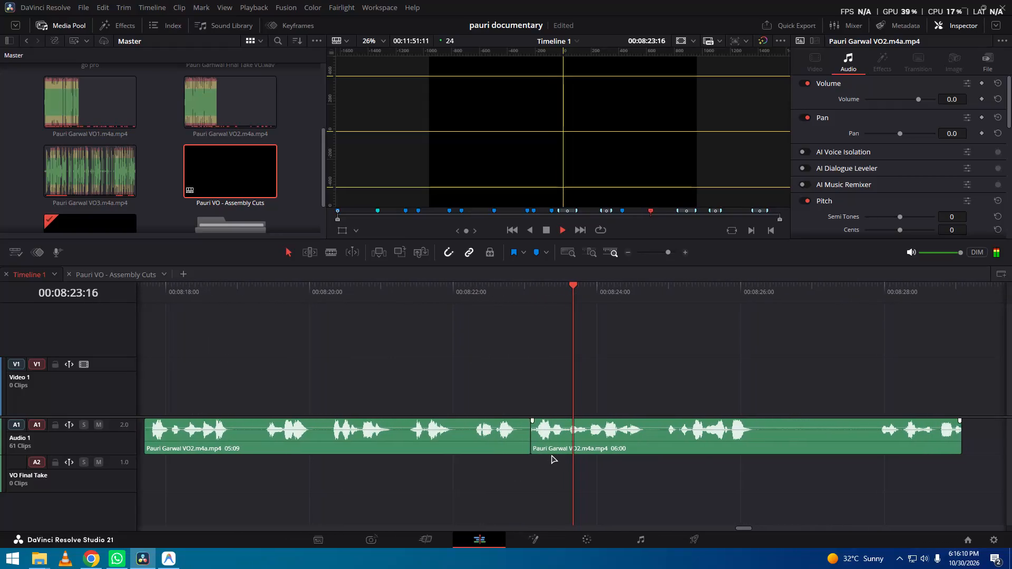
Pause playback shortly after the cut between the 05:09 and 06:00 Pauri Garwal VO2 clips.
key("space")
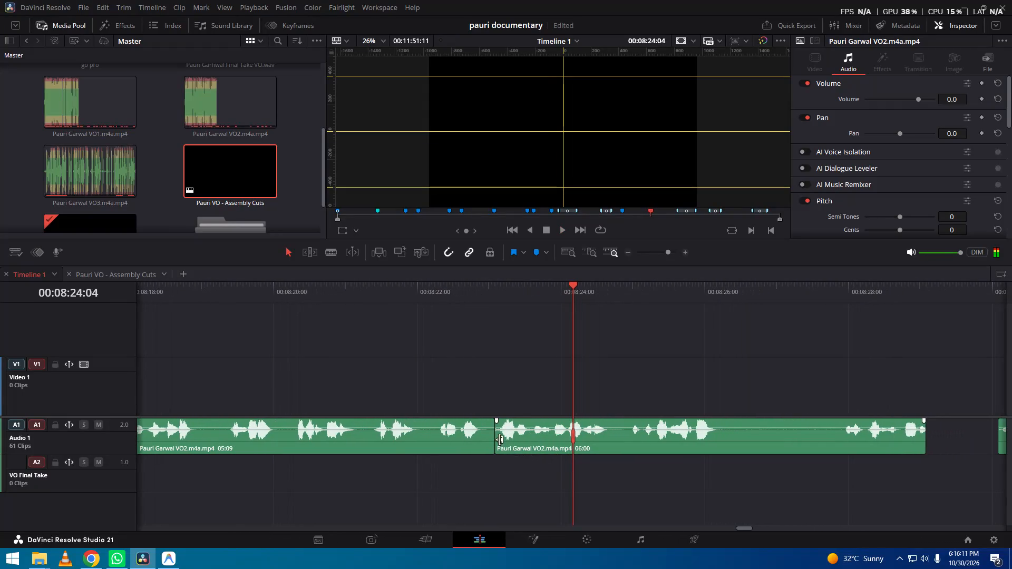
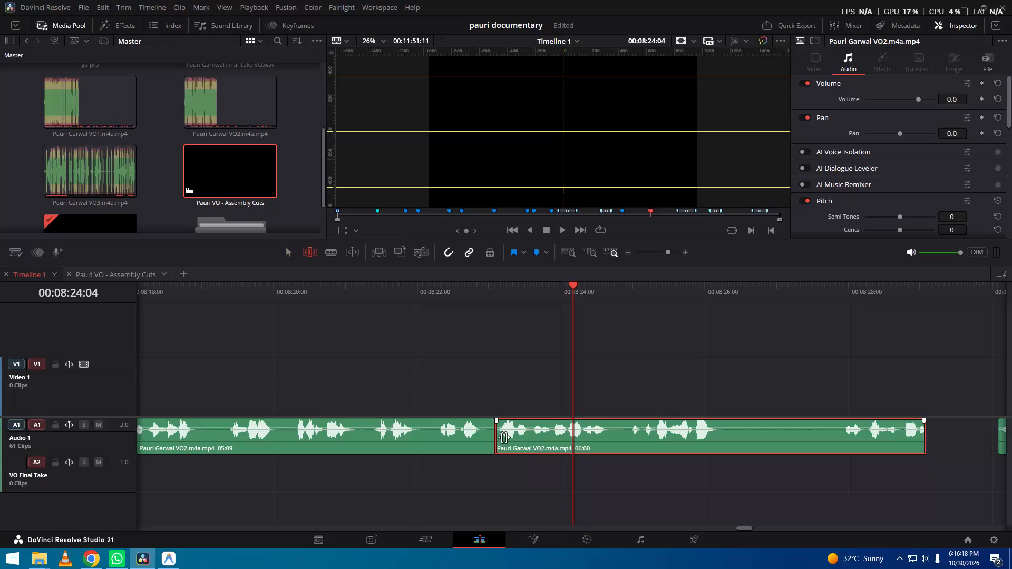
Ripple-extend the start of the 06:00 Pauri Garwal VO2 clip after the cut to a clip length of 07:13.
left_click_drag(502, 439, 291, 463)
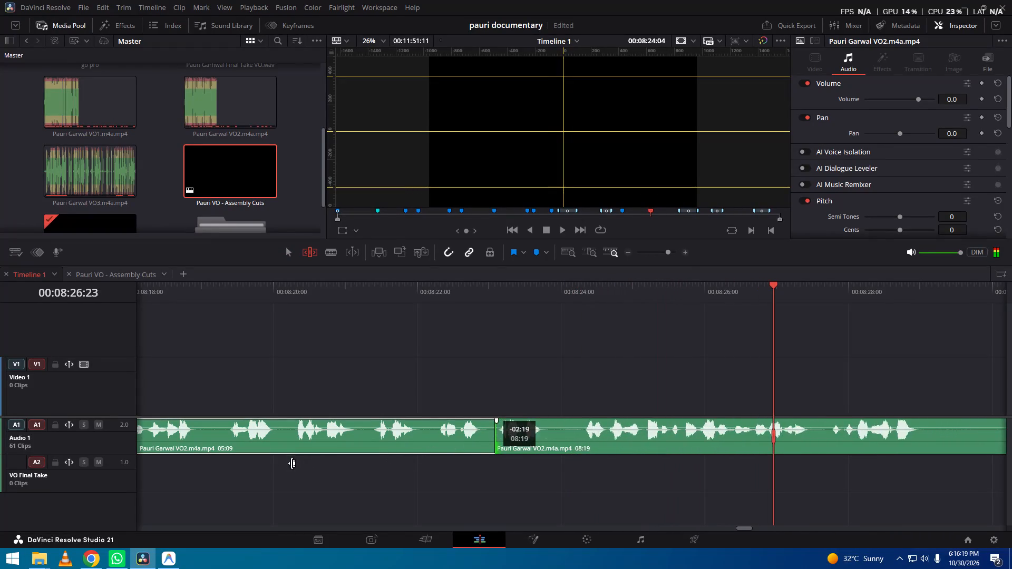
left_click_drag(291, 463, 415, 468)
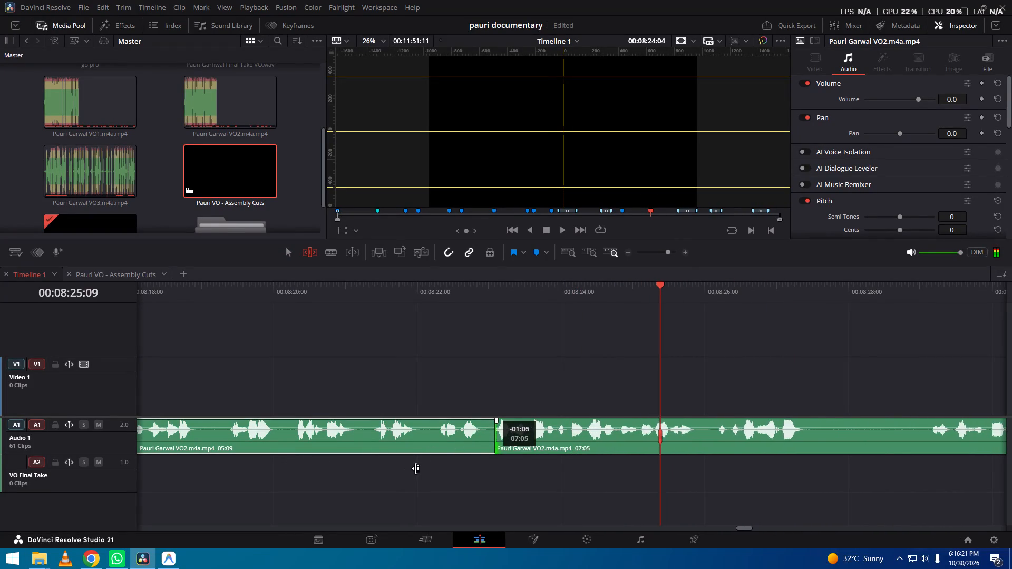
left_click_drag(415, 468, 389, 468)
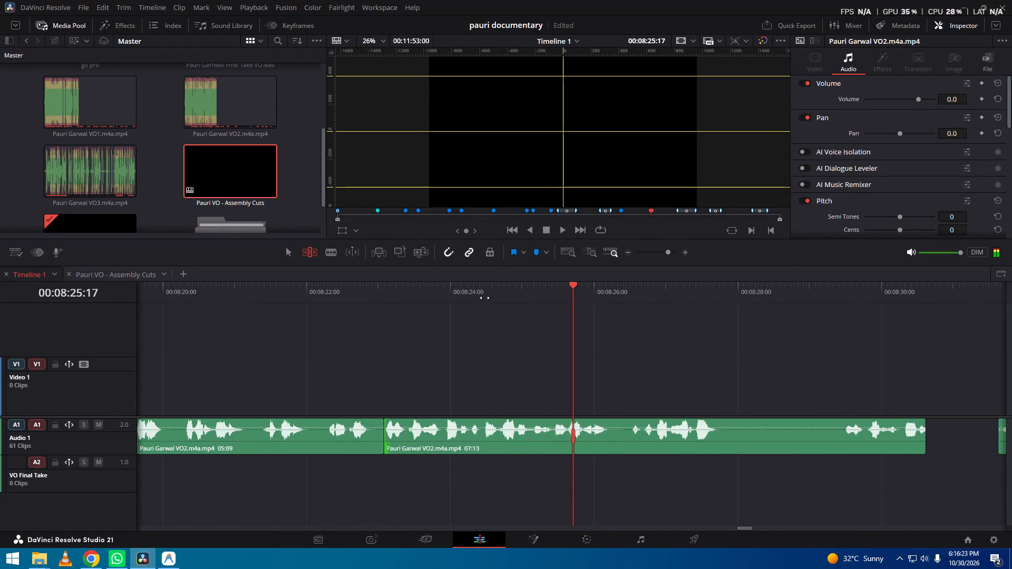
Play back the cut between the 05:09 and 07:13 Pauri Garwal VO2 clips from about 00:08:22:12.
left_click_drag(484, 297, 714, 313)
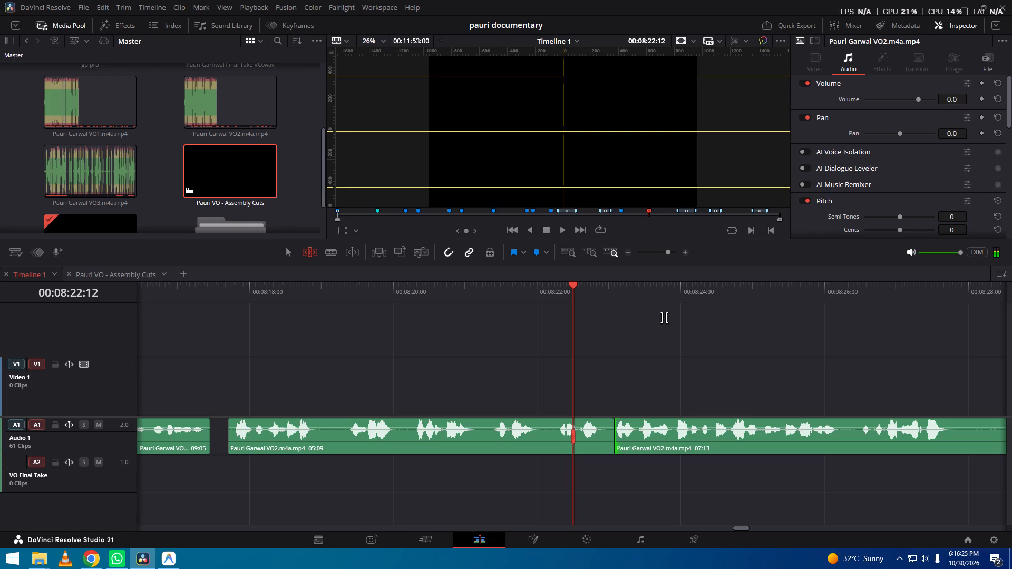
key("space")
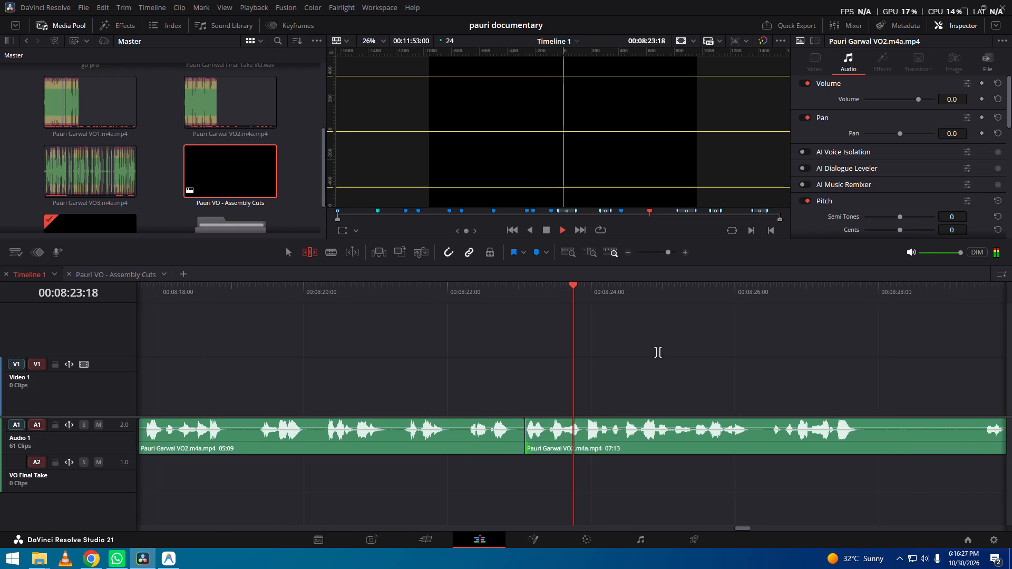
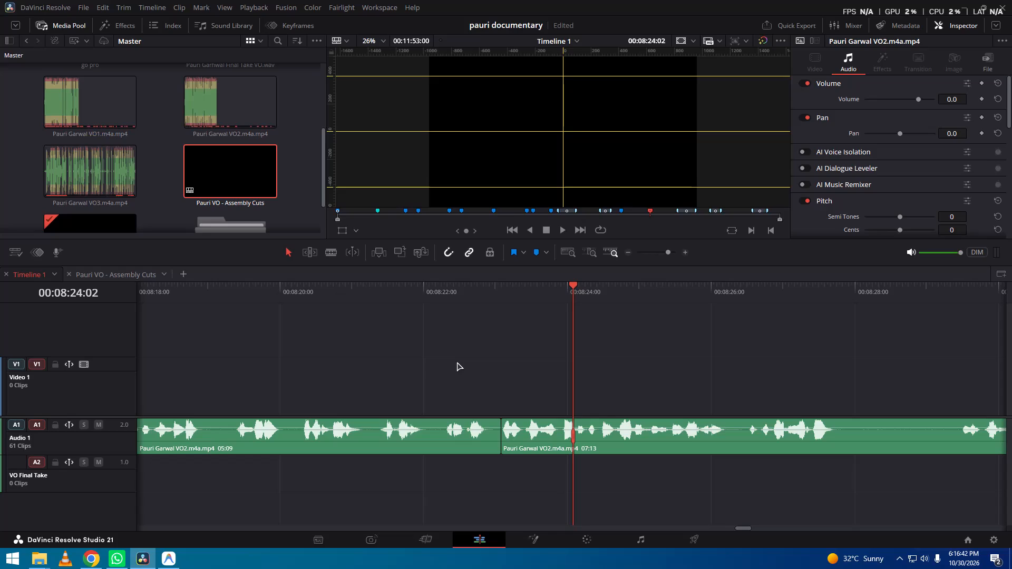
Continue listening through the 07:13 Pauri Garwal VO2 clip from 00:08:24:02, with more of the surrounding timeline in view.
key("space")
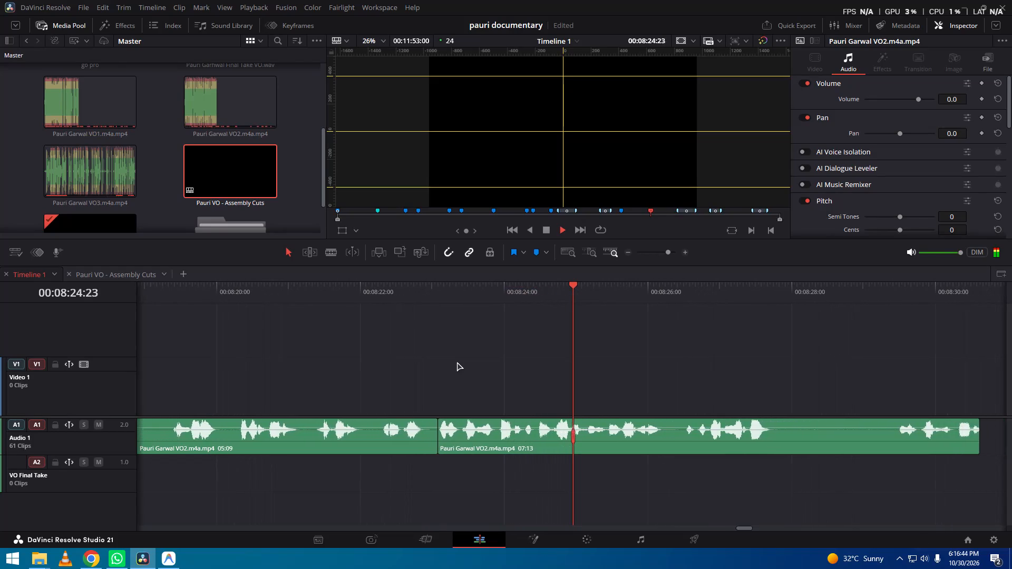
scroll(478, 363, "down", 6, "alt")
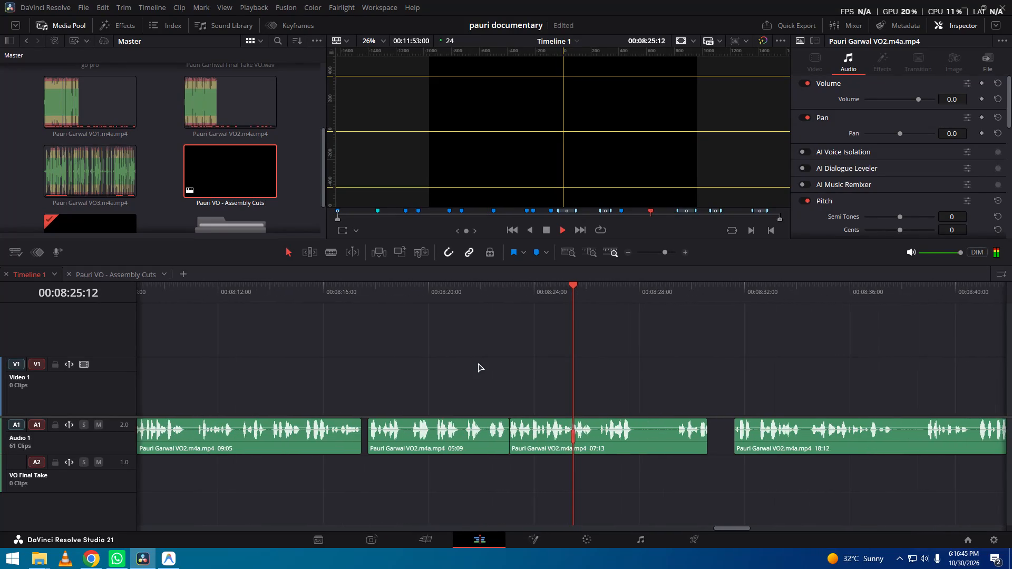
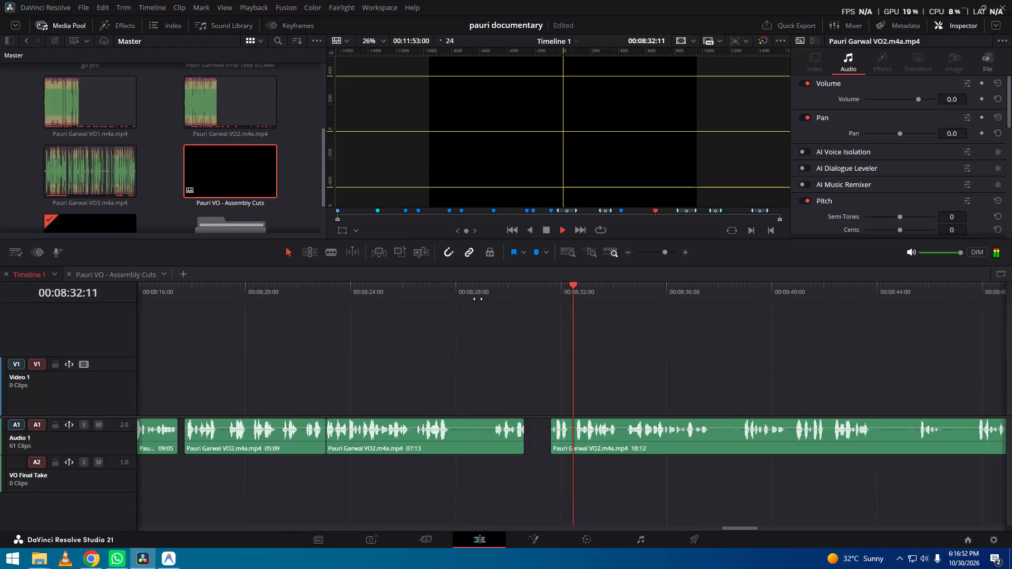
Replay the 07:13 Pauri Garwal VO2 clip from near its start, at about 00:08:23.
key("space")
left_click_drag(480, 299, 731, 303)
key("space")
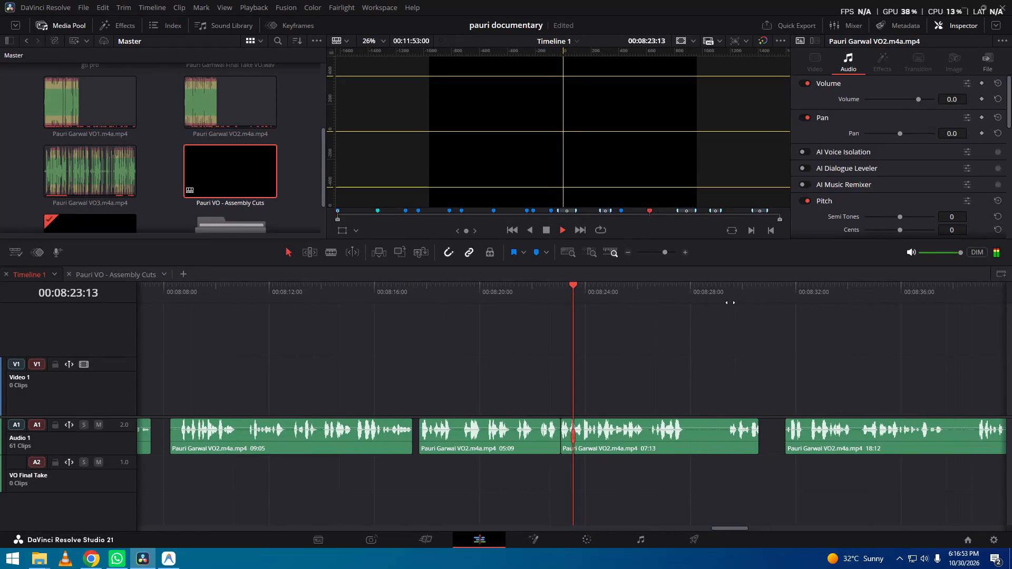
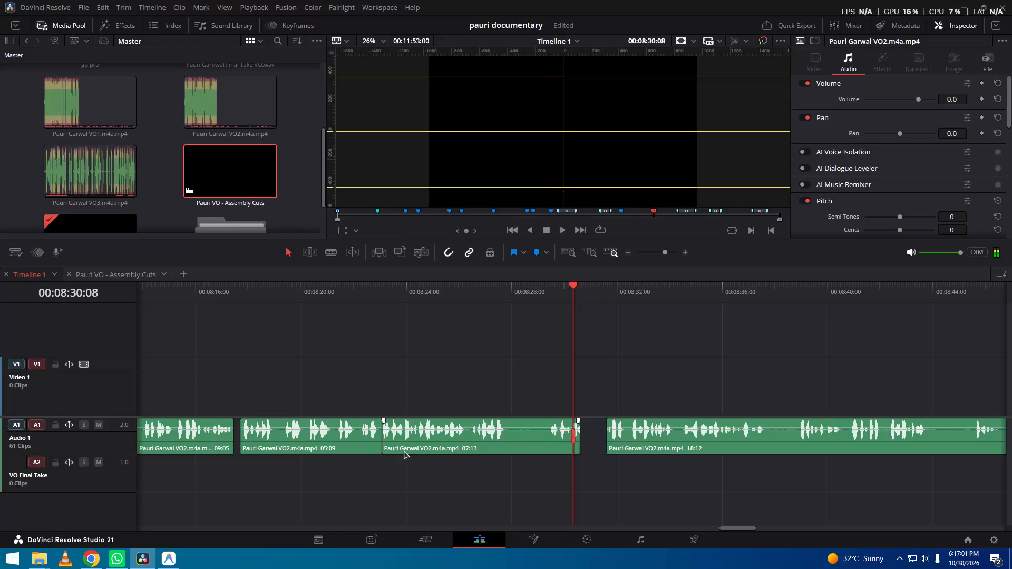
Trim the start of the 07:13 Pauri Garwal VO2 clip to its final second or so and butt it against the 05:09 clip.
left_click_drag(435, 288, 626, 326)
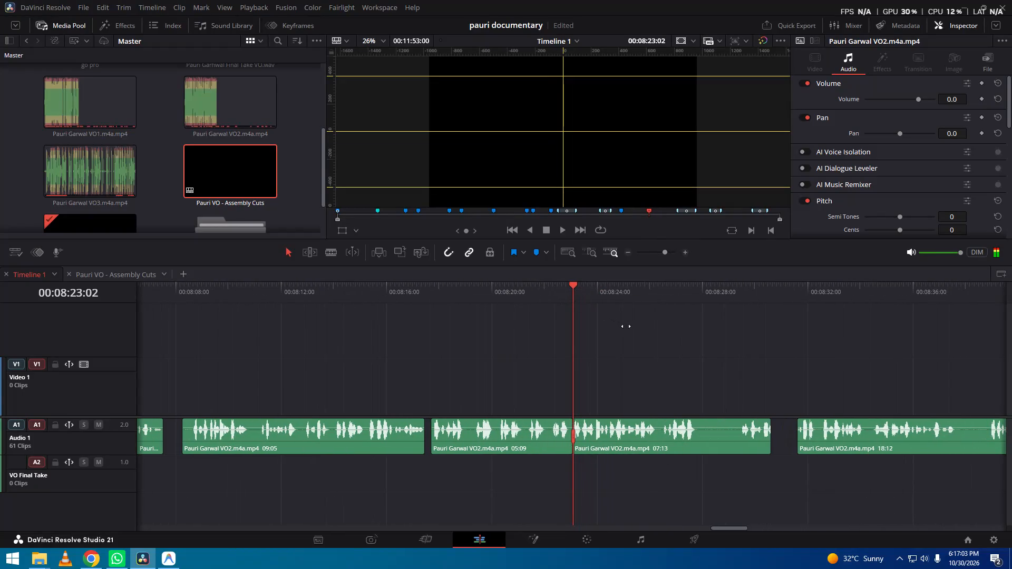
left_click_drag(626, 326, 622, 325)
key("space")
key("space")
left_click_drag(558, 443, 627, 443)
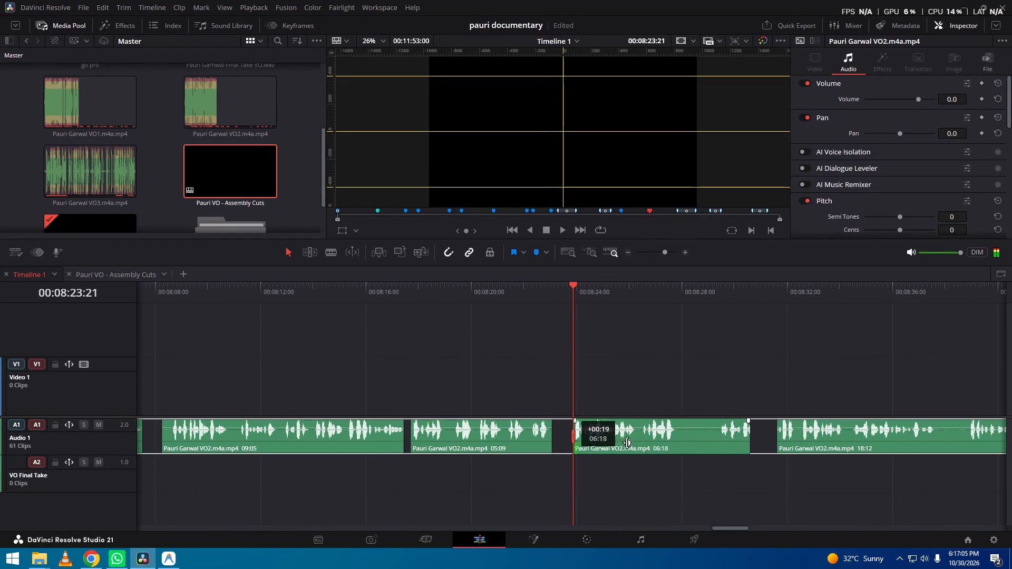
left_click_drag(627, 443, 721, 446)
left_click_drag(734, 439, 612, 432)
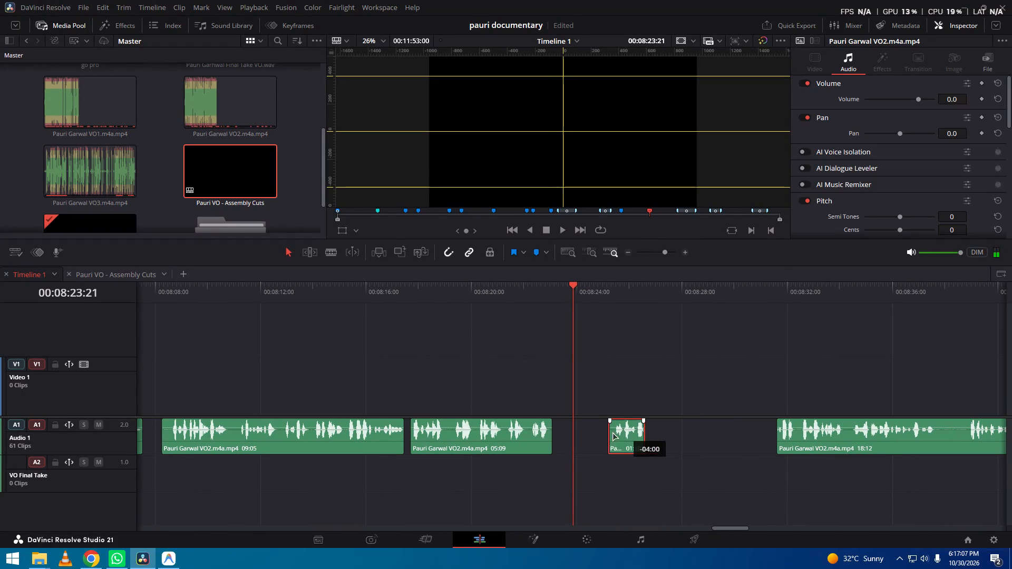
left_click_drag(612, 432, 572, 434)
Extend the end of the shortened VO2 clip to 03:13, listen through it, lengthen it to 07:17 and resume playback from 00:08:26:19.
left_click_drag(586, 437, 726, 443)
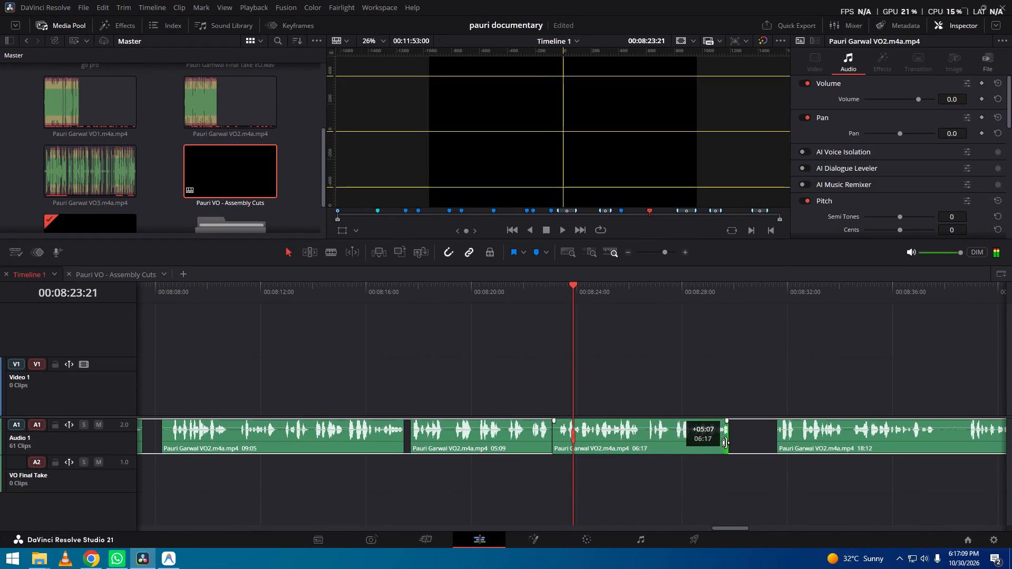
left_click_drag(726, 443, 643, 443)
key("space")
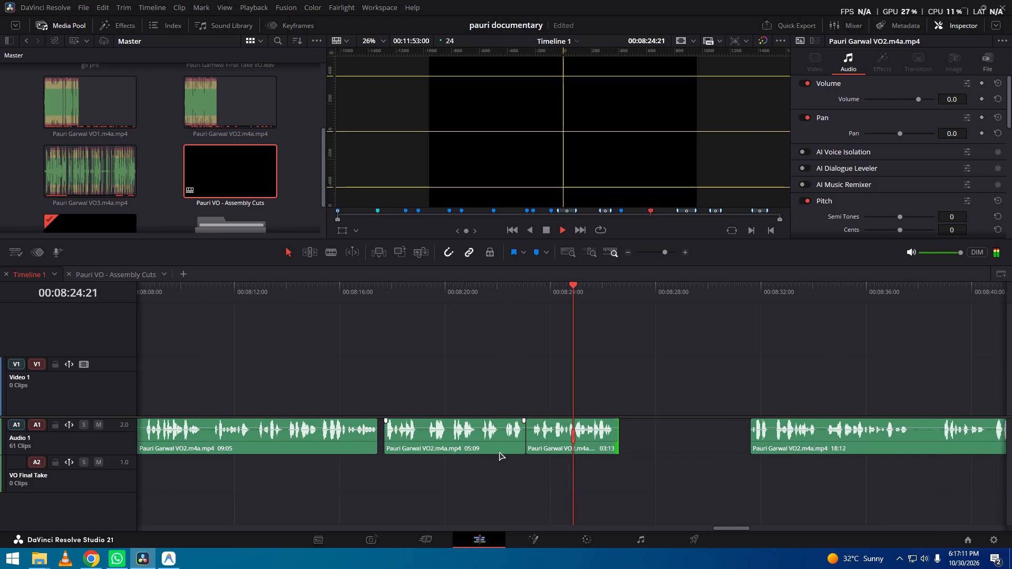
key("space")
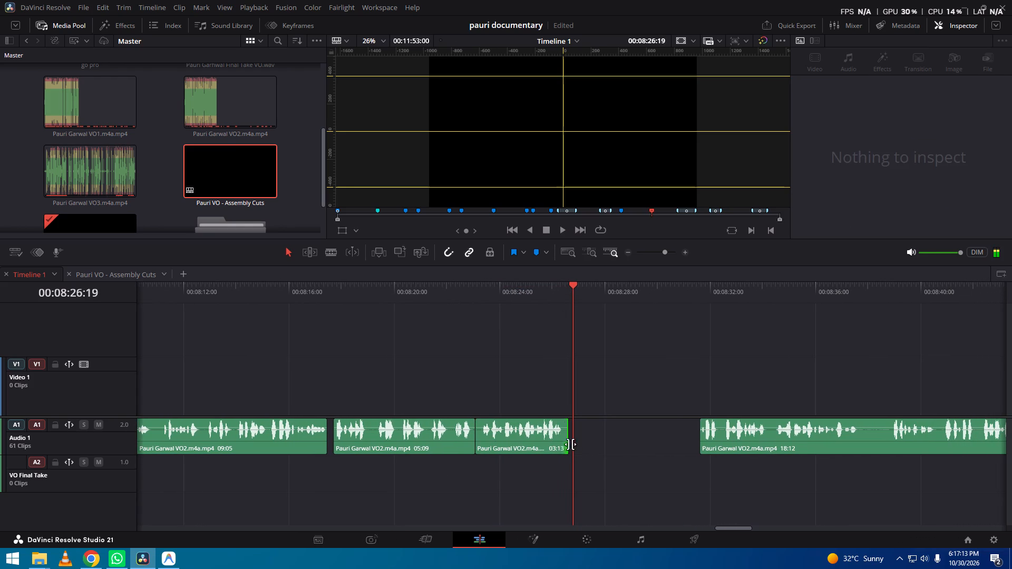
left_click_drag(566, 444, 677, 448)
key("space")
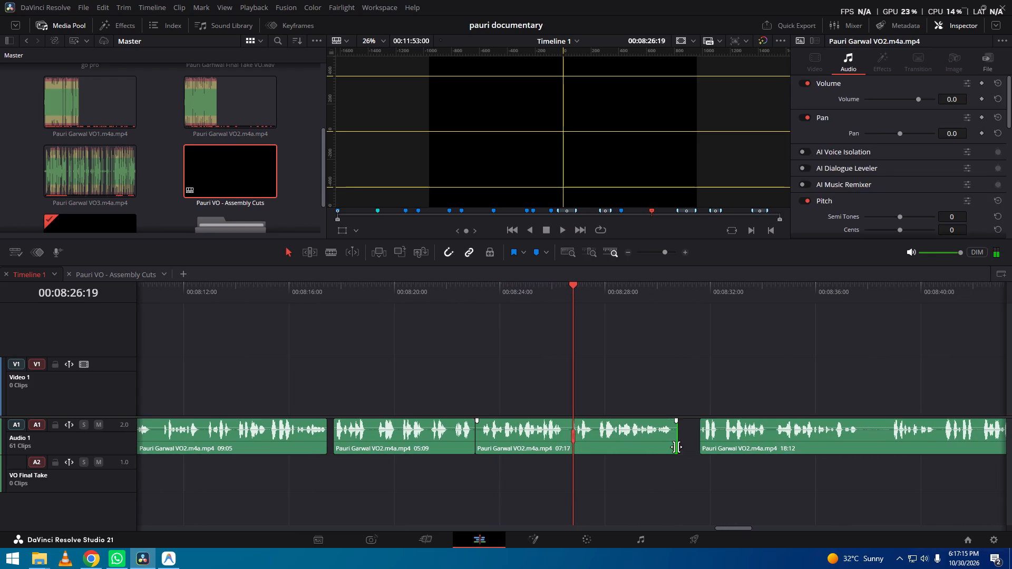
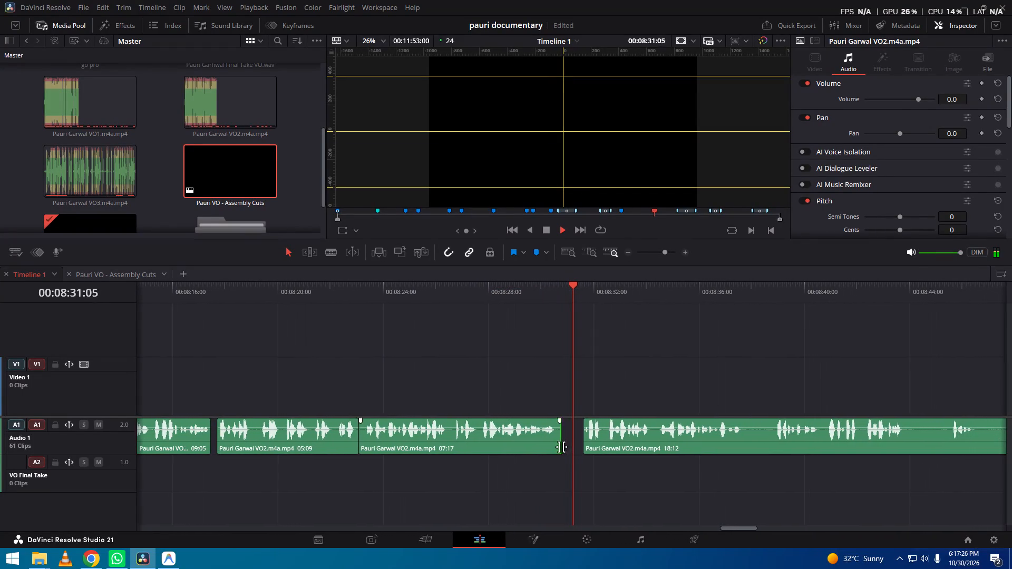
Move the 07:17 Pauri Garwal VO2 clip down to the VO Final Take track and extend its end to 16:11.
key("space")
left_click(519, 441)
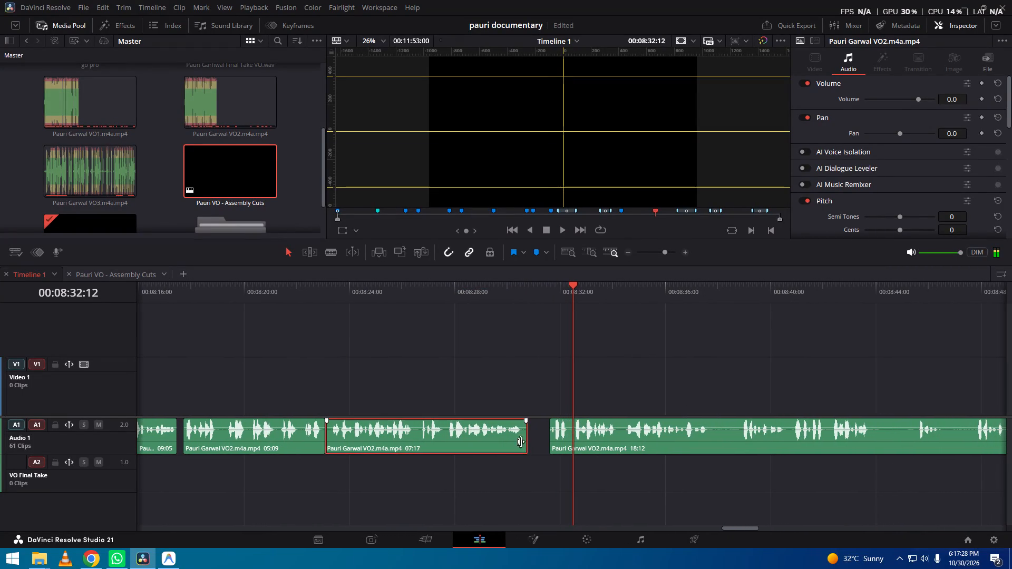
left_click_drag(524, 442, 541, 461)
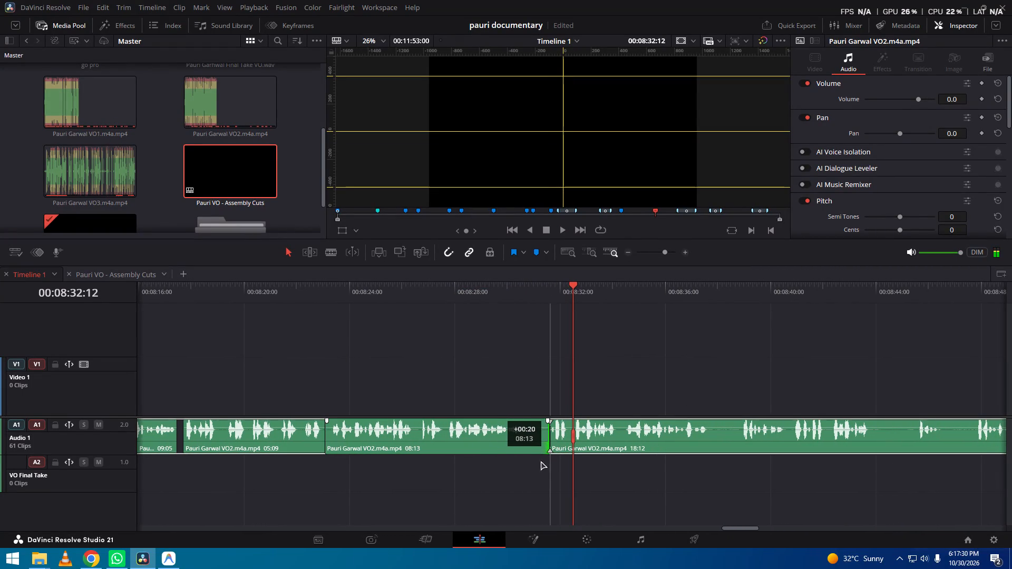
left_click_drag(474, 447, 474, 480)
left_click_drag(543, 481, 753, 487)
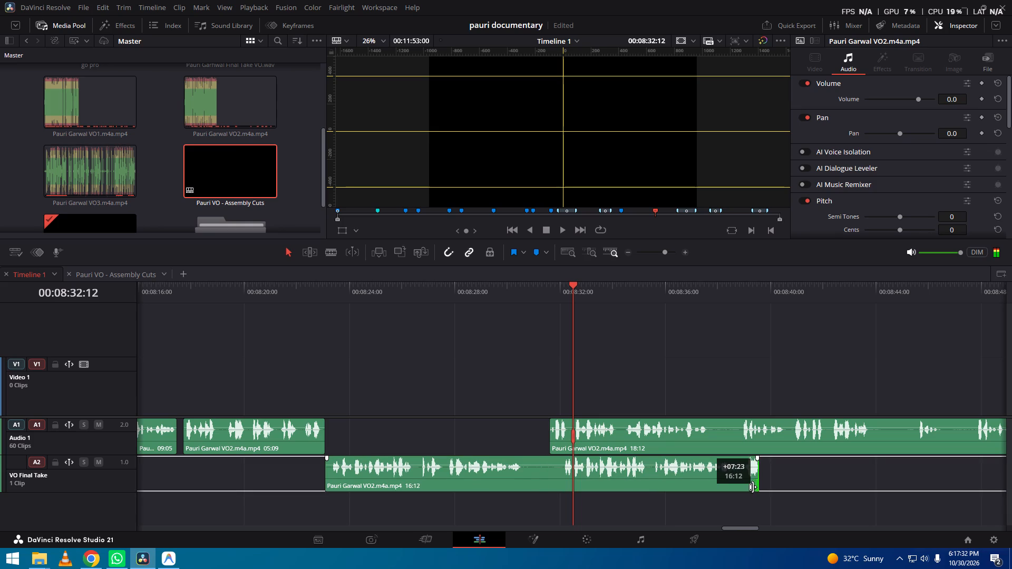
left_click_drag(753, 487, 752, 487)
Slide the extended VO2 clip about 9 seconds earlier on the VO Final Take track and play from around 00:08:22.
left_click_drag(517, 483, 279, 476)
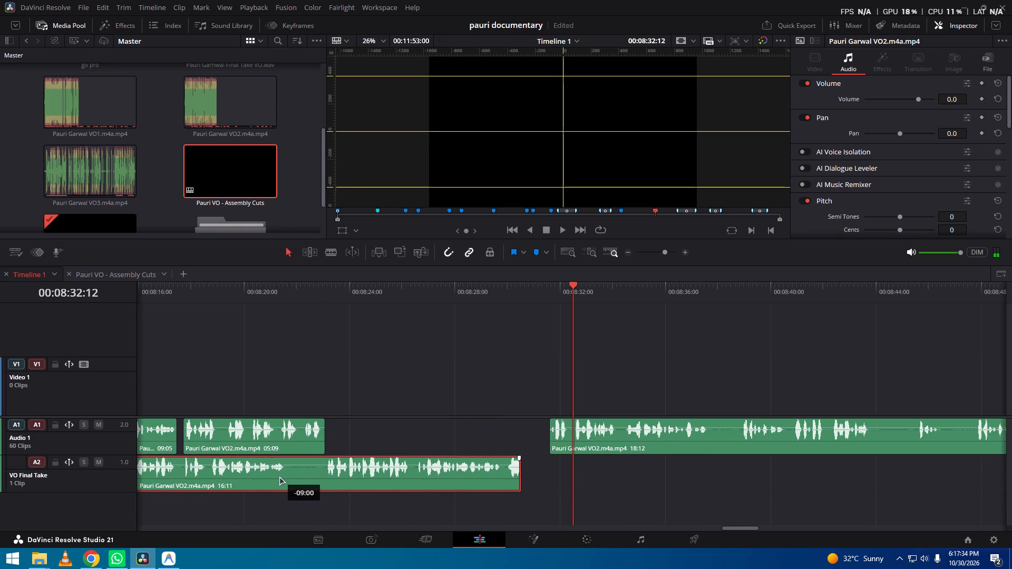
left_click_drag(279, 476, 279, 474)
left_click_drag(348, 278, 353, 288)
left_click_drag(353, 290, 608, 331)
key("space")
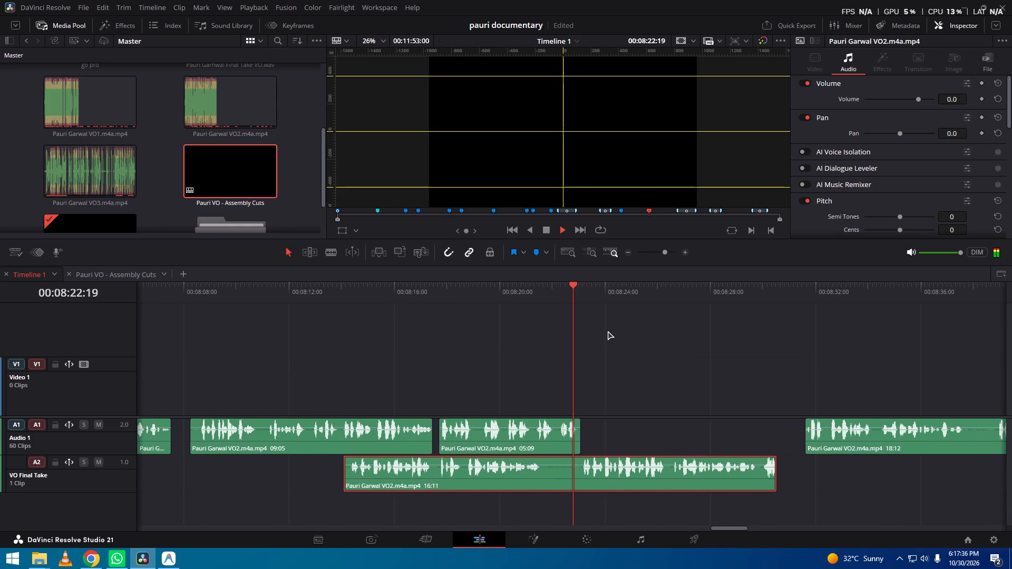
key("space")
Trim the start of the VO Final Take clip to leave about 7 seconds, nudge it slightly later and play it.
left_click_drag(319, 473, 557, 485)
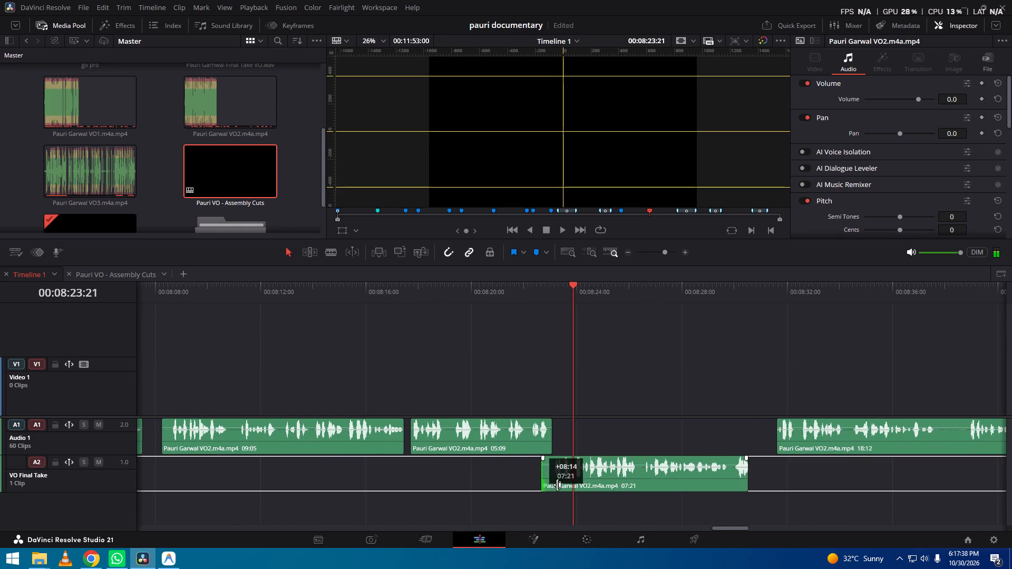
left_click_drag(557, 485, 558, 485)
left_click_drag(644, 480, 652, 479)
key("space")
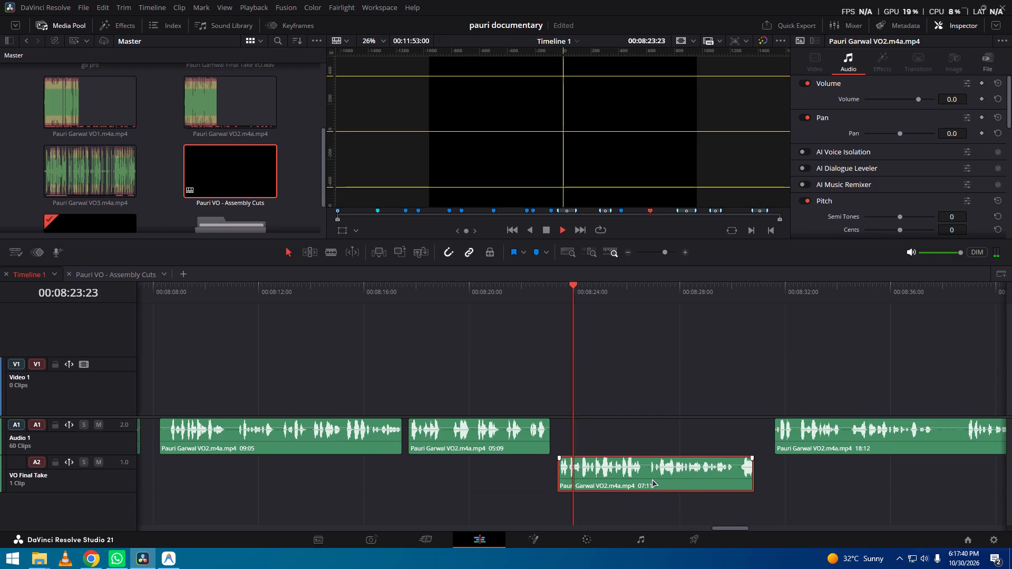
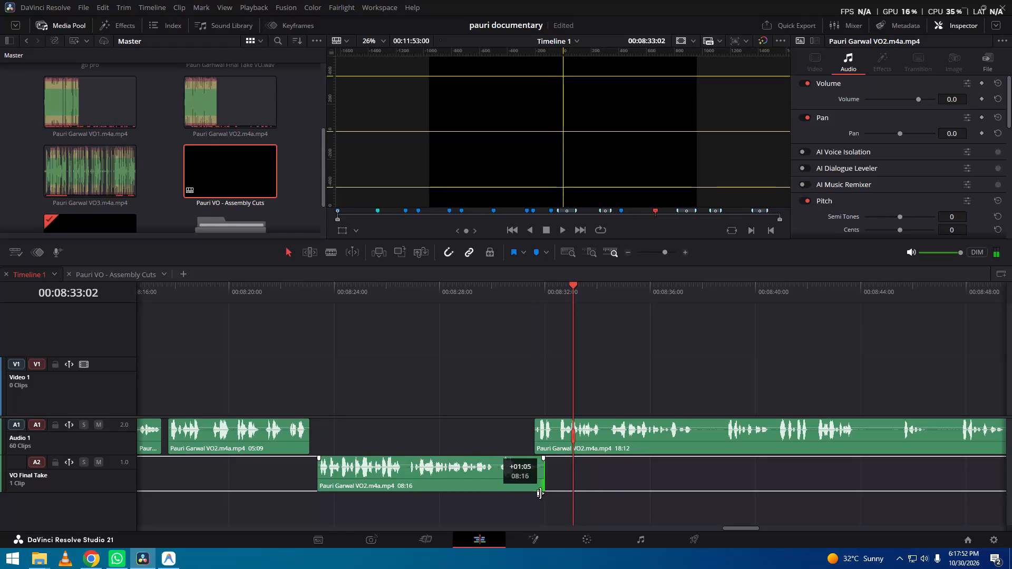
Play the end of the 08:16 VO Final Take clip from around 00:08:31.
left_click_drag(599, 290, 648, 296)
key("space")
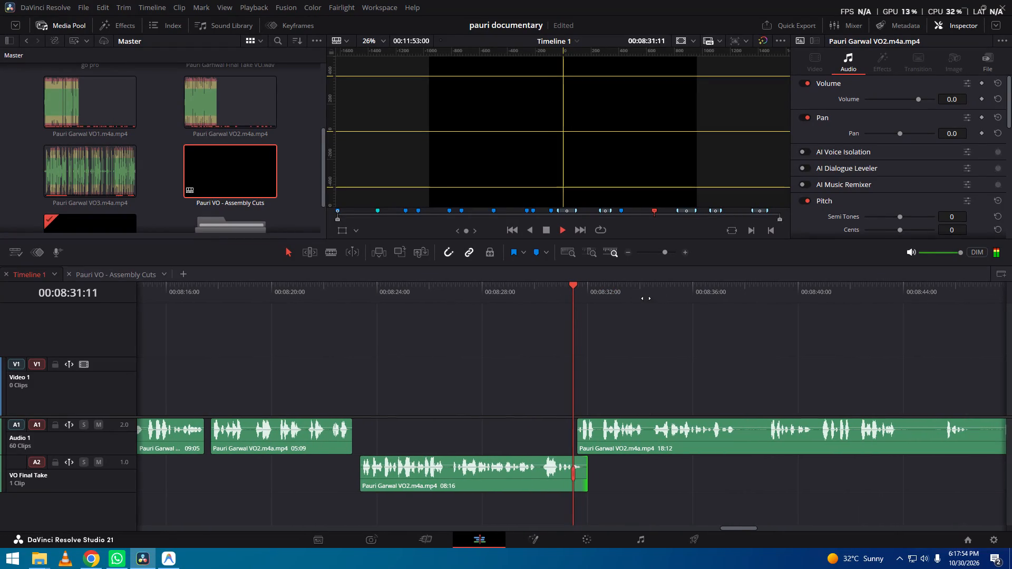
key("space")
Shift the 18:12 VO2 clip and all following Audio 1 clips about 10 frames later, starting where the VO Final Take clip ends.
left_click(611, 444)
scroll(611, 445, "down", 7, "alt")
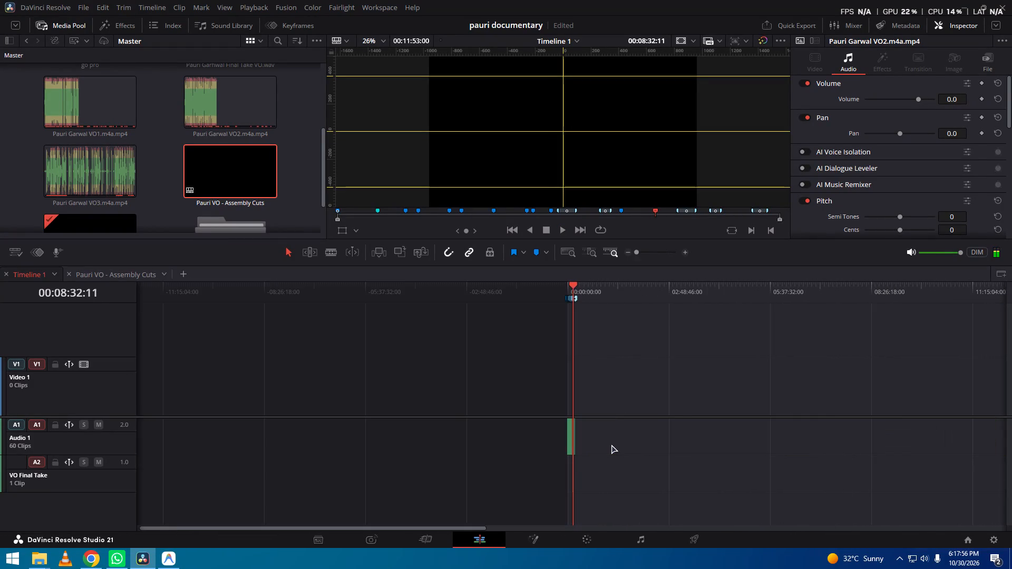
scroll(611, 445, "up", 6, "alt")
scroll(611, 445, "up", 19, "alt")
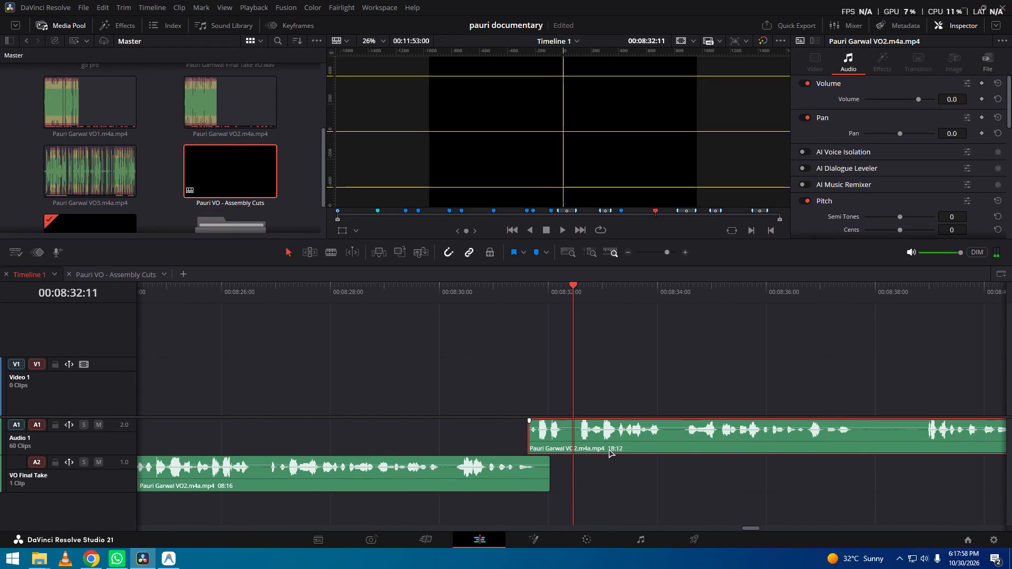
key("alt+y")
left_click_drag(611, 437, 635, 444)
scroll(635, 444, "down", 8, "alt")
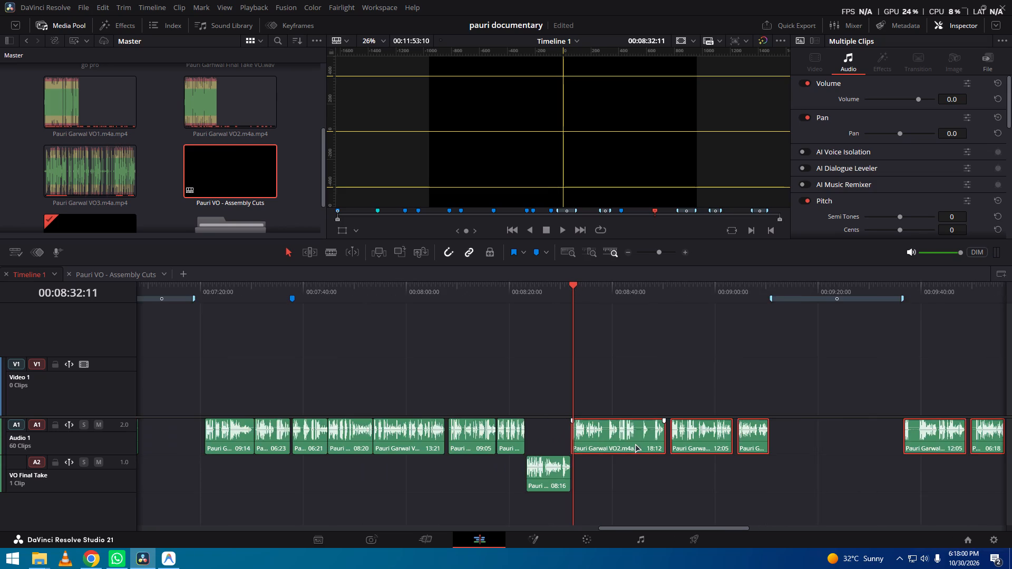
scroll(635, 444, "up", 13, "alt")
left_click_drag(628, 294, 654, 299)
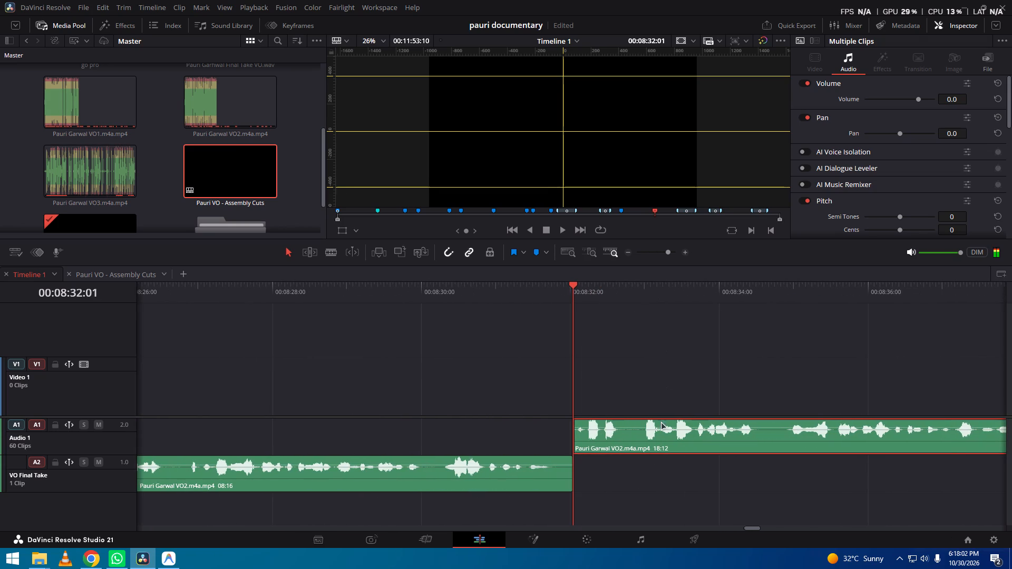
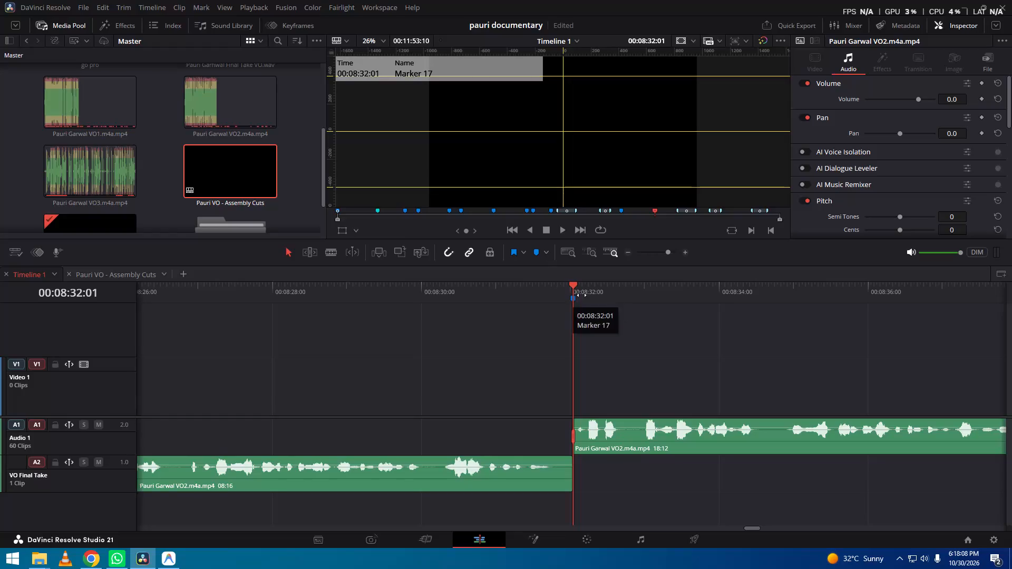
Rename the marker at 00:08:32:01 with the copied भाग 9 script section title.
double_click(573, 299)
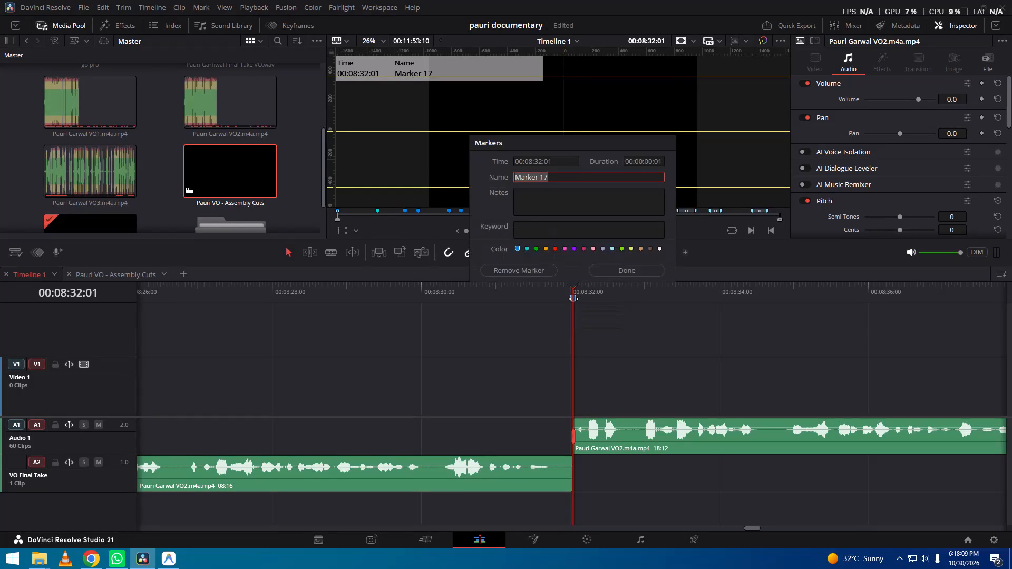
key("ctrl+v")
left_click(616, 271)
left_click(621, 308)
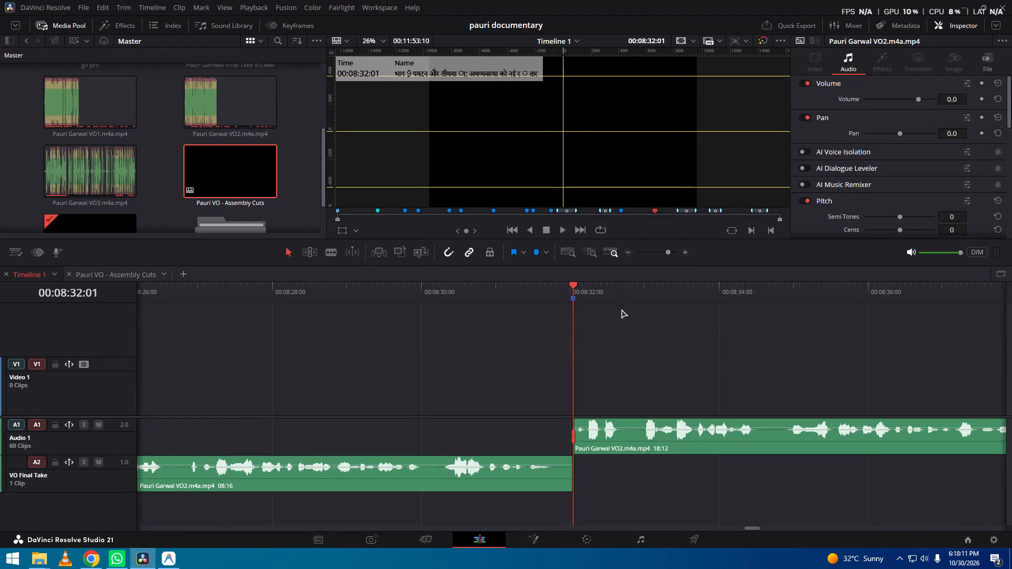
Shift the 18:12 VO2 clip after the VO Final Take clip and all following Audio 1 clips about 6 frames later.
scroll(611, 401, "down", 9, "alt")
scroll(611, 401, "up", 5, "alt")
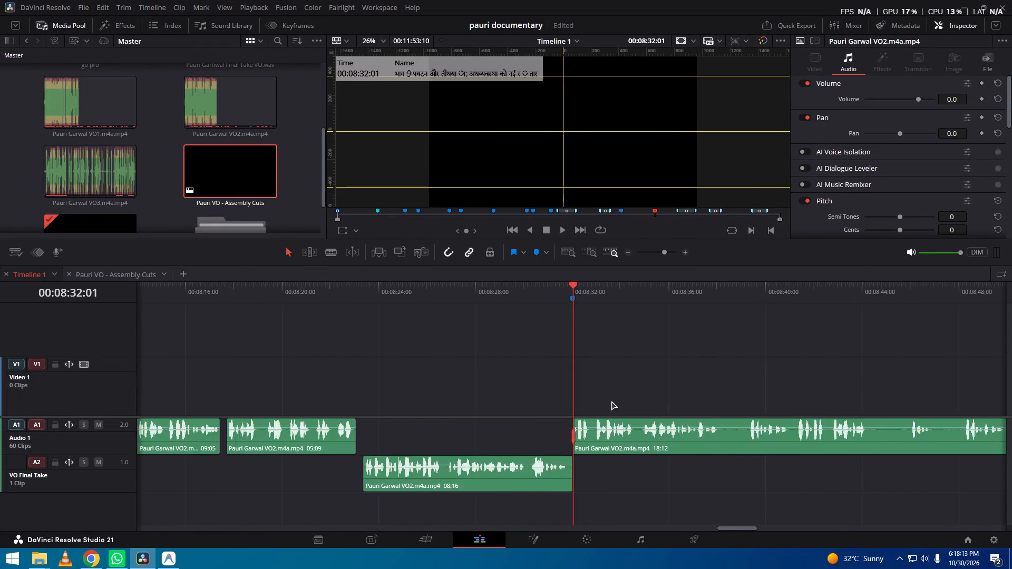
scroll(611, 401, "up", 8, "alt")
key("alt+y")
left_click_drag(609, 447, 634, 448)
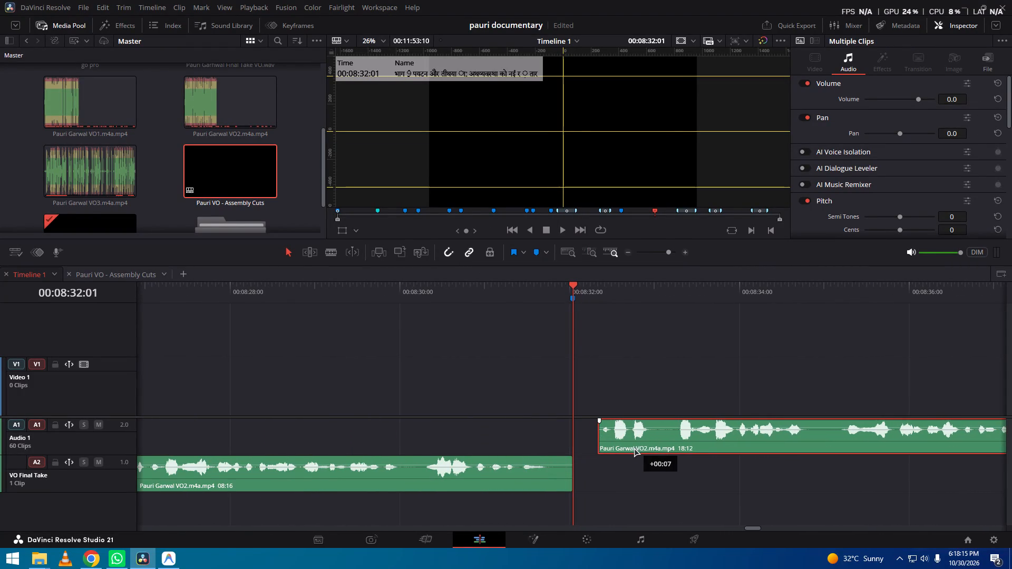
left_click_drag(634, 448, 634, 448)
Move the भाग 9 marker from 00:08:32:01 to the start of the shifted 18:12 VO2 clip.
left_click_drag(573, 298, 597, 302)
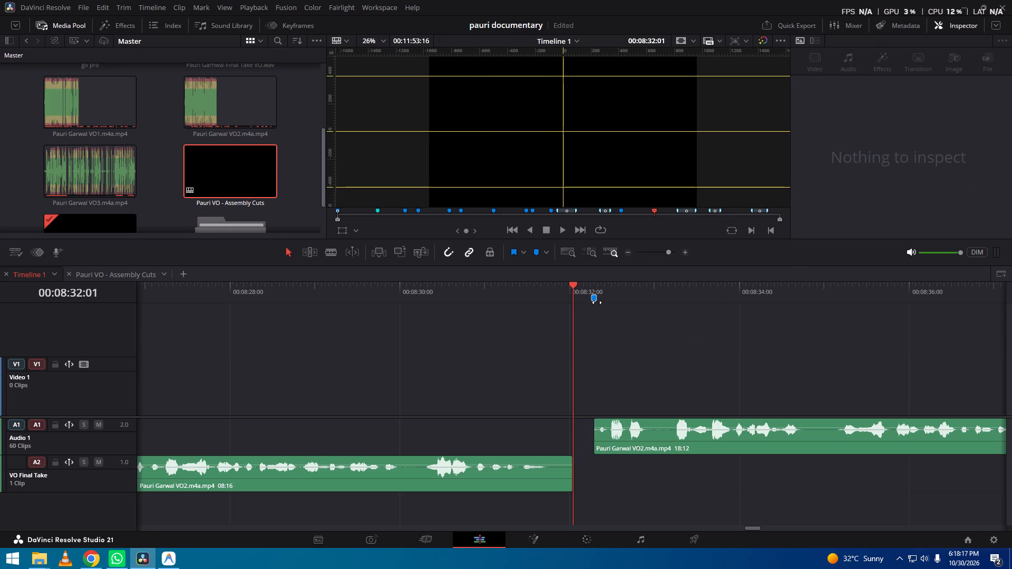
Play the gap and the opening of the 18:12 VO2 clip from 00:08:32:01.
key("space")
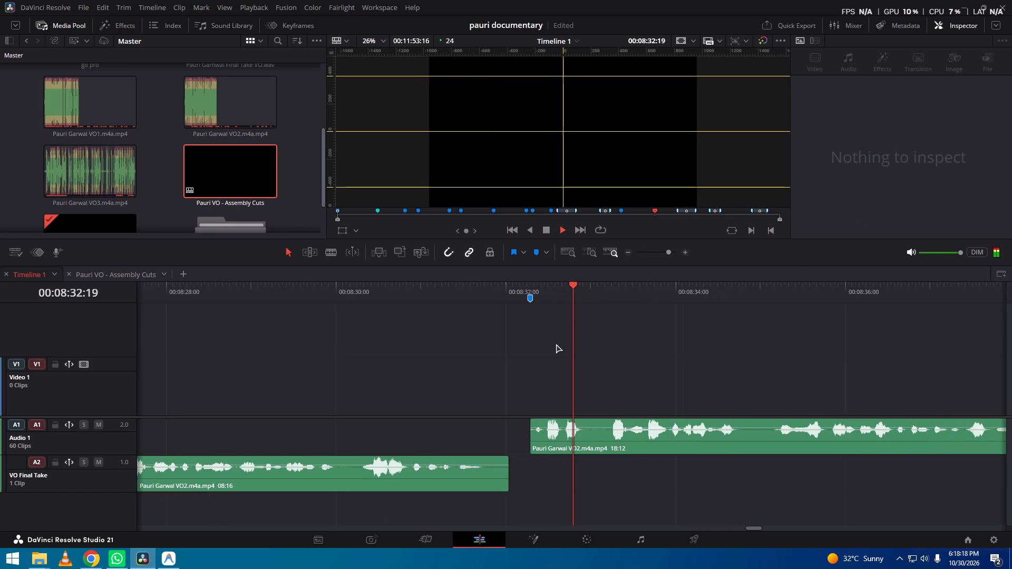
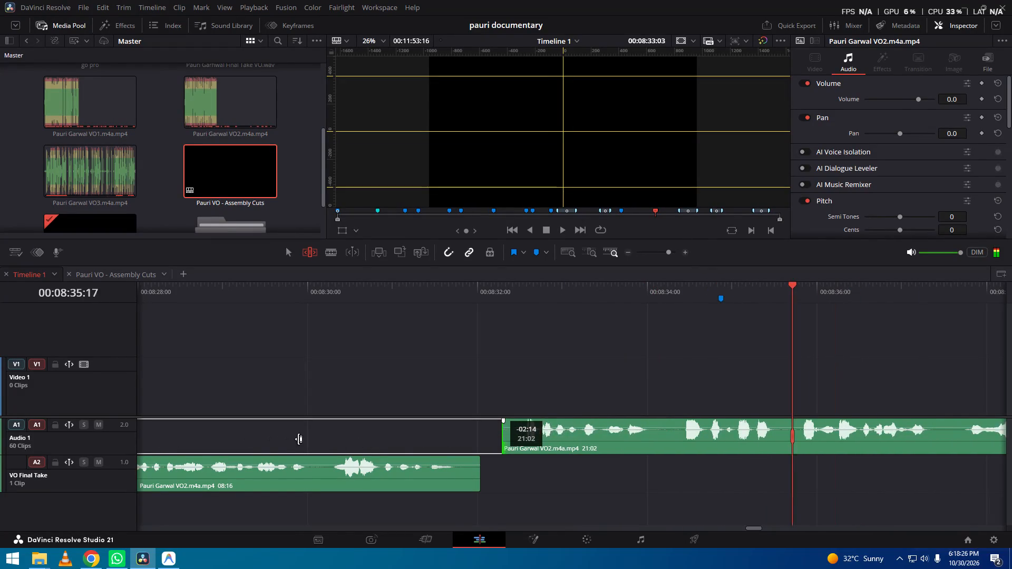
Ripple-extend the start of the VO2 clip after the VO Final Take clip to a 20:21 duration.
left_click_drag(298, 439, 306, 438)
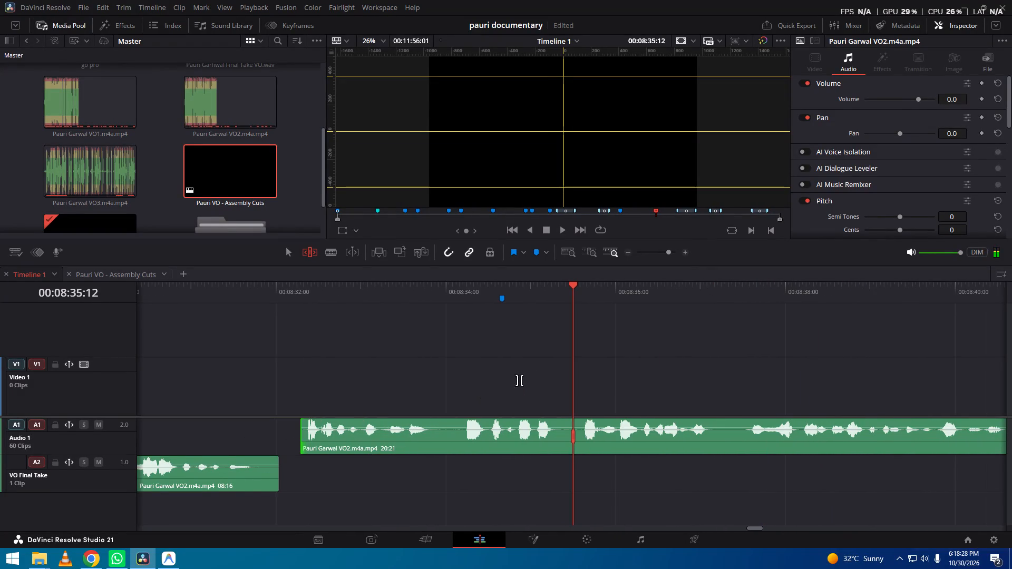
left_click(519, 380)
Play the newly extended opening of the 20:21 VO2 clip on Audio 1.
left_click_drag(391, 298, 665, 307)
key("space")
key("space")
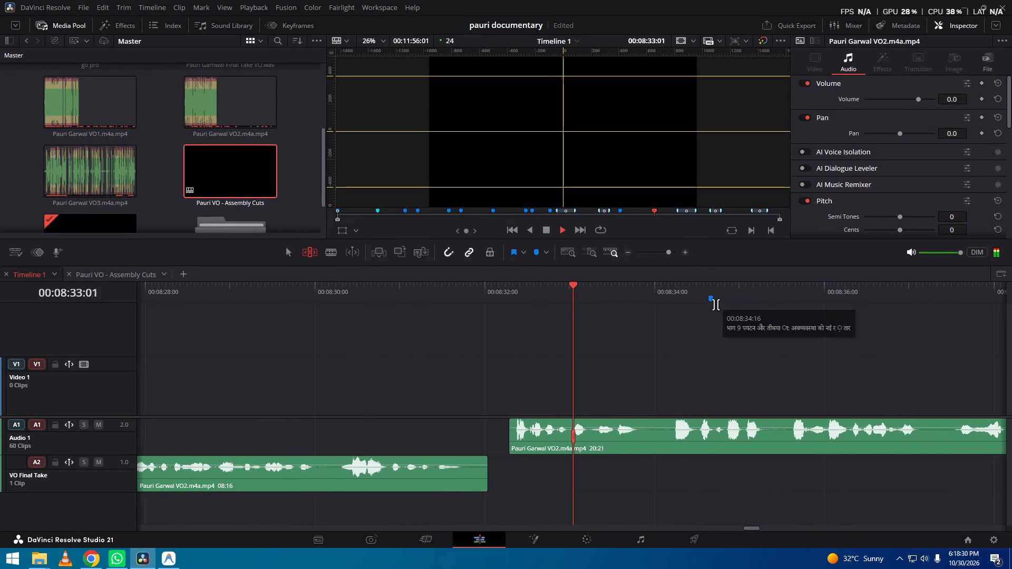
Move the भाग 9 marker from 00:08:34:16 to the start of the extended VO2 clip.
left_click_drag(703, 296, 499, 310)
key("space")
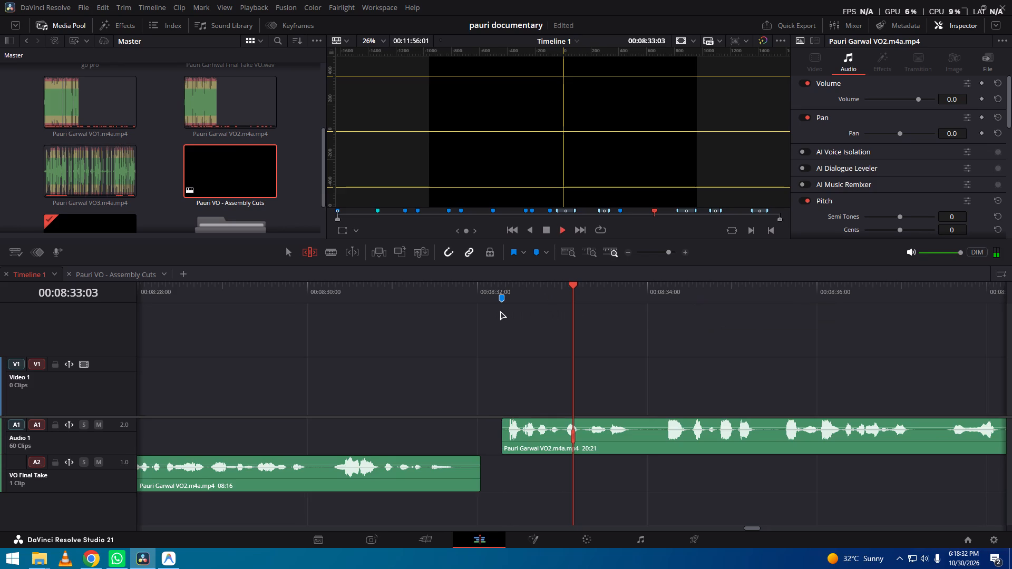
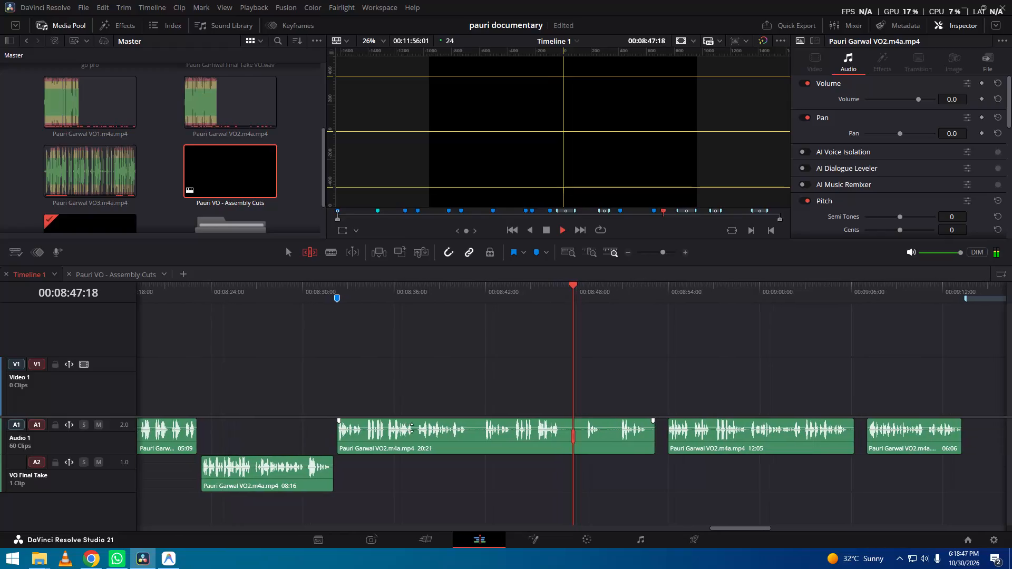
Stop playback and trim the end of the 20:21 VO2 clip on Audio 1 to a 09:00 duration.
key("p")
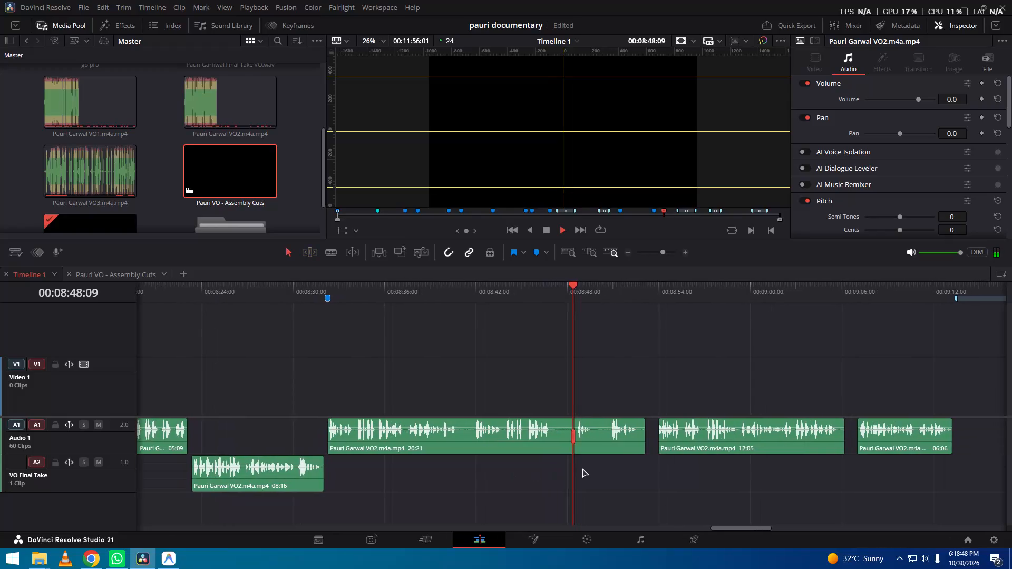
key("space")
left_click_drag(620, 446, 472, 448)
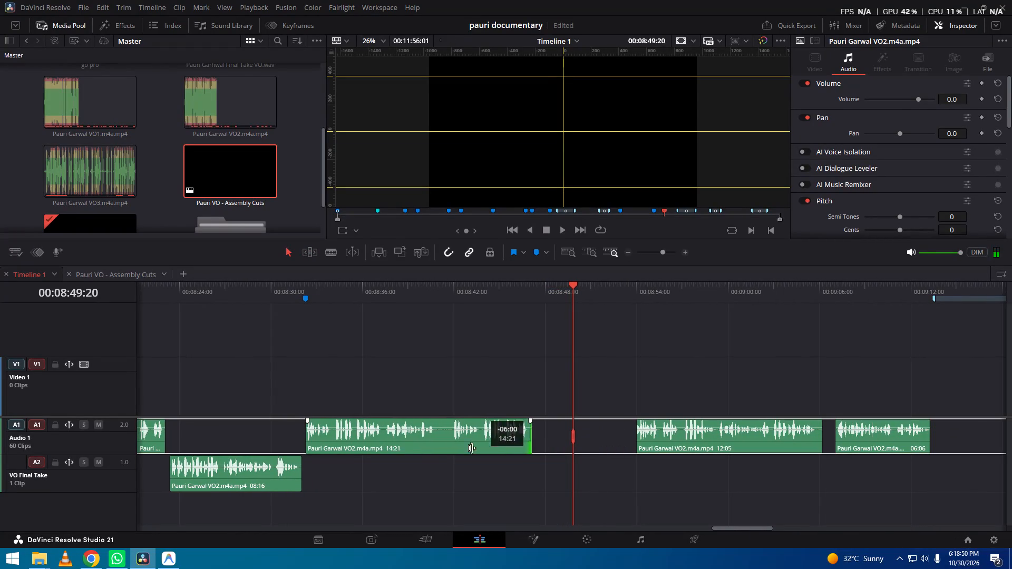
left_click_drag(472, 448, 439, 451)
Ripple-delete the gap between the shortened VO2 clip and the 12:05 VO2 clip on Audio 1.
left_click(471, 442)
key("BackSpace")
Scrub back to about 00:08:39:12 to review the join between the 09:00 and 12:05 VO2 clips.
left_click_drag(537, 293, 549, 292)
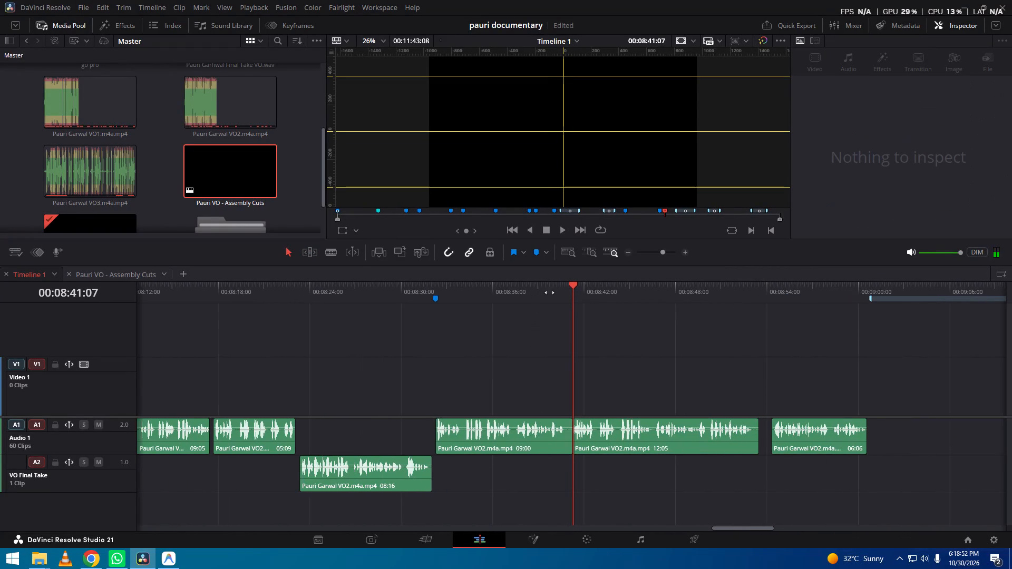
left_click_drag(549, 292, 563, 296)
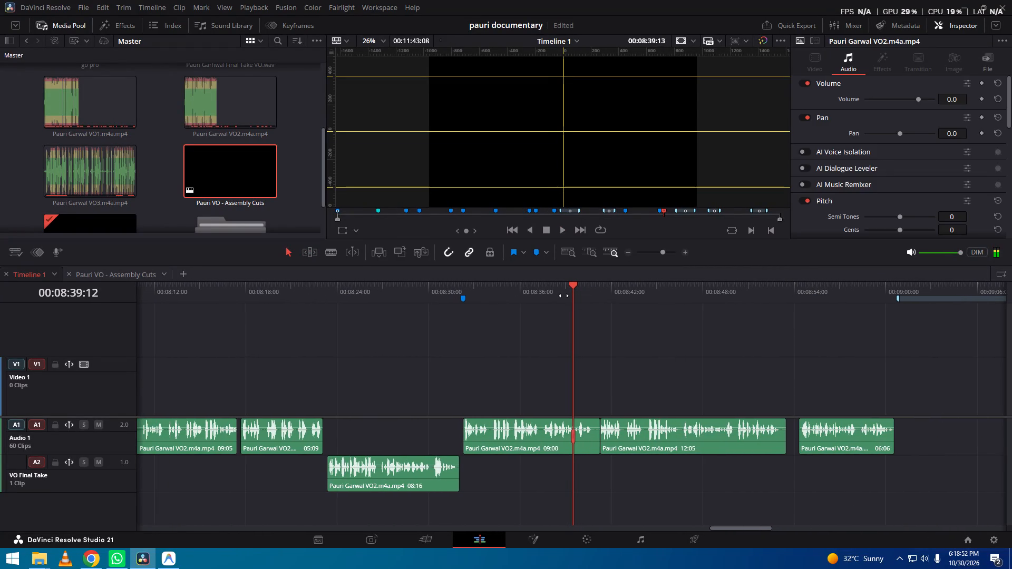
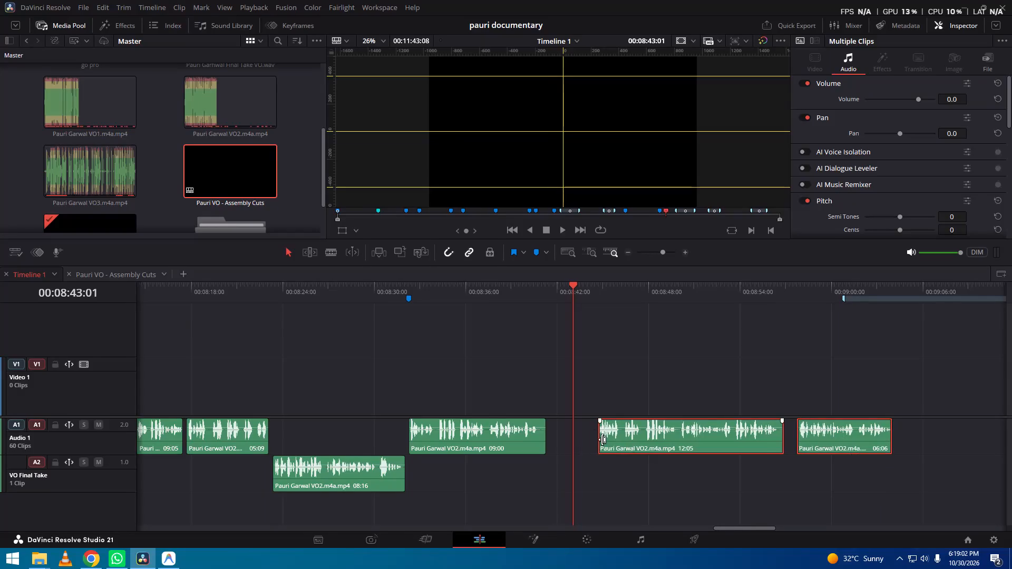
Extend the start of the 12:05 VO2 clip on Audio 1 to a 13:05 duration and play its opening.
left_click_drag(602, 439, 586, 446)
key("space")
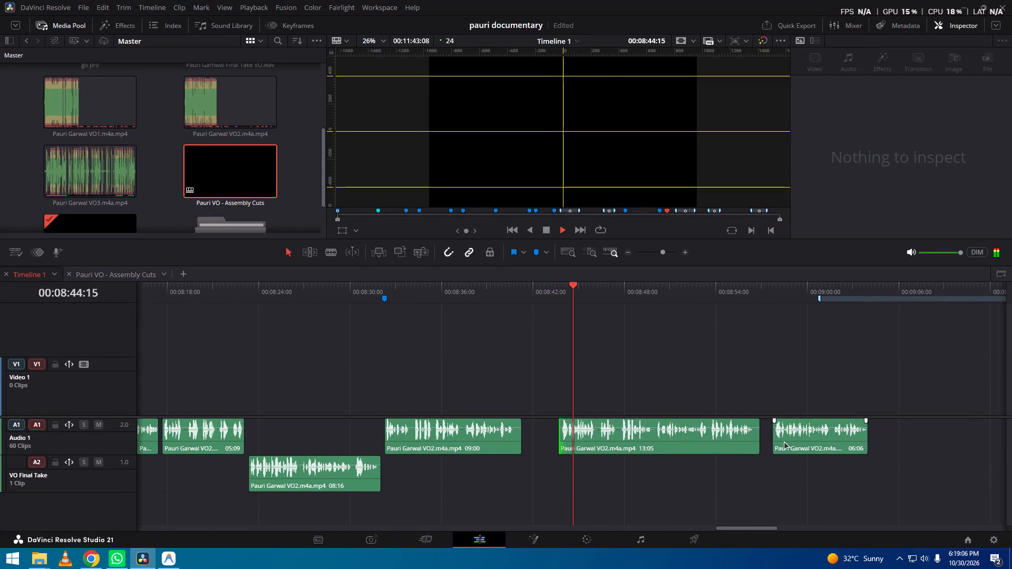
key("space")
scroll(688, 476, "down", 4, "alt")
scroll(685, 483, "up", 6, "alt")
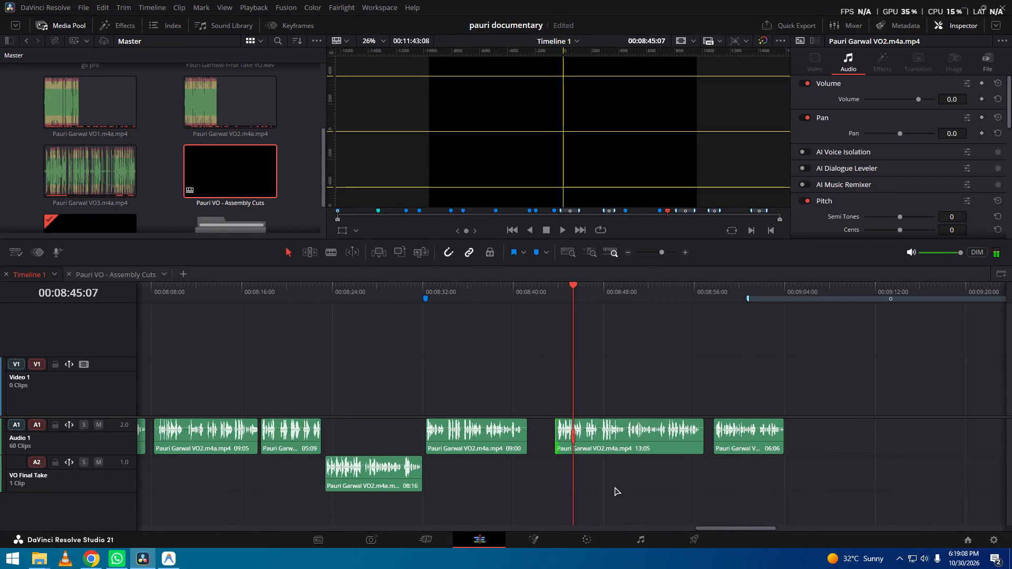
Move the 13:05 and 06:06 VO2 clips on Audio 1 together about 10 seconds later.
left_click_drag(615, 486, 720, 437)
left_click_drag(658, 449, 771, 437)
left_click_drag(627, 498, 618, 495)
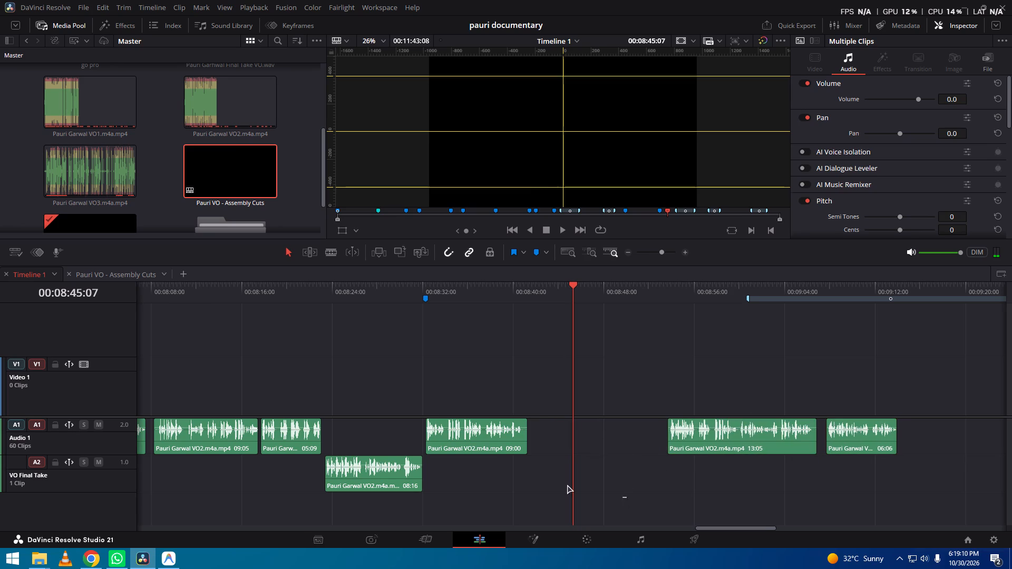
Duplicate the 09:00 VO2 clip onto the VO Final Take track and retrim both ends of the copy to an 18:10 duration of later material.
left_click(493, 446)
left_click_drag(495, 442, 494, 480, "alt")
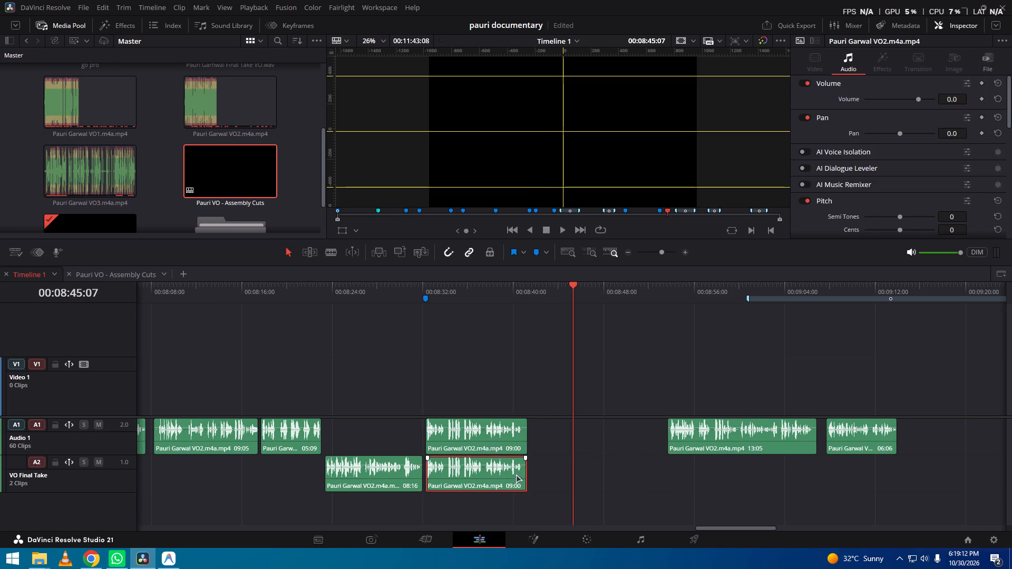
left_click_drag(525, 478, 751, 496)
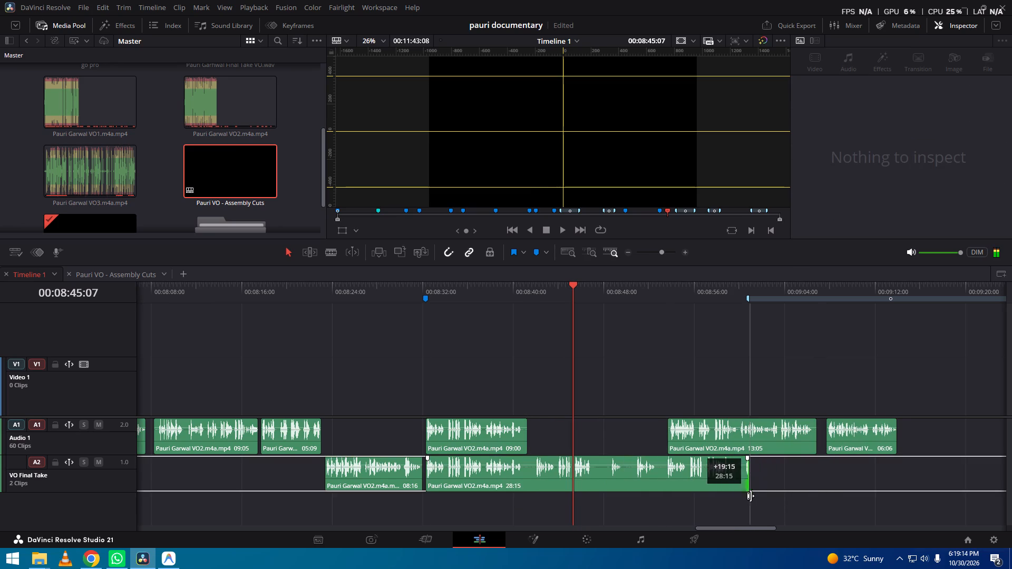
left_click_drag(751, 496, 739, 495)
left_click_drag(430, 479, 538, 482)
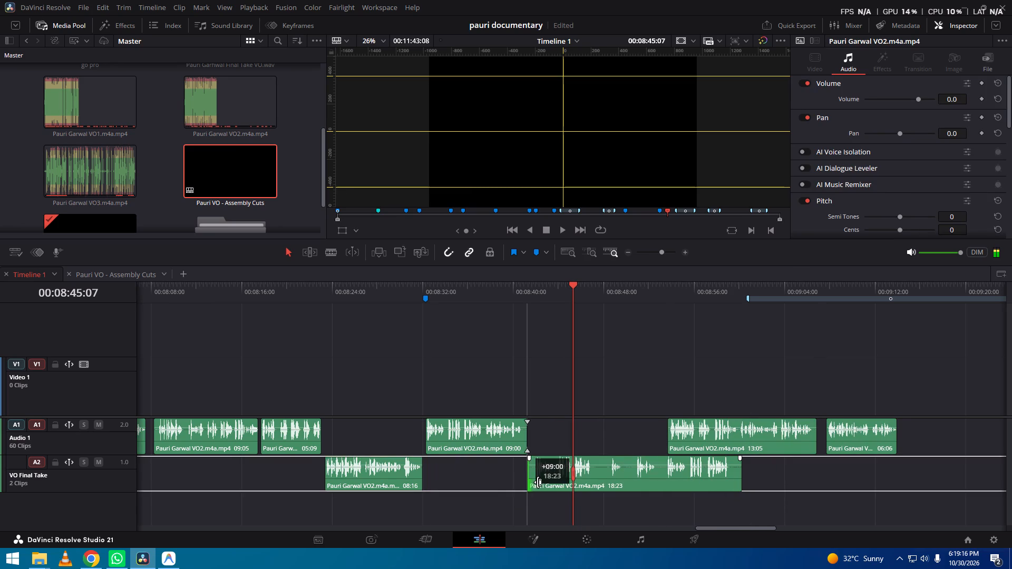
left_click_drag(538, 482, 538, 482)
Audition the 18:10 VO2 clip on VO Final Take, shifting it earlier to start at about 00:08:35 during playback.
left_click_drag(548, 284, 583, 295)
key("space")
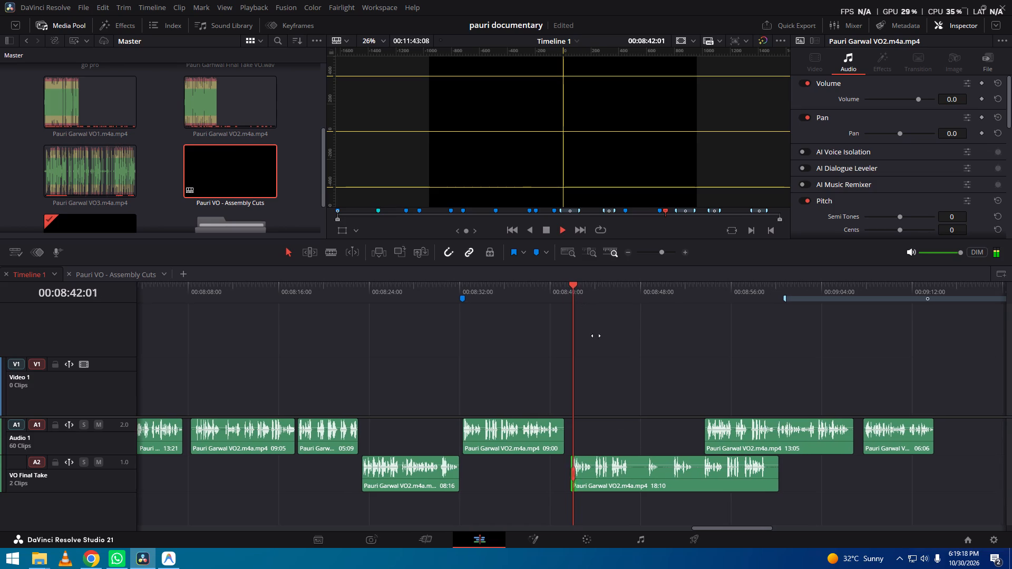
scroll(615, 476, "up", 5, "alt")
scroll(567, 476, "down", 4, "alt")
left_click_drag(625, 479, 606, 479)
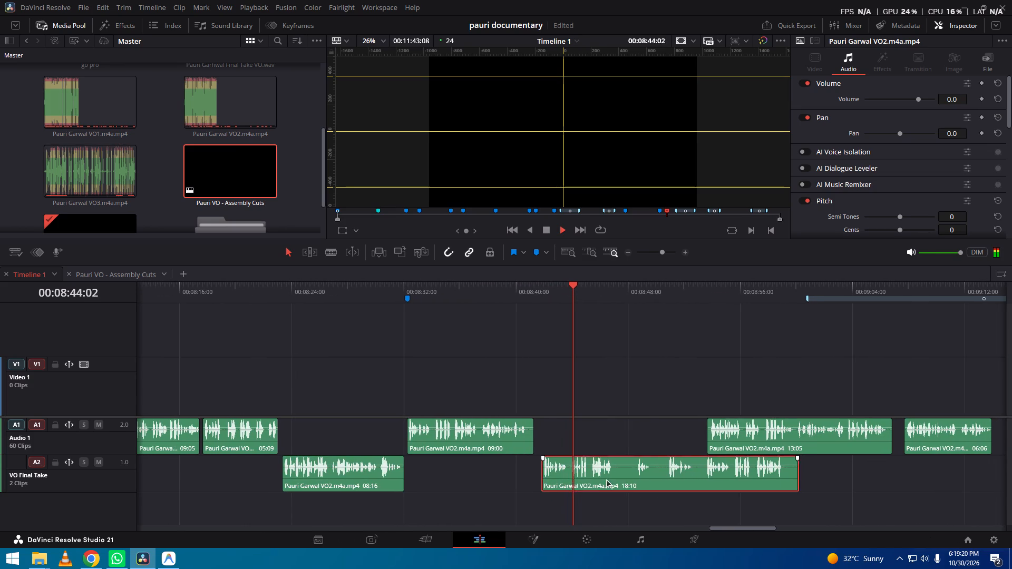
left_click_drag(606, 479, 525, 477)
key("space")
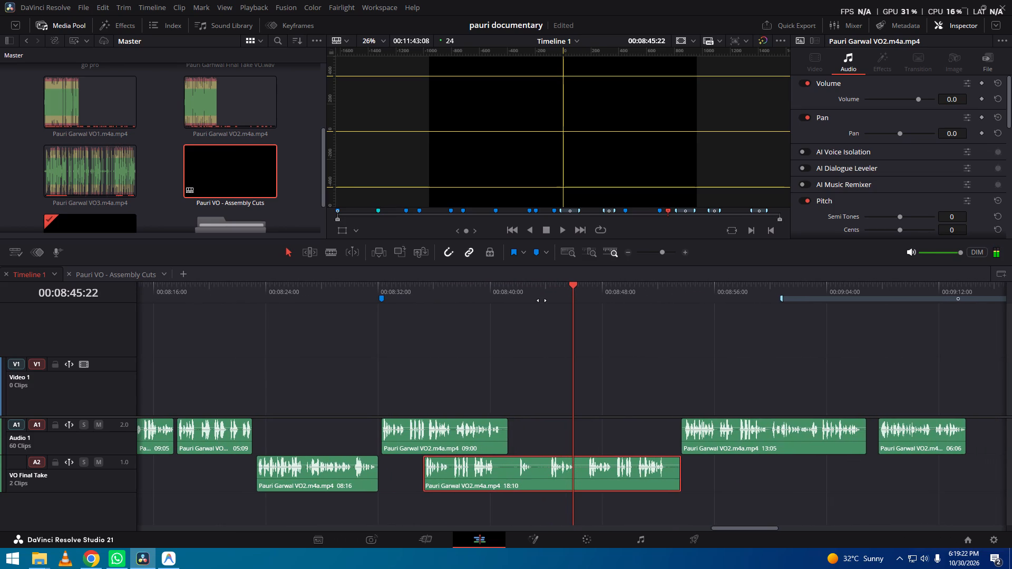
key("space")
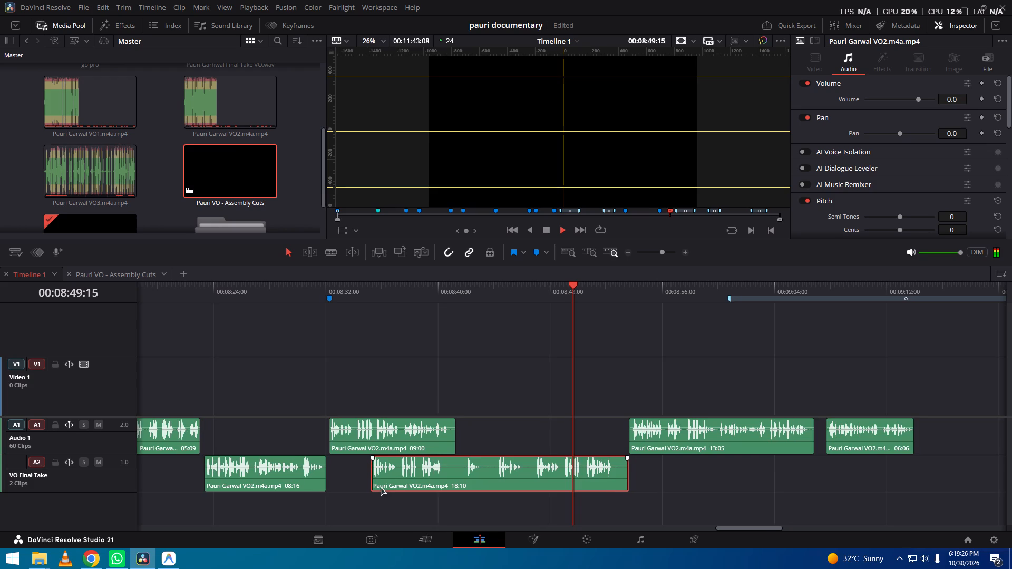
key("space")
Trim the start of the 18:10 clip to a 03:07 duration and align it with the end of the 09:00 clip.
left_click_drag(348, 477, 561, 483)
left_click_drag(590, 474, 560, 472)
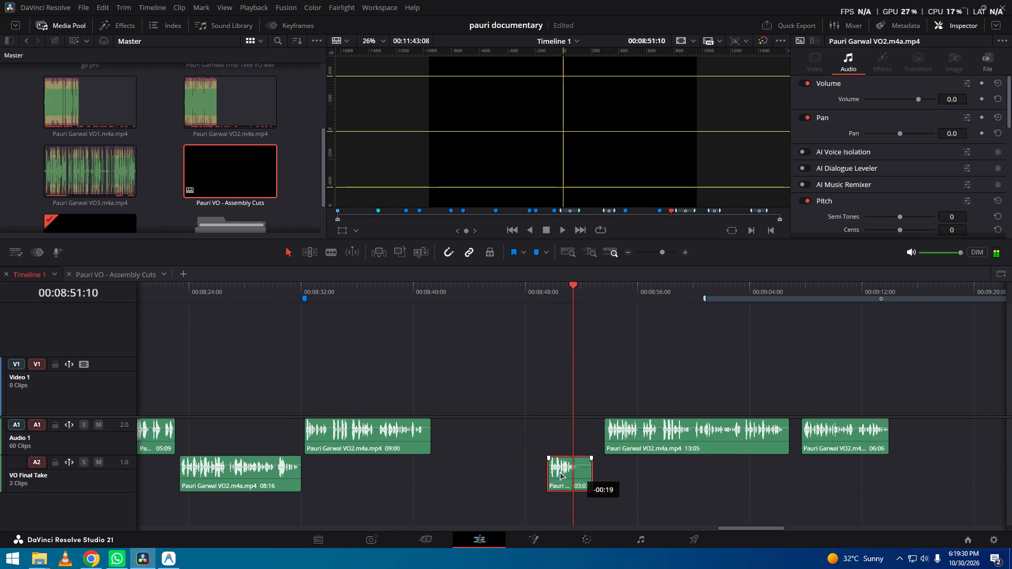
left_click_drag(560, 472, 465, 467)
Extend the end of the 03:07 clip on VO Final Take to a 12:09 duration and play through it.
left_click(470, 475)
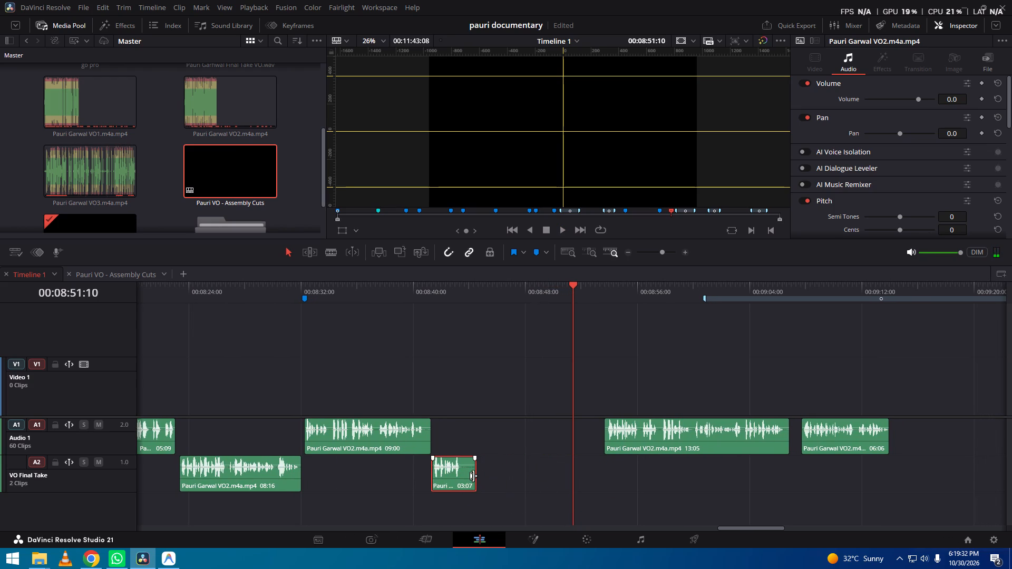
left_click_drag(473, 476, 602, 487)
key("space")
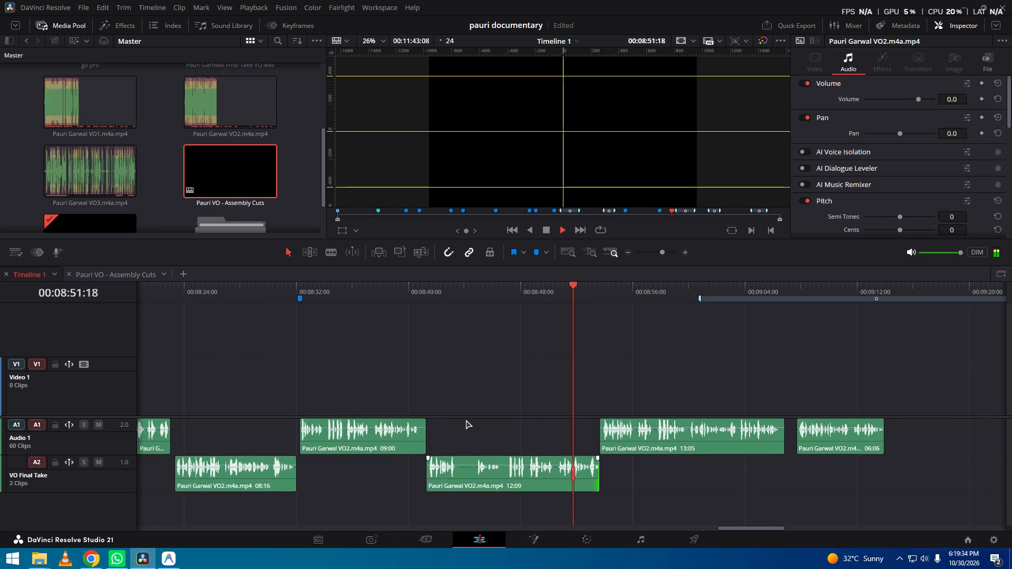
key("space")
left_click_drag(491, 297, 562, 299)
key("space")
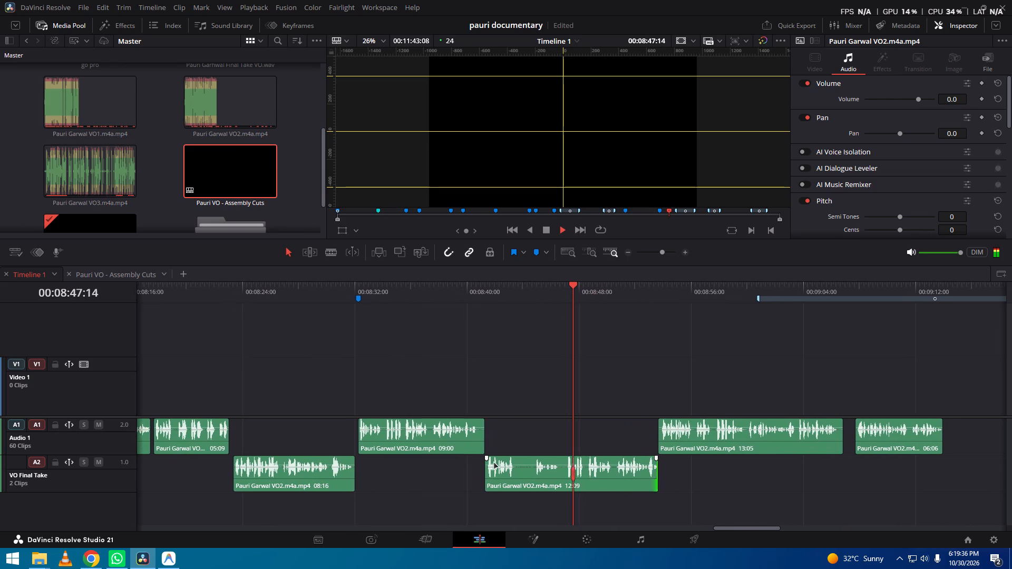
key("space")
Trim the start of the 12:09 clip to a 06:18 duration and move it back to the end of the 09:00 clip.
left_click_drag(481, 476, 560, 485)
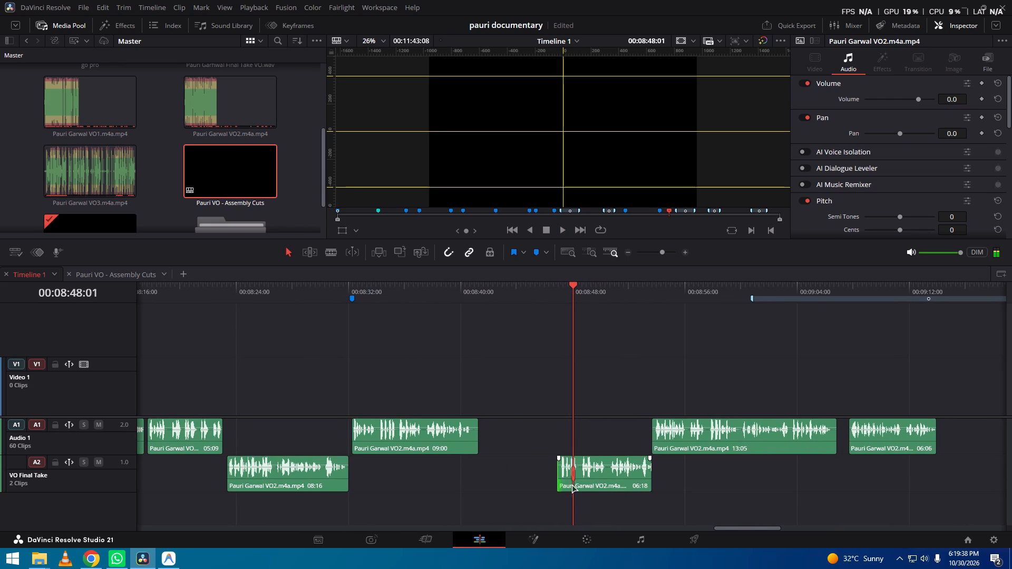
left_click_drag(602, 478, 523, 474)
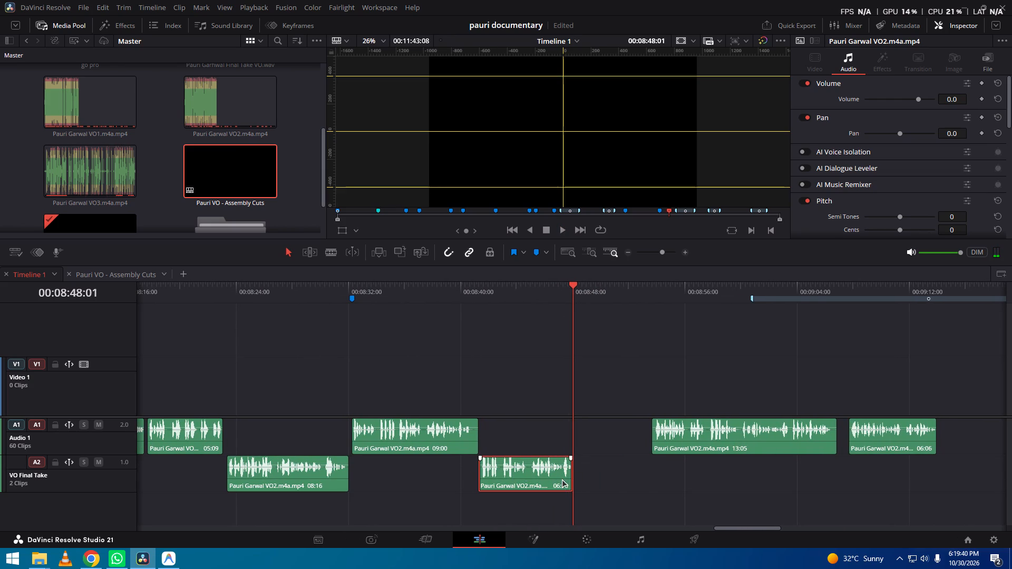
Extend the end of the 06:18 clip on VO Final Take to a 12:09 duration and audition the added material.
left_click_drag(568, 477, 645, 475)
key("space")
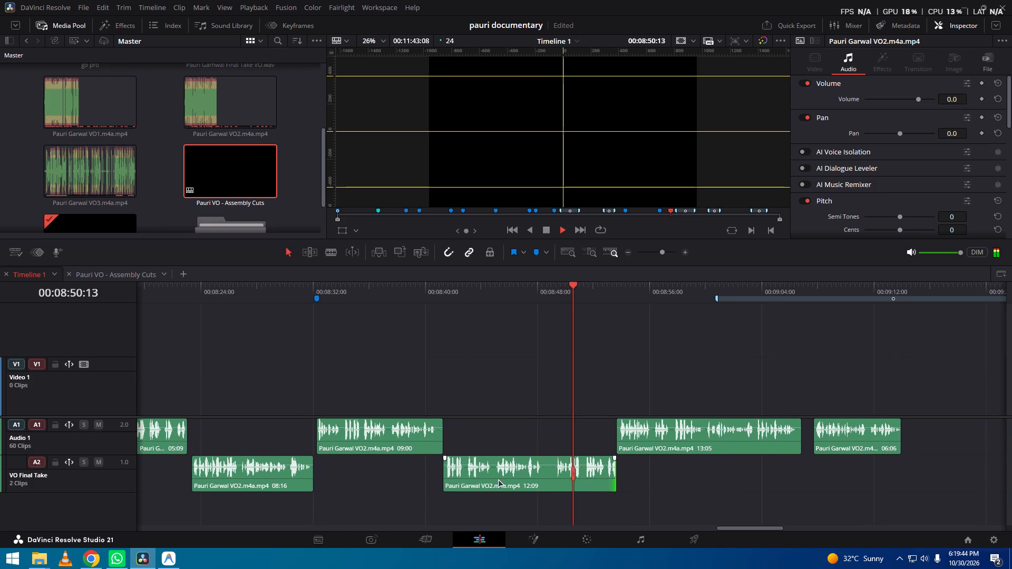
key("space")
Trim the start of the 12:09 clip to a 04:08 duration and place it on Audio 1 directly after the 09:00 clip.
left_click_drag(446, 477, 560, 486)
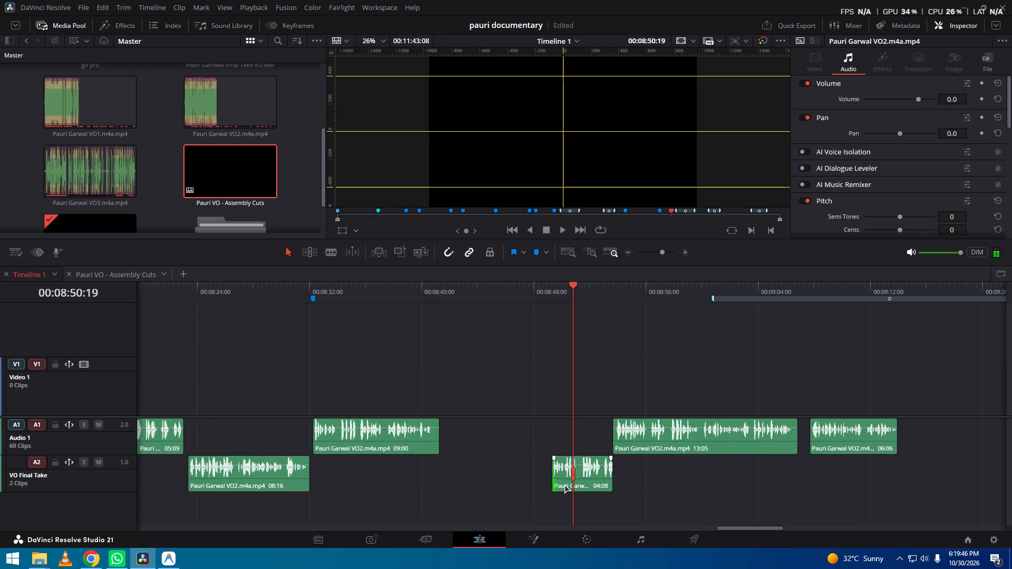
left_click_drag(568, 482, 454, 431)
Scrub back to about 00:08:40 and play the join between the 09:00 and 04:08 VO2 clips on Audio 1.
left_click_drag(478, 299, 557, 291)
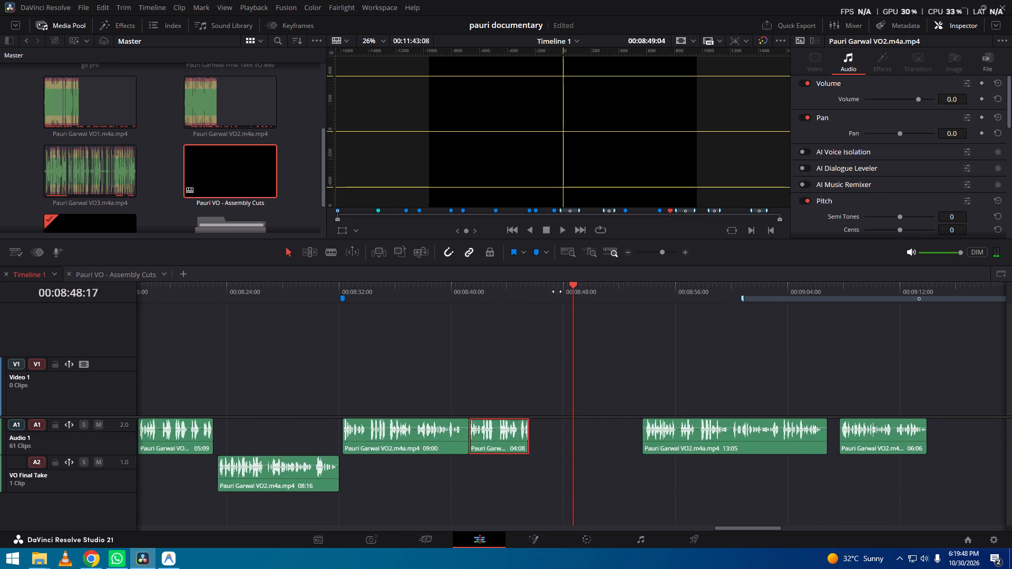
left_click_drag(557, 291, 640, 299)
key("space")
scroll(636, 457, "up", 5, "alt")
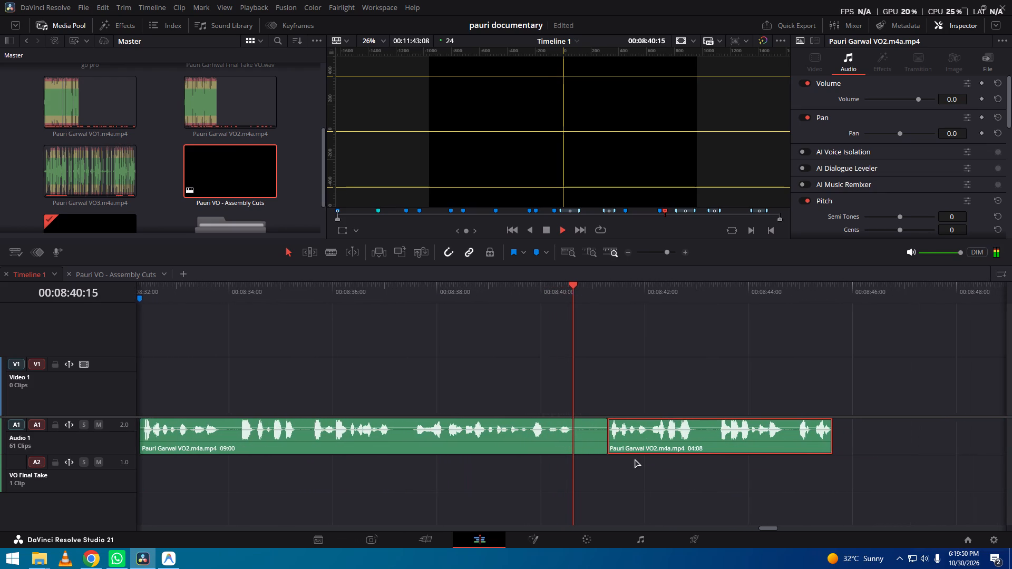
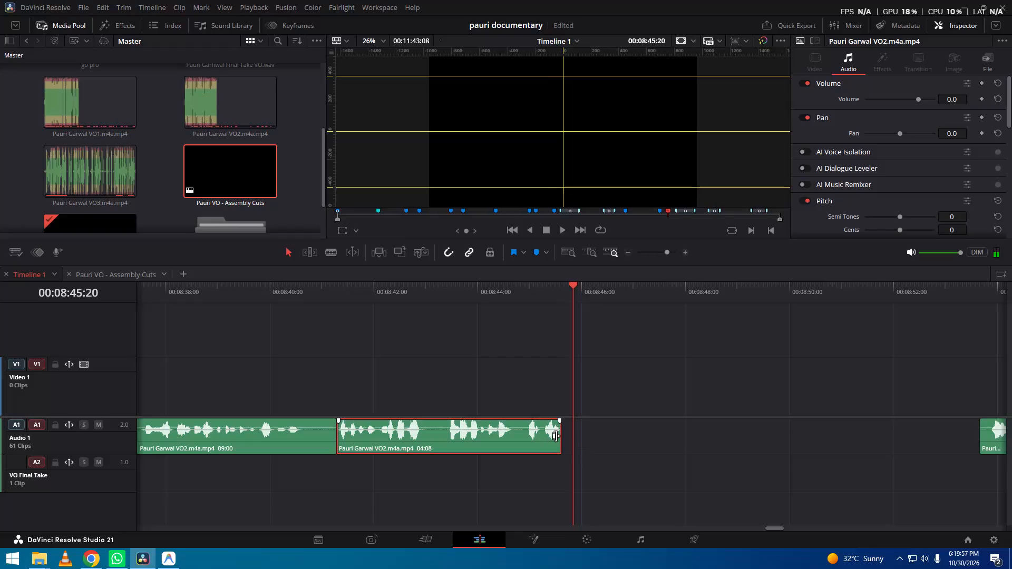
Extend the end of the 04:08 VO2 clip on Audio 1 to a duration of about 07:06.
left_click_drag(556, 436, 709, 449)
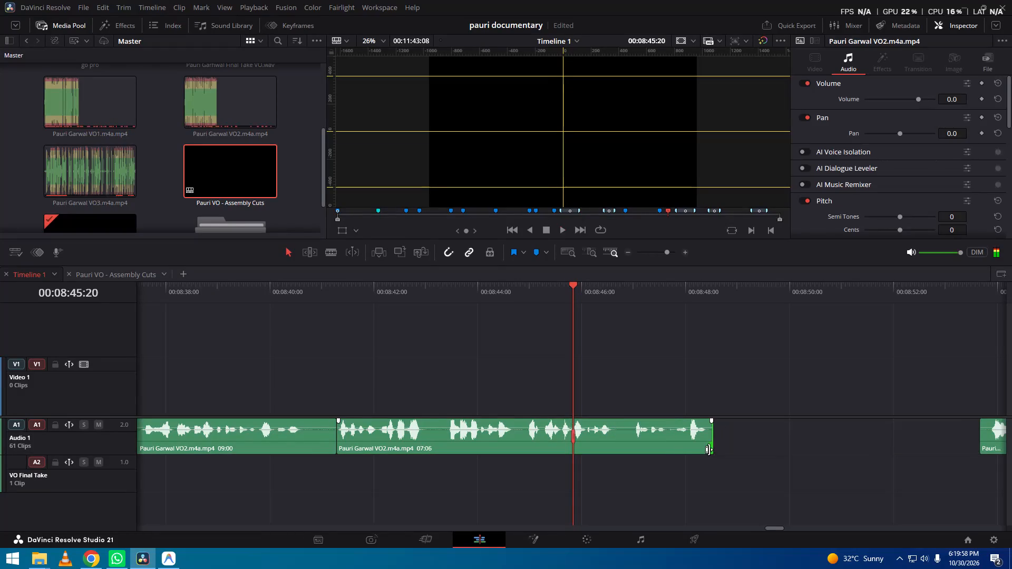
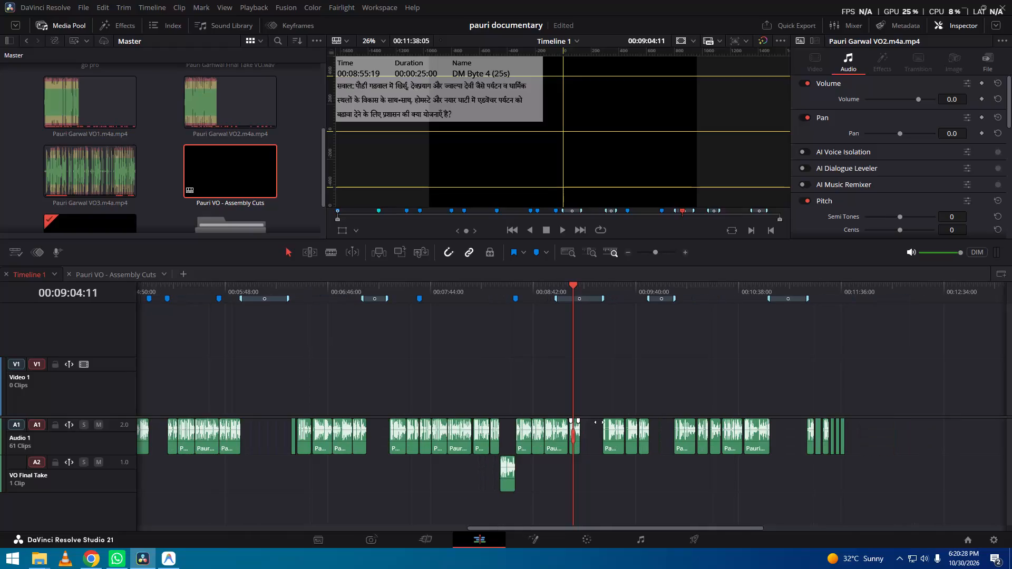
Move all Audio 1 clips from the 06:06 VO2 clip onward about 28 seconds later, opening a gap after the 13:05 clip.
left_click_drag(877, 383, 620, 471)
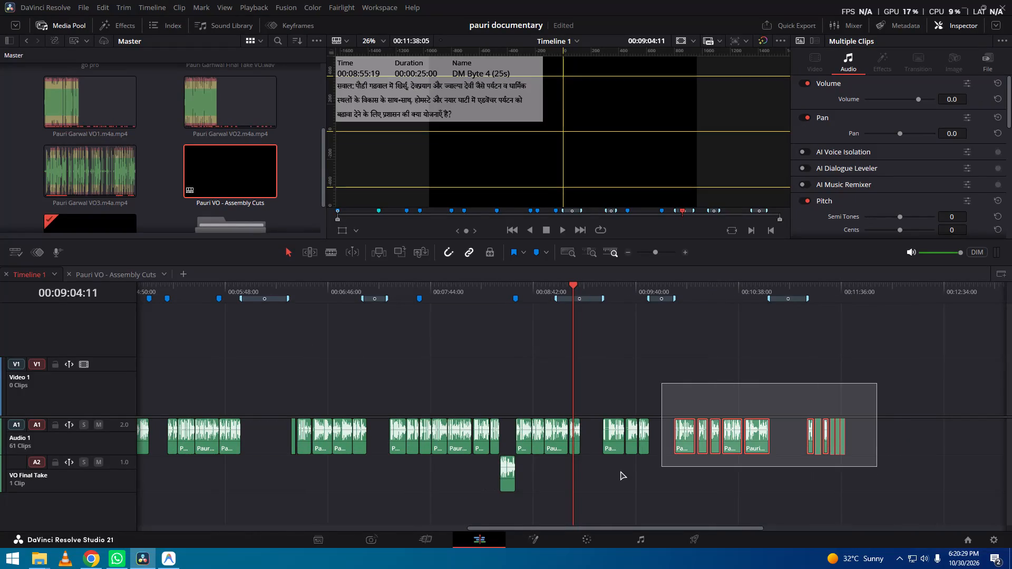
left_click_drag(620, 471, 579, 474)
scroll(584, 473, "up", 11, "alt")
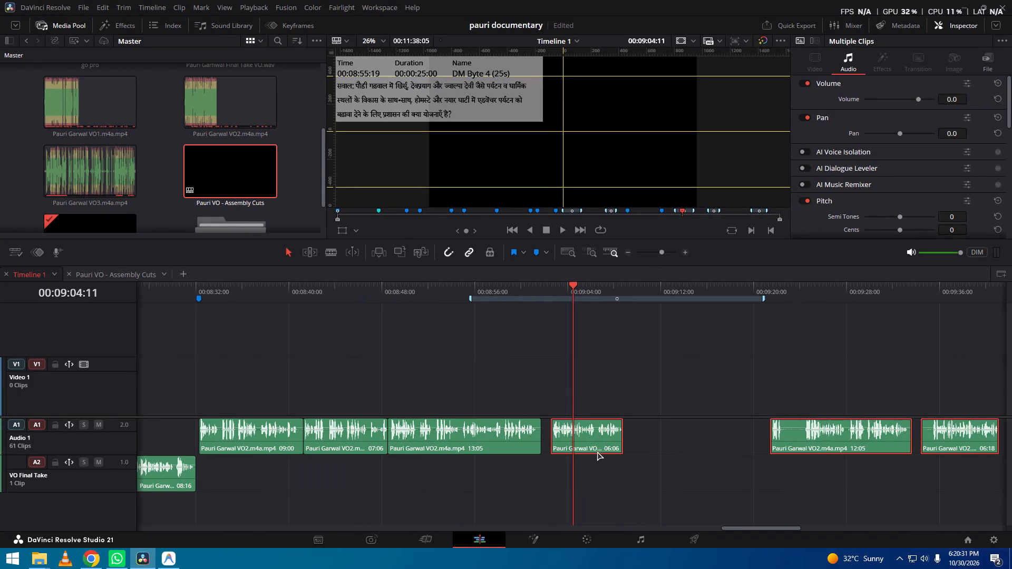
left_click_drag(597, 446, 930, 439)
scroll(719, 448, "down", 2, "alt")
scroll(588, 480, "up", 6, "alt")
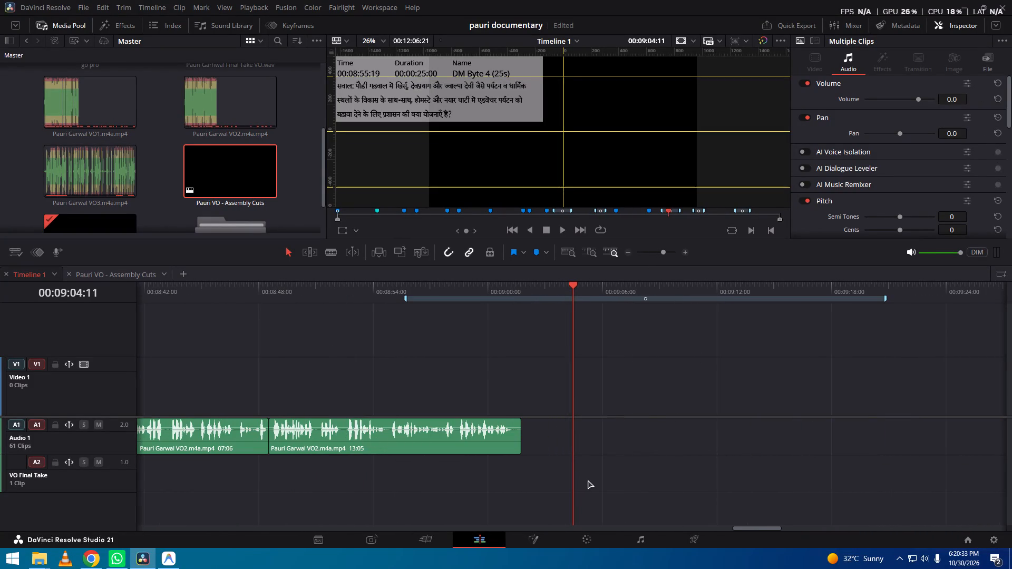
Extend the end of the 13:05 VO2 clip on Audio 1 to a duration of about 26:06.
left_click(548, 471)
left_click_drag(516, 441, 773, 440)
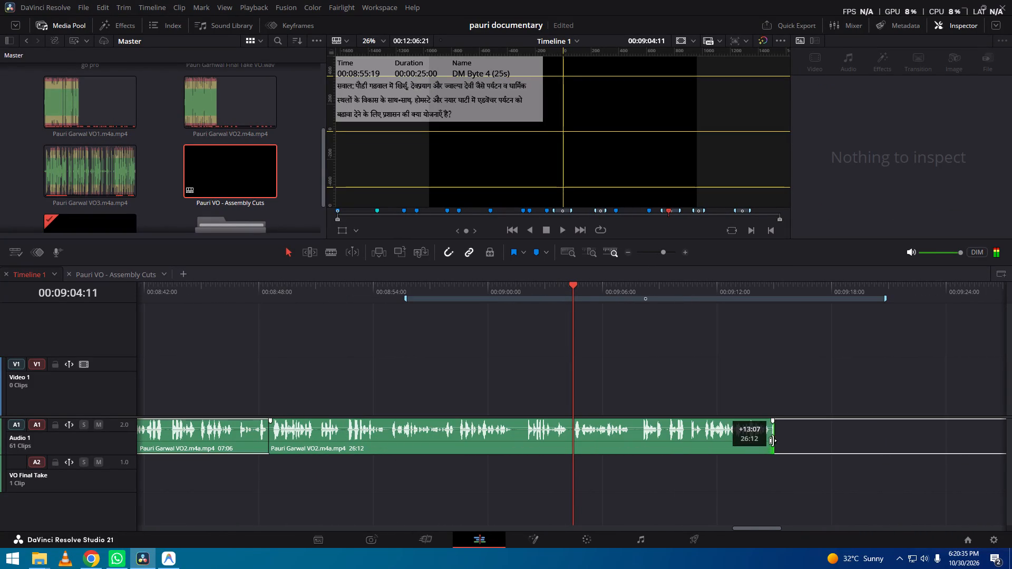
left_click_drag(773, 440, 765, 437)
Play back the extended portion of the VO2 clip within the DM Byte 4 section to review the recovered audio.
left_click_drag(618, 287, 669, 293)
key("space")
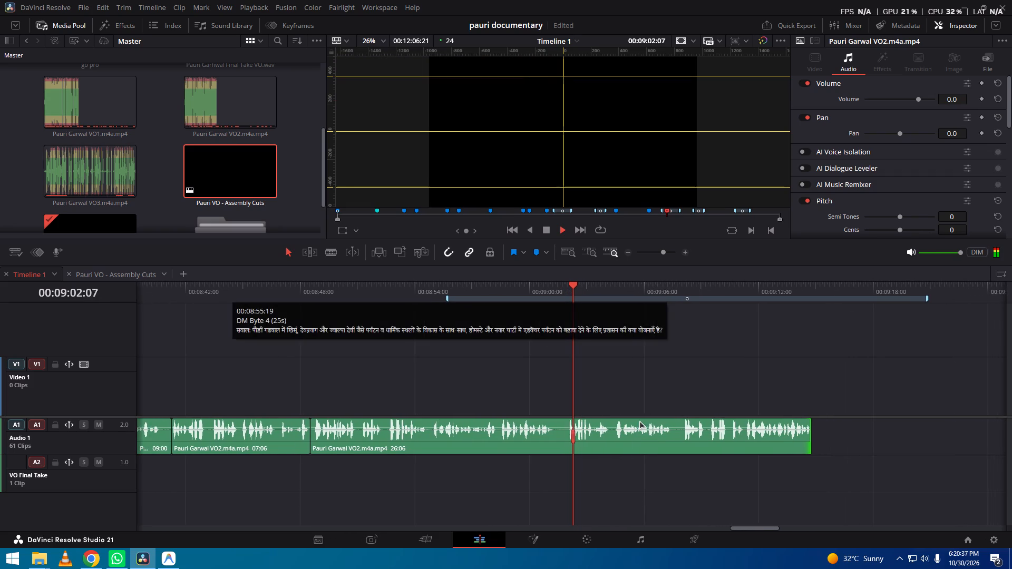
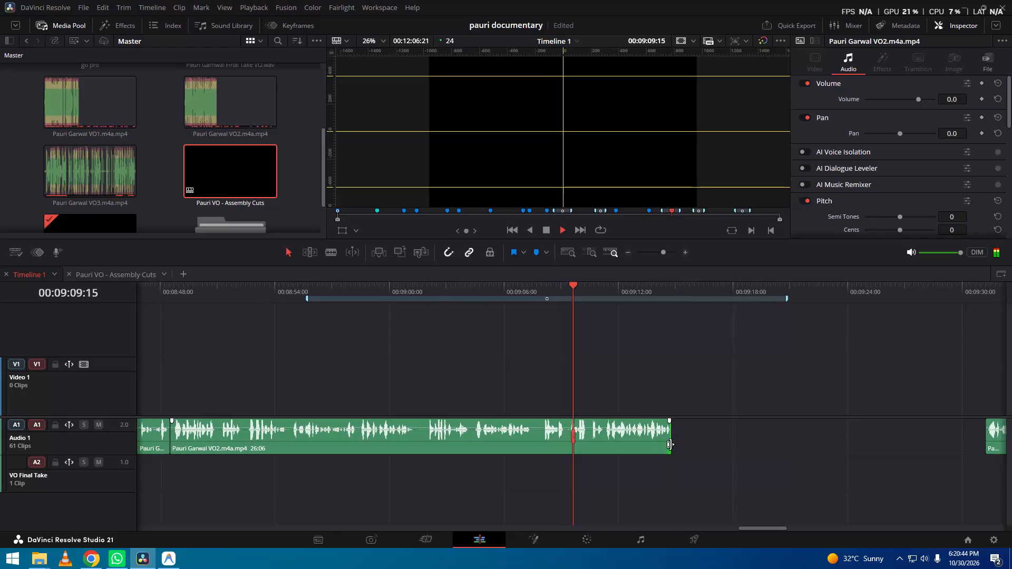
Extend the end of the 26:06 VO2 clip on Audio 1 to a duration of about 30:18.
left_click_drag(670, 444, 709, 444)
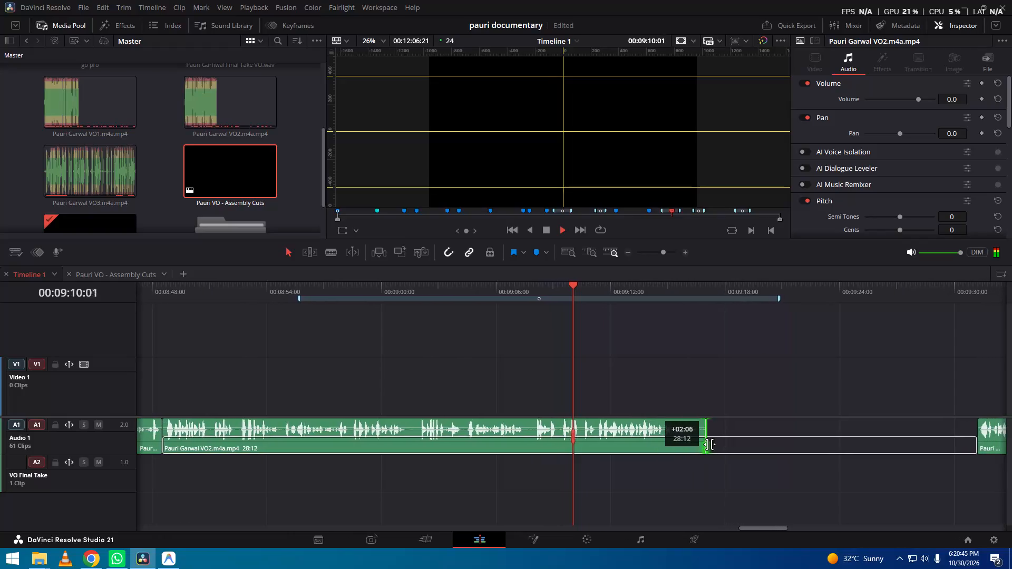
left_click_drag(709, 444, 742, 443)
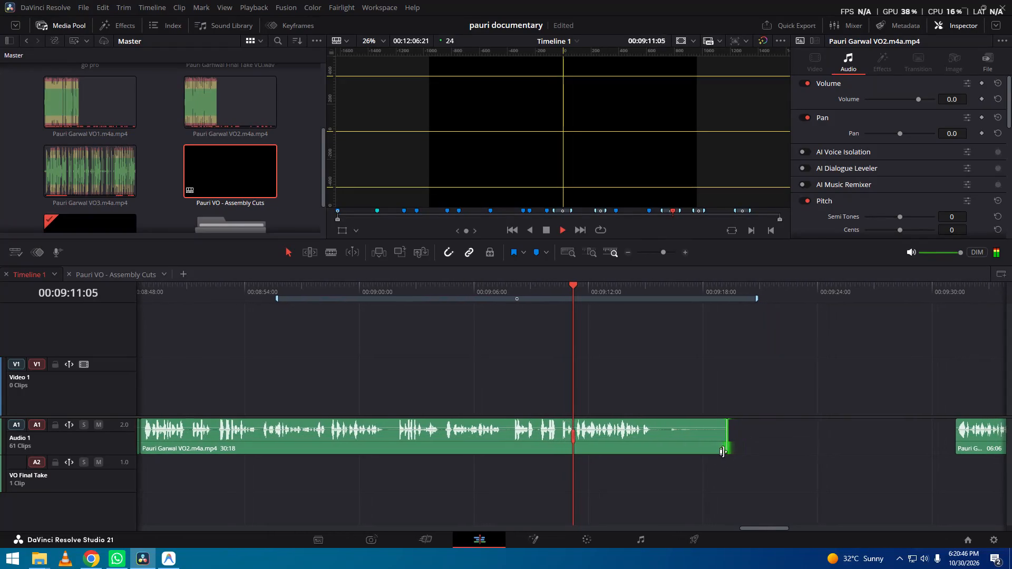
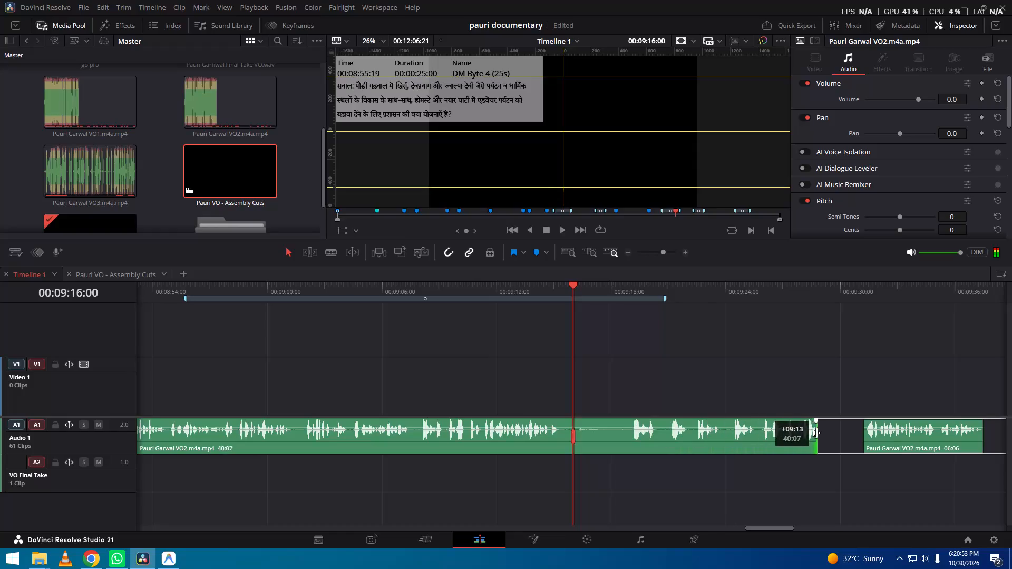
Find the end of the wanted phrase in the extended VO2 clip on Audio 1 and split the clip at 00:09:07:21.
left_click_drag(713, 290, 653, 298)
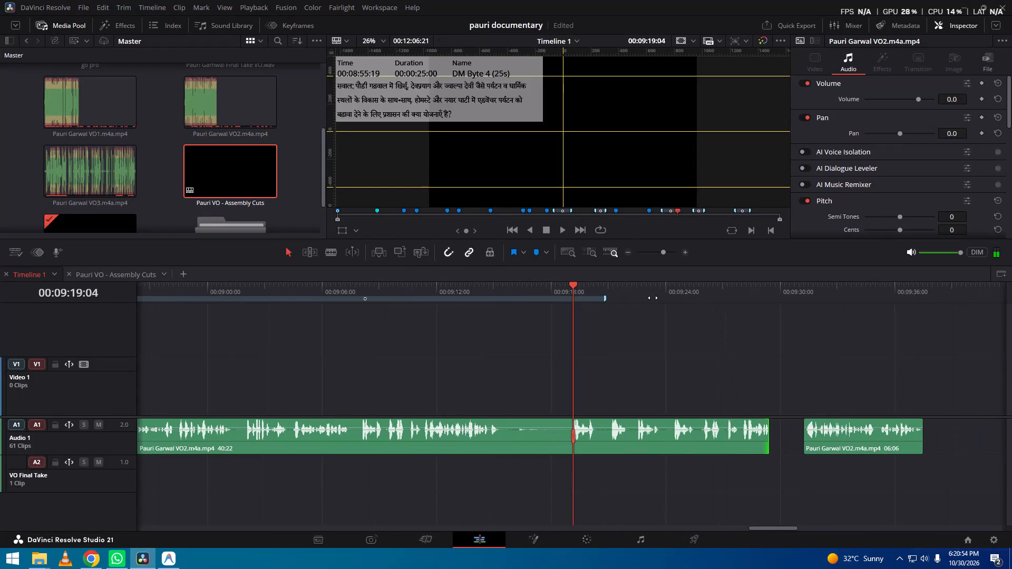
key("space")
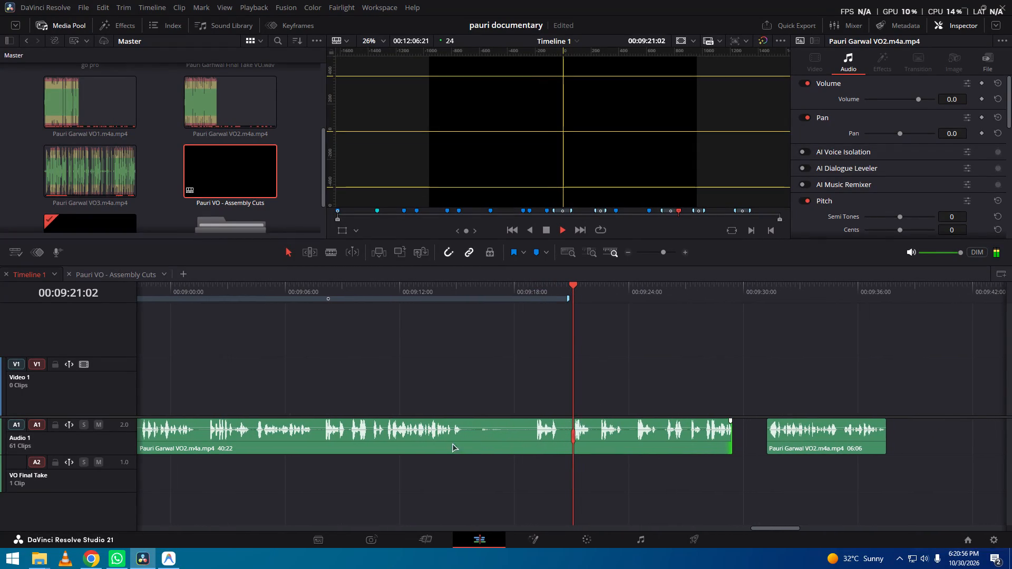
key("space")
left_click_drag(393, 291, 659, 316)
key("space")
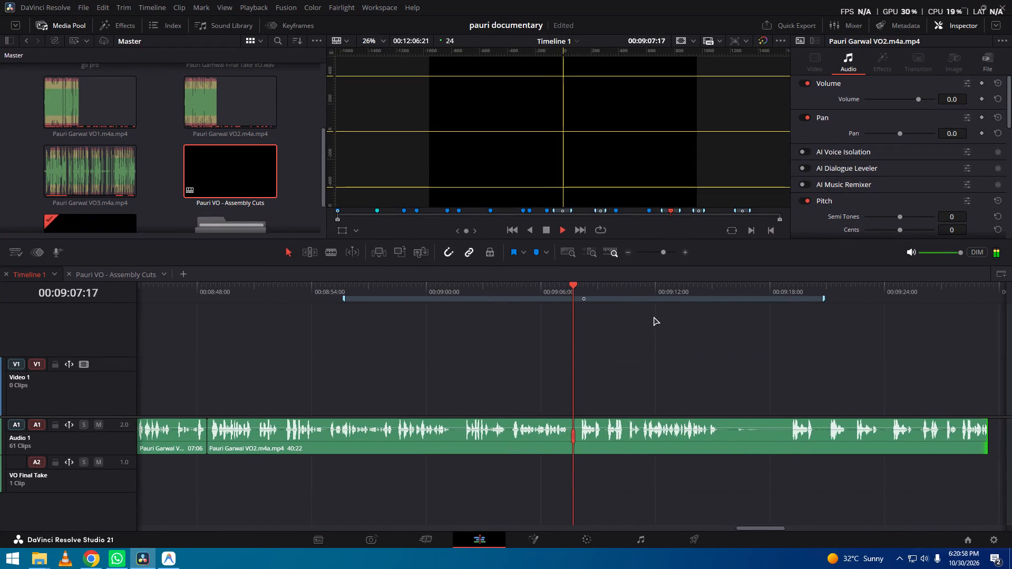
key("space")
left_click_drag(592, 289, 614, 292)
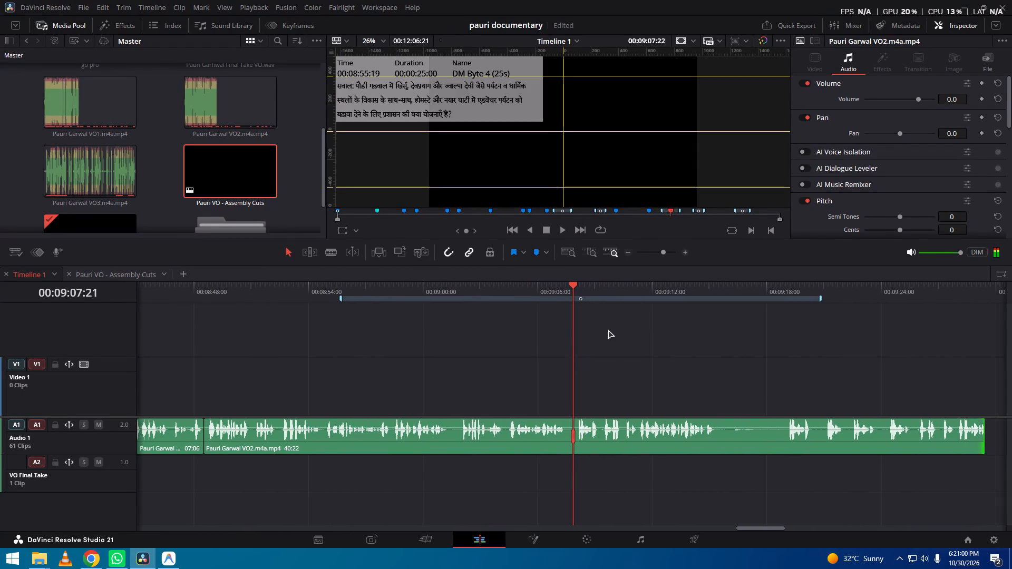
left_click(605, 439)
key("b")
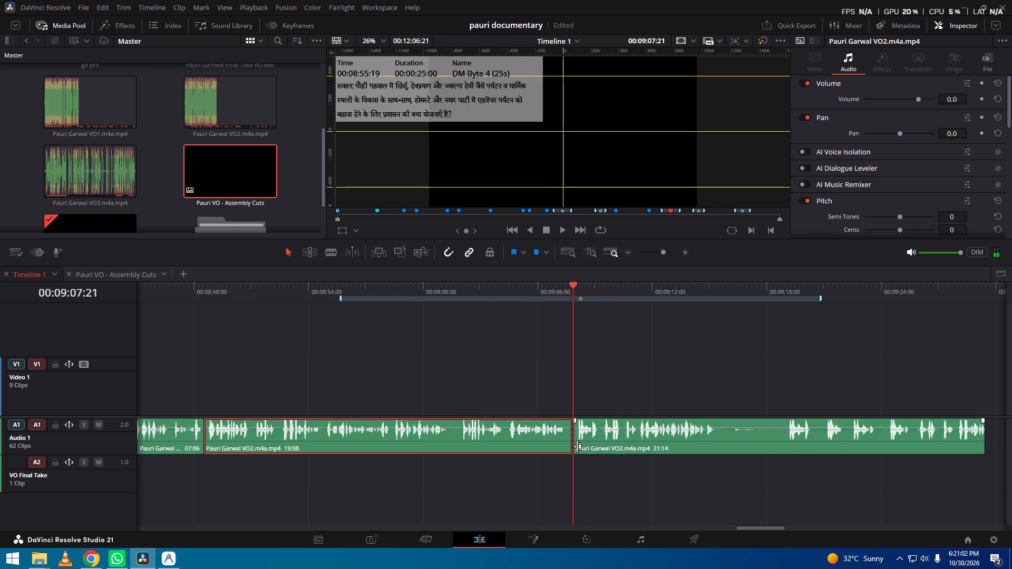
Trim the start of the VO2 part after the split to a duration of about 05:10 and close it up against the preceding clip.
left_click_drag(577, 446, 886, 442)
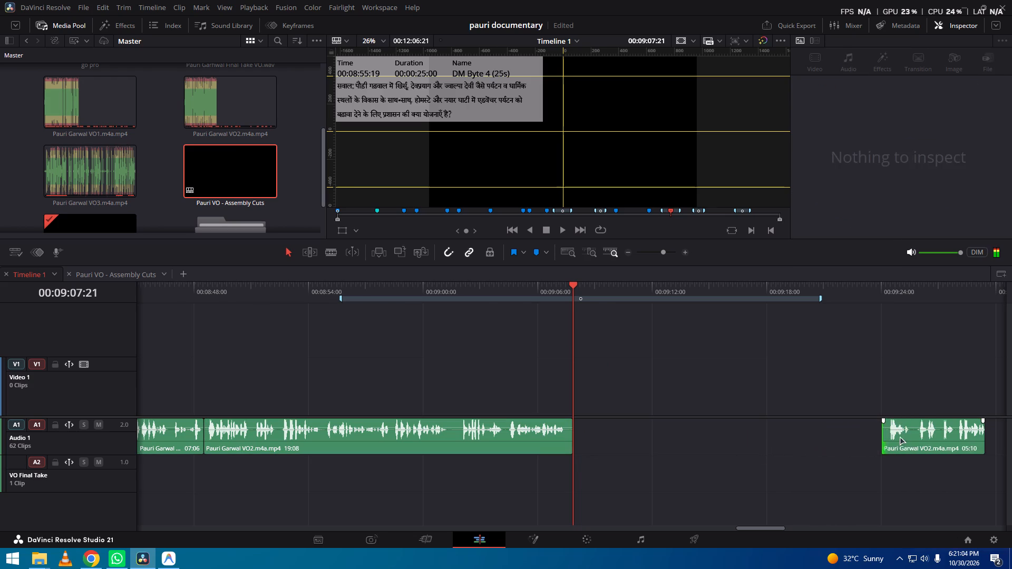
left_click_drag(904, 436, 590, 438)
Audition the repositioned VO2 clip after the split and extend its end to a duration of about 11:09.
key("space")
scroll(568, 455, "up", 4, "alt")
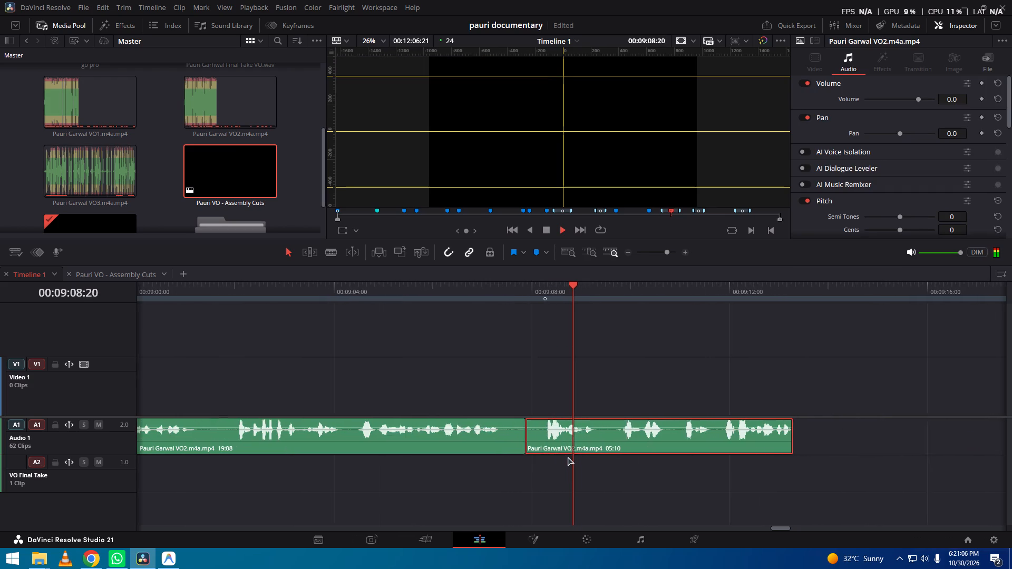
scroll(568, 457, "down", 2, "alt")
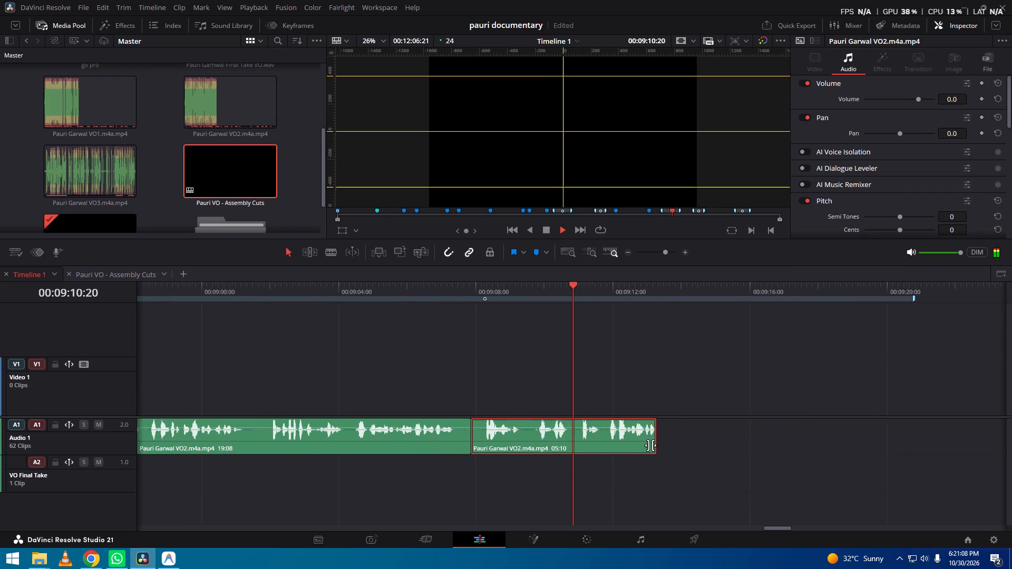
key("space")
left_click_drag(637, 442, 843, 425)
key("space")
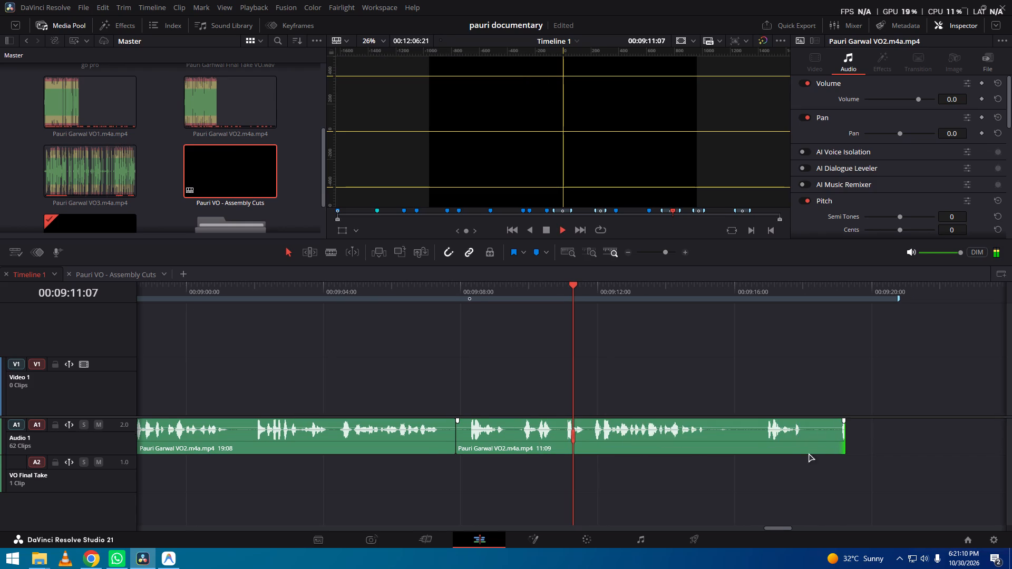
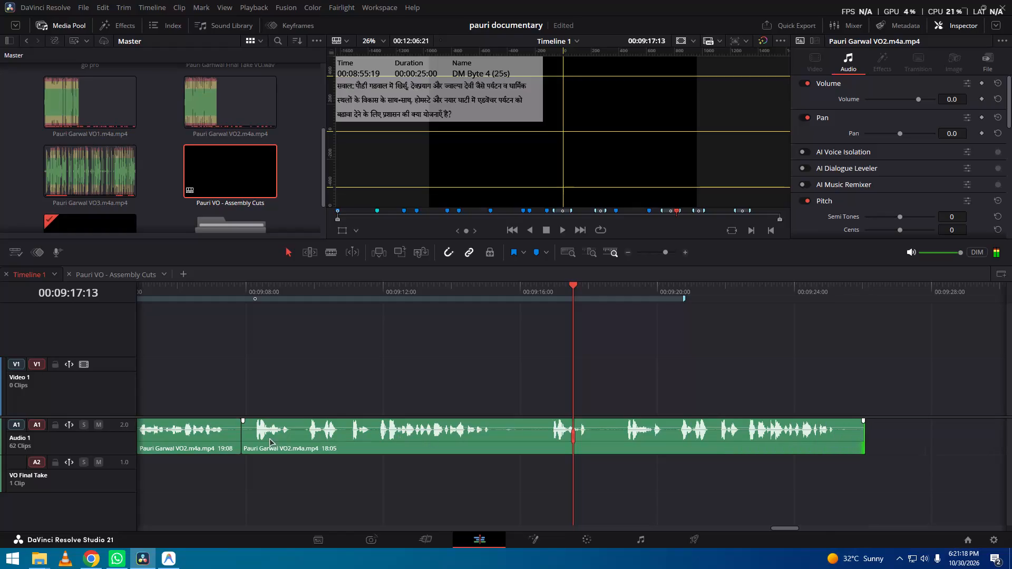
Trim the start of the last VO2 clip on Audio 1 to a duration of 06:23 and close it up against the preceding clip.
left_click_drag(247, 444, 632, 459)
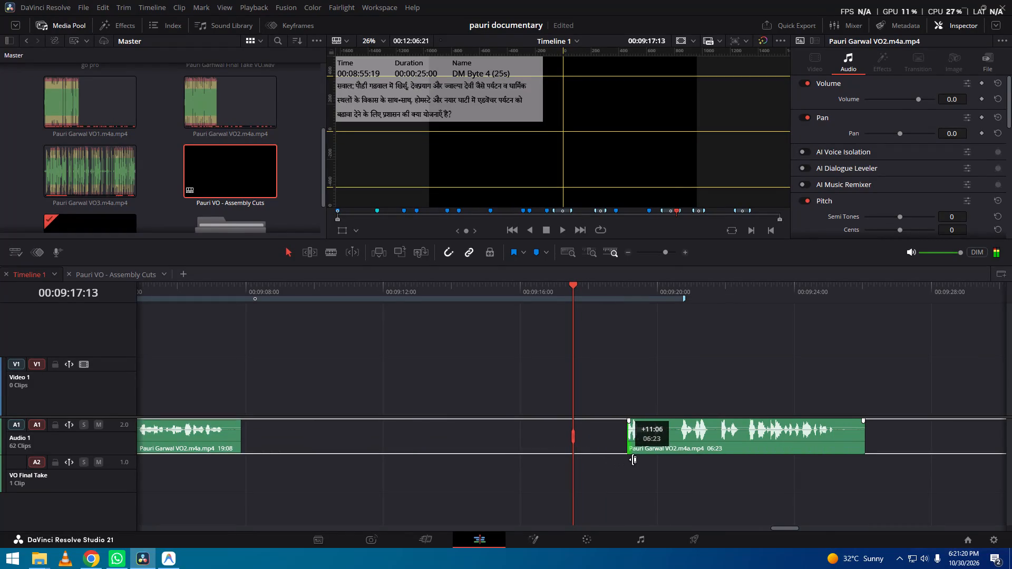
left_click_drag(632, 459, 632, 456)
left_click_drag(649, 444, 262, 438)
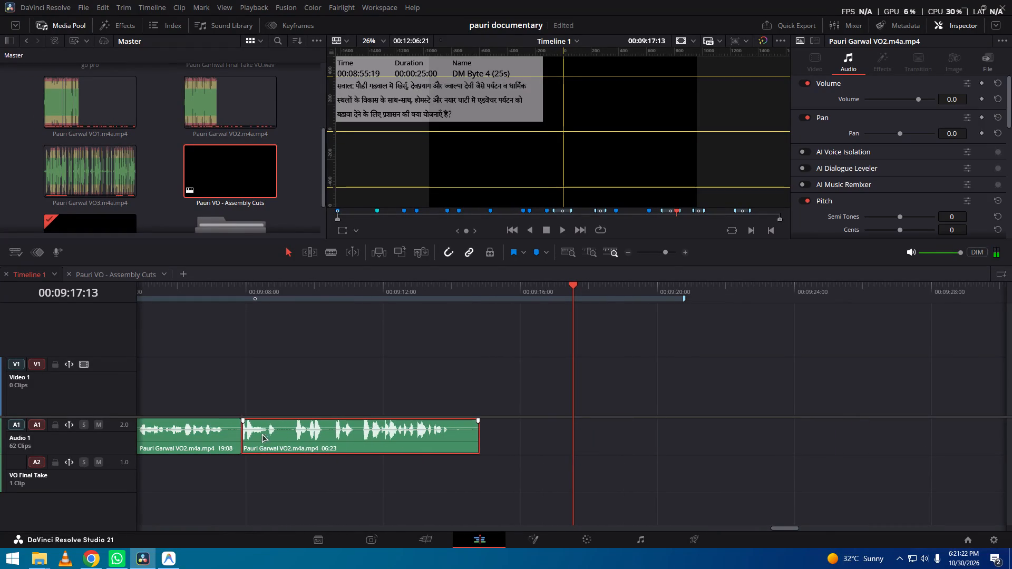
Audition the join between the two VO2 clips and ripple the second clip's start slightly earlier, to a duration of 07:00.
left_click_drag(285, 291, 618, 292)
key("space")
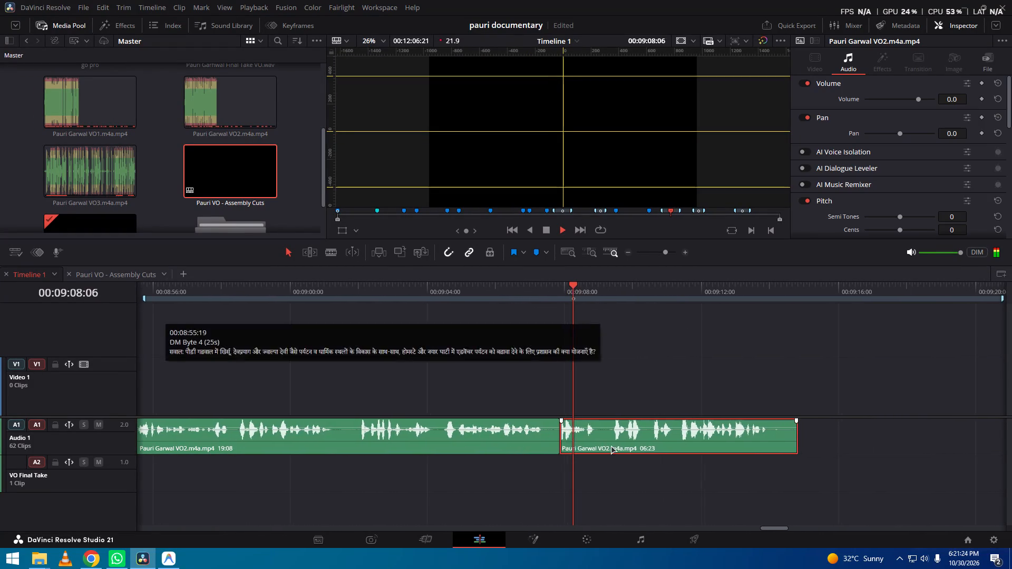
scroll(611, 445, "up", 11, "alt")
key("space")
key("t")
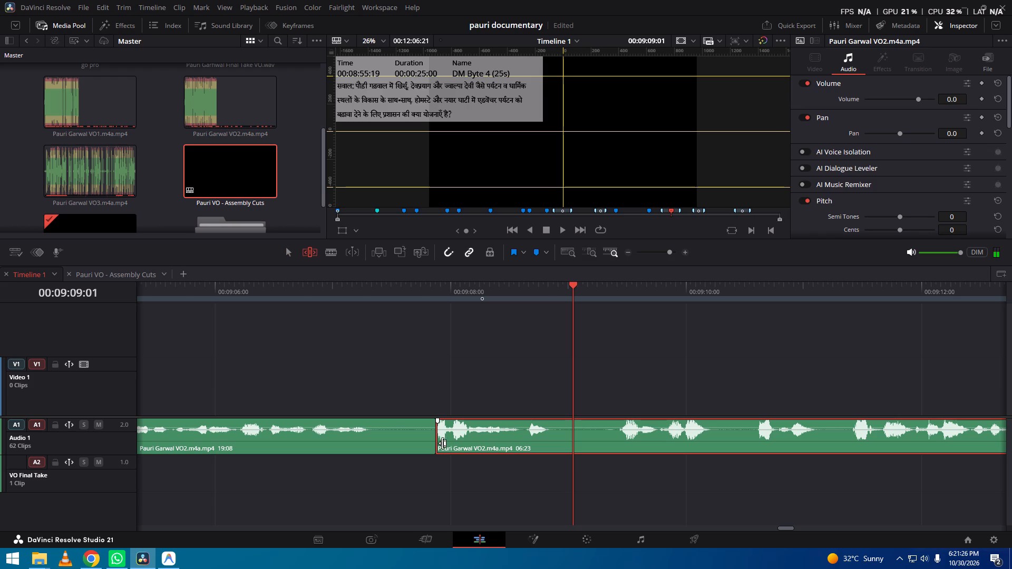
left_click_drag(441, 440, 432, 442)
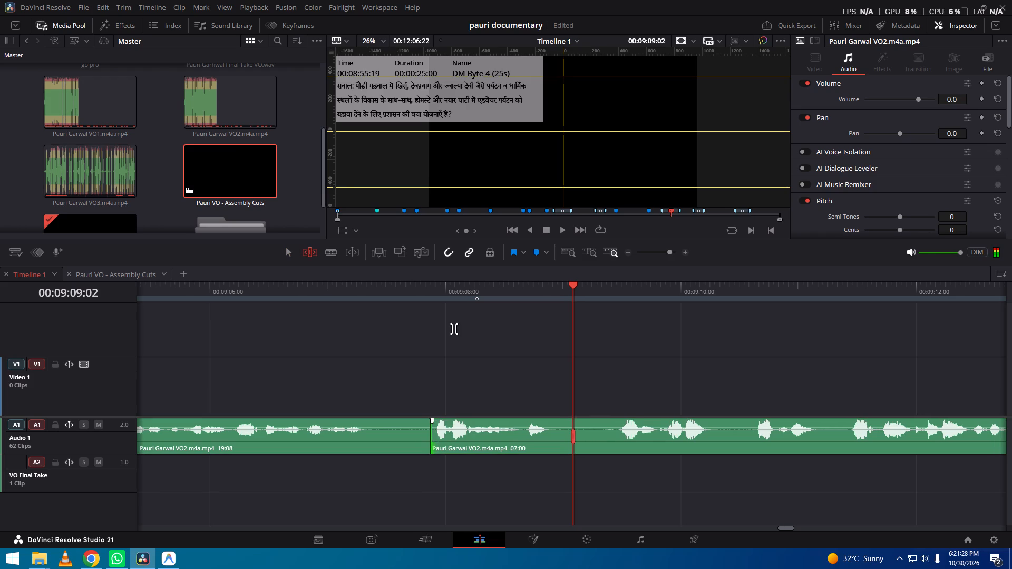
Play through the rest of the adjusted VO2 clip on Audio 1 to check the take.
key("space")
scroll(629, 427, "down", 11, "alt")
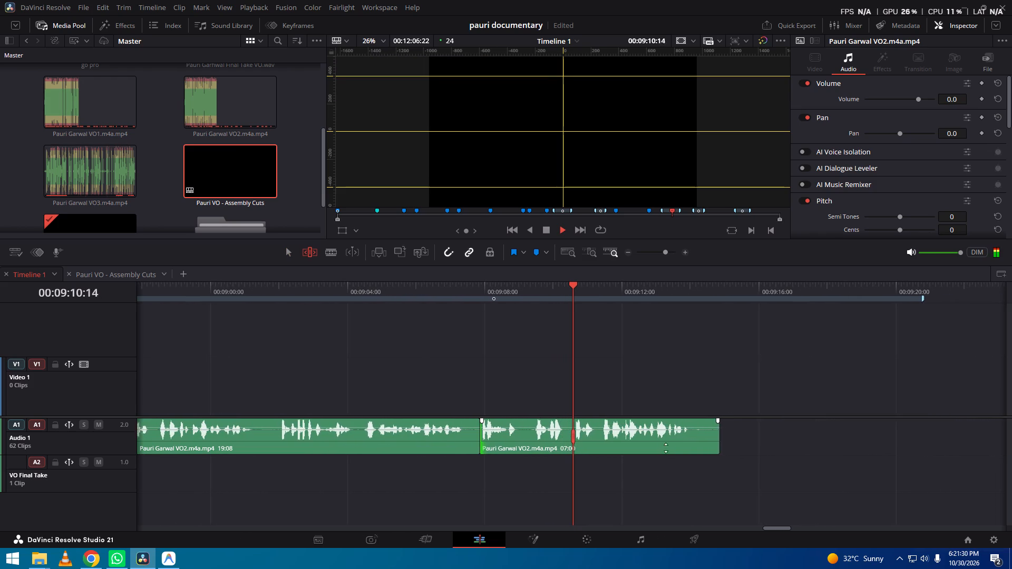
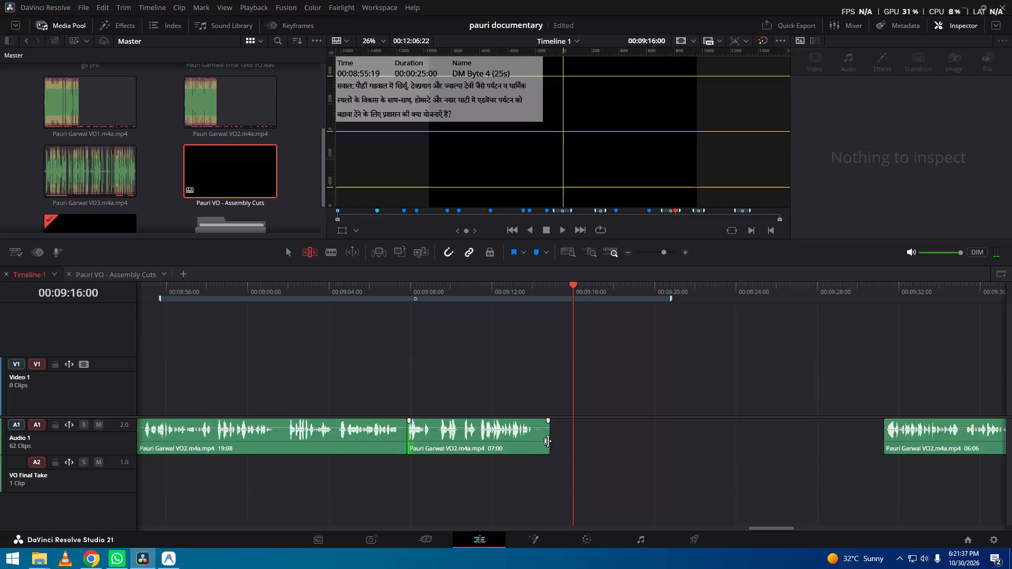
Ripple the end of the VO2 clip before the gap on Audio 1 out to 09:11, and extend it without rippling to 24:05.
left_click_drag(548, 441, 556, 440)
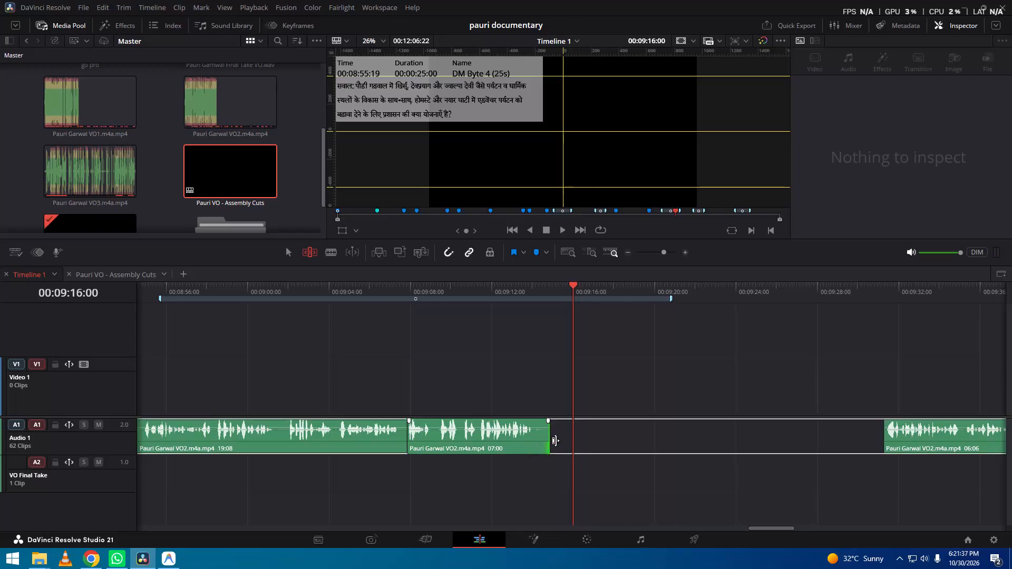
left_click_drag(556, 440, 598, 440)
key("p")
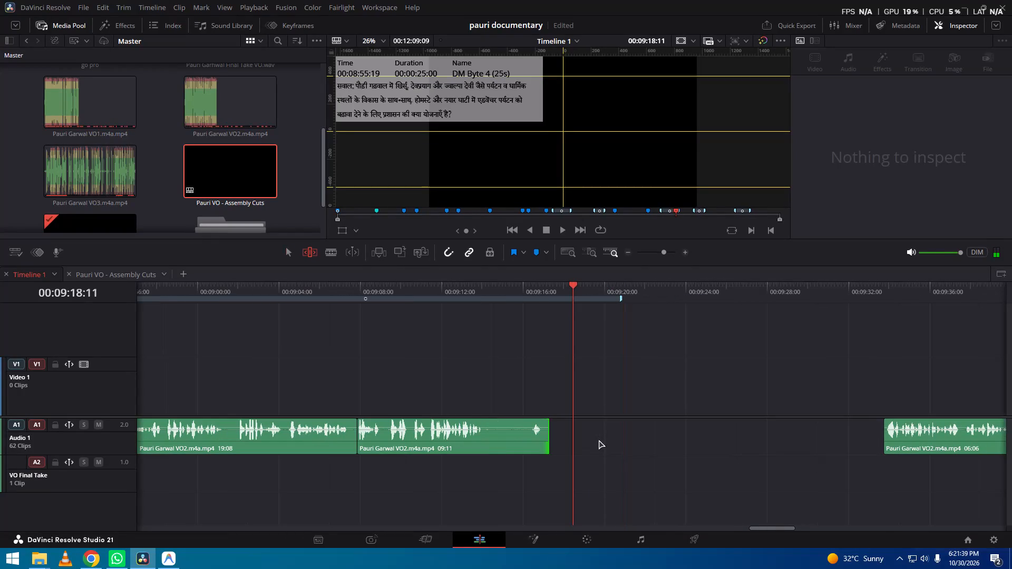
left_click_drag(546, 440, 824, 427)
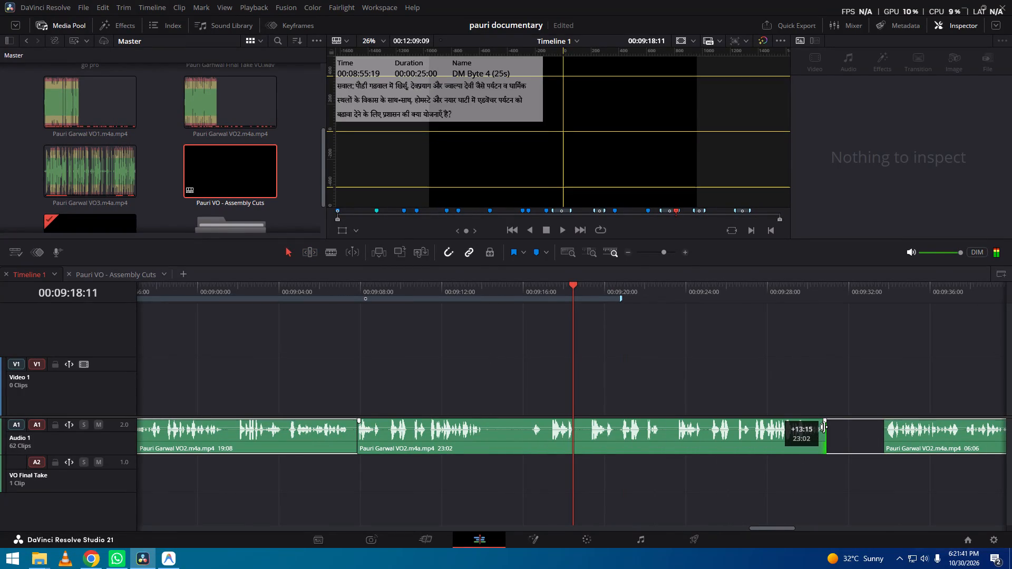
left_click_drag(824, 427, 846, 434)
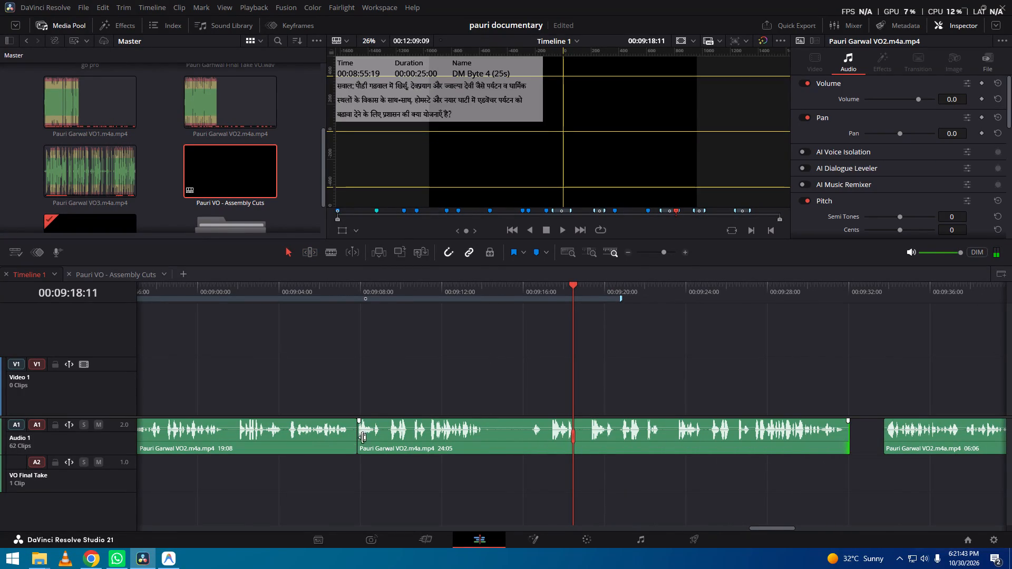
Trim the start of the extended VO2 clip to a duration of 08:16 and move it back against the preceding clip.
left_click_drag(362, 437, 679, 463)
left_click_drag(700, 443, 384, 446)
Audition the 08:16 VO2 clip on Audio 1 from around its join with the preceding clip.
left_click_drag(392, 293, 500, 279)
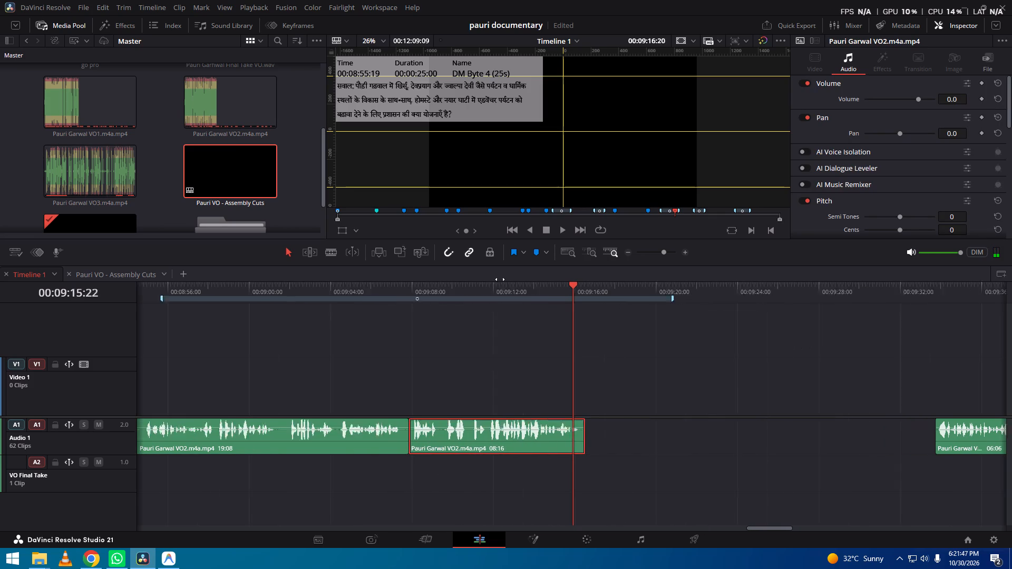
left_click_drag(500, 279, 609, 297)
key("space")
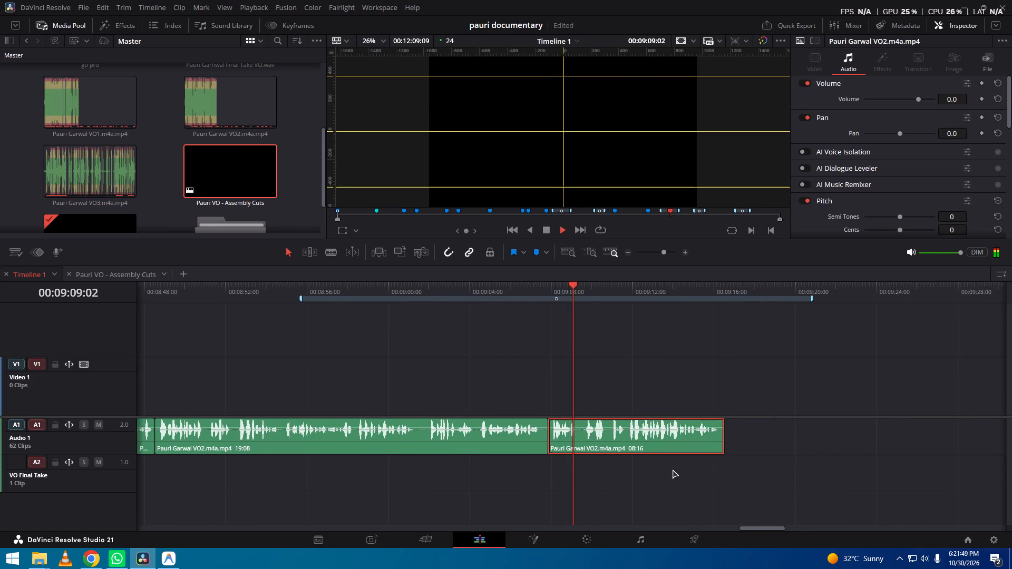
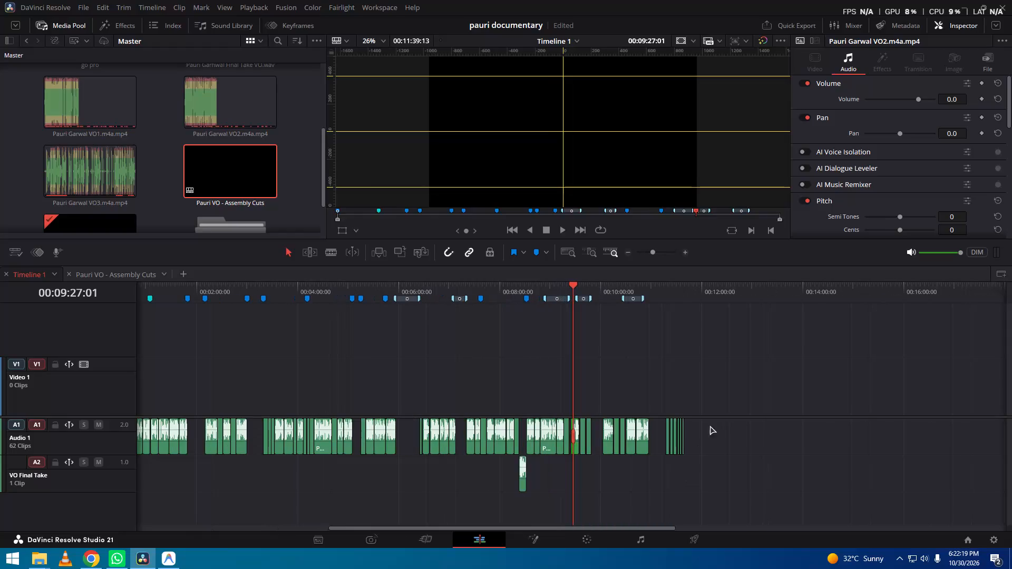
Move all Audio 1 clips from the 09:11 VO2 clip onward about 1 min 37 s later, widening the gap before them.
left_click_drag(728, 395, 575, 458)
scroll(575, 458, "up", 18, "alt")
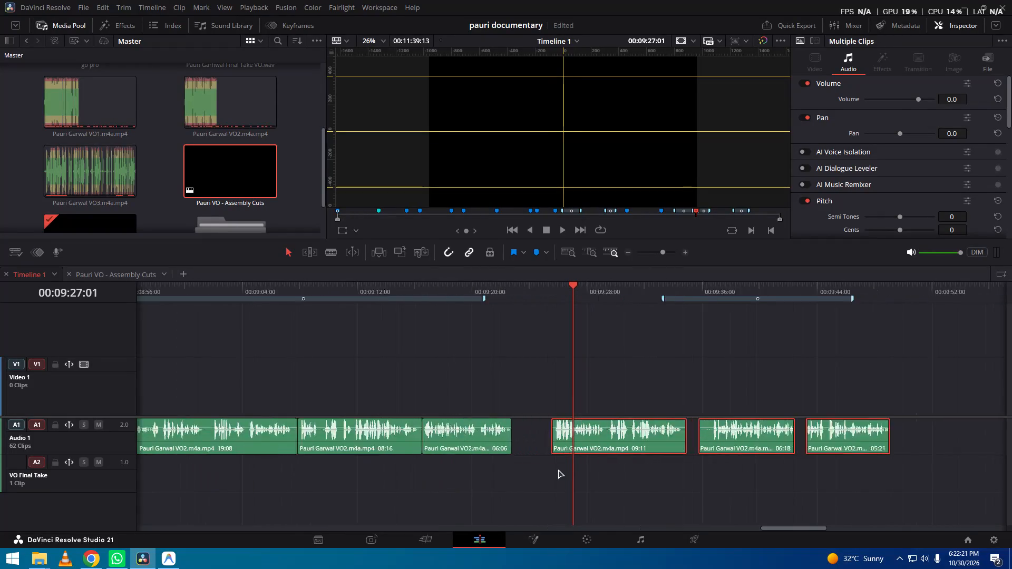
scroll(558, 469, "up", 2, "alt")
left_click_drag(622, 448, 999, 432)
scroll(665, 447, "down", 6, "alt")
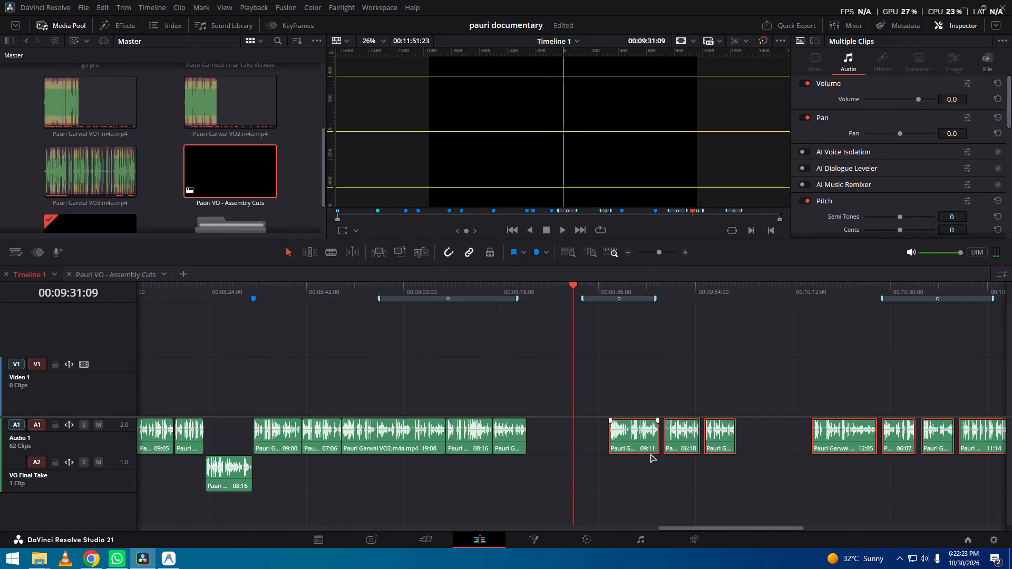
scroll(645, 458, "down", 4, "alt")
left_click_drag(604, 445, 835, 438)
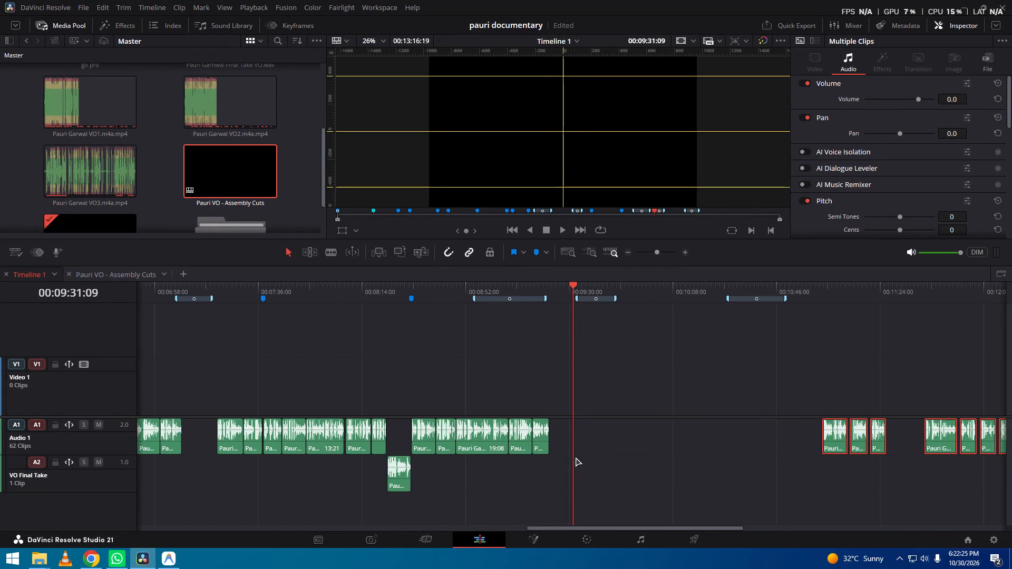
Audition the 06:06 VO2 clip before the gap on Audio 1 and extend its end to a duration of 14:19.
scroll(539, 453, "up", 3, "alt")
left_click_drag(529, 290, 595, 299)
key("space")
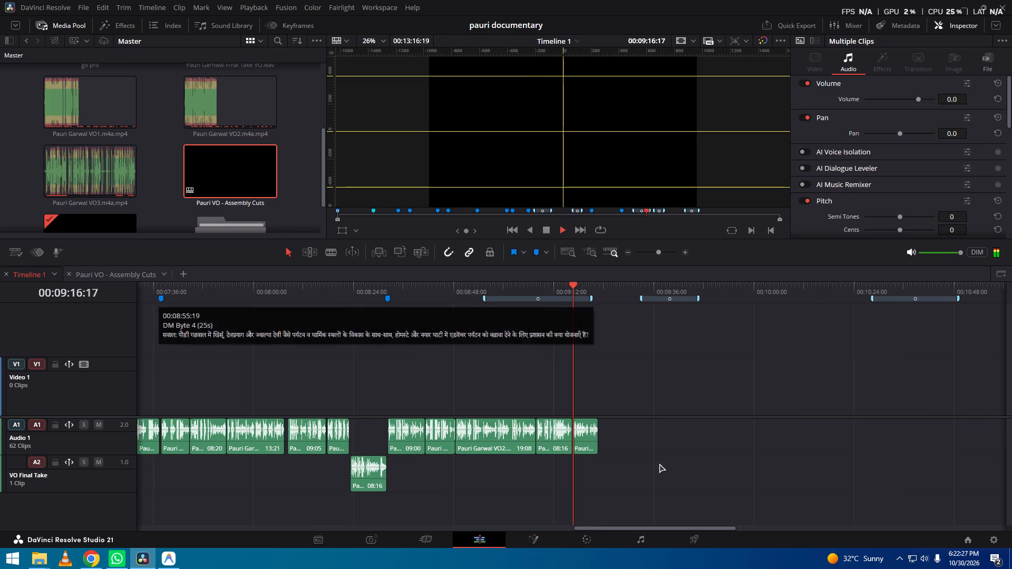
scroll(601, 470, "up", 6, "alt")
key("space")
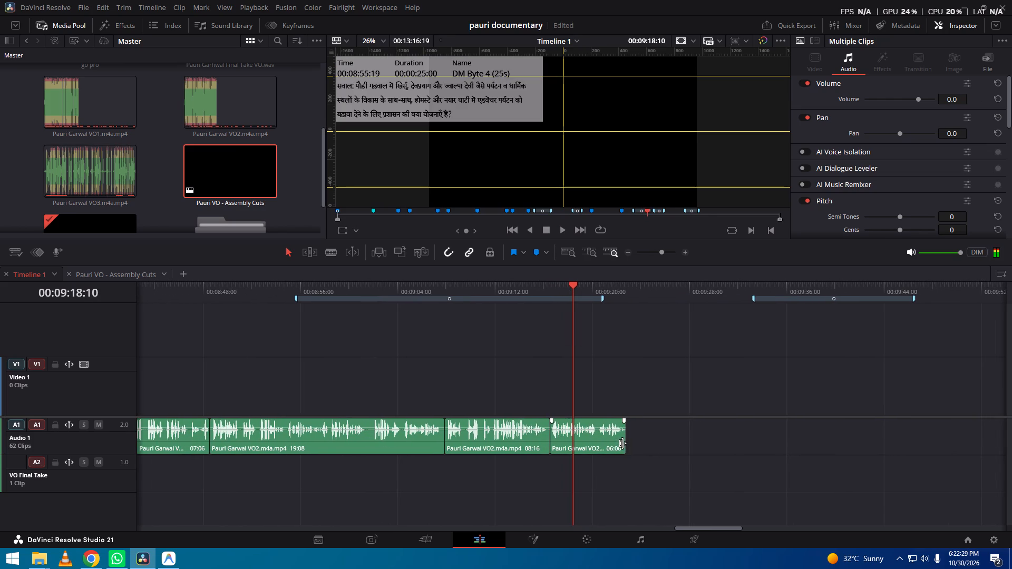
left_click_drag(622, 443, 726, 437)
Audition the extended 14:19 VO2 clip on Audio 1, including its newly recovered section.
key("space")
left_click_drag(648, 292, 647, 293)
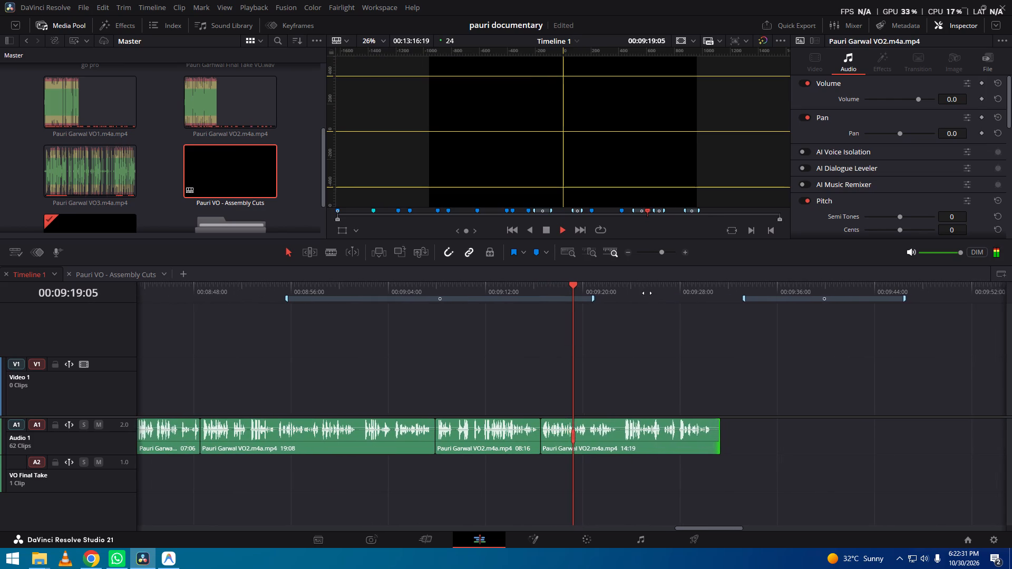
left_click_drag(647, 293, 617, 291)
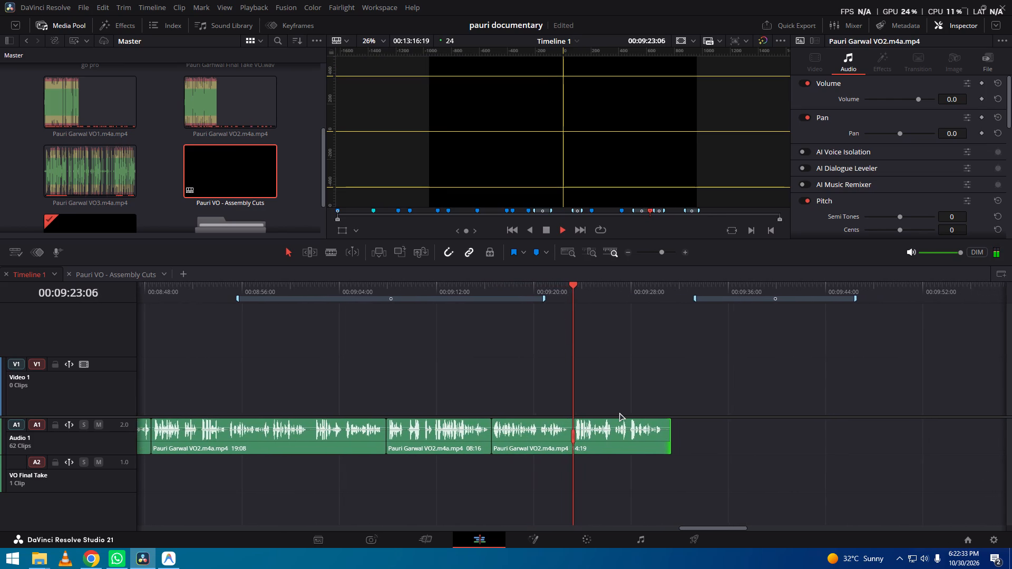
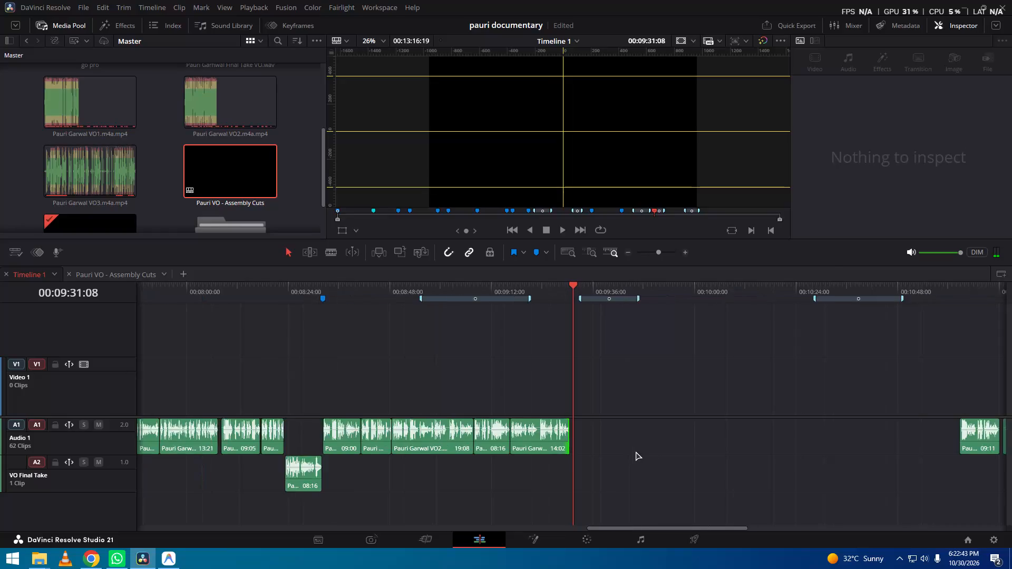
Move all Audio 1 clips from the 09:11 VO2 clip onward about 1 min 16 s earlier, narrowing the gap after the 14:02 clip.
scroll(646, 452, "down", 3, "alt")
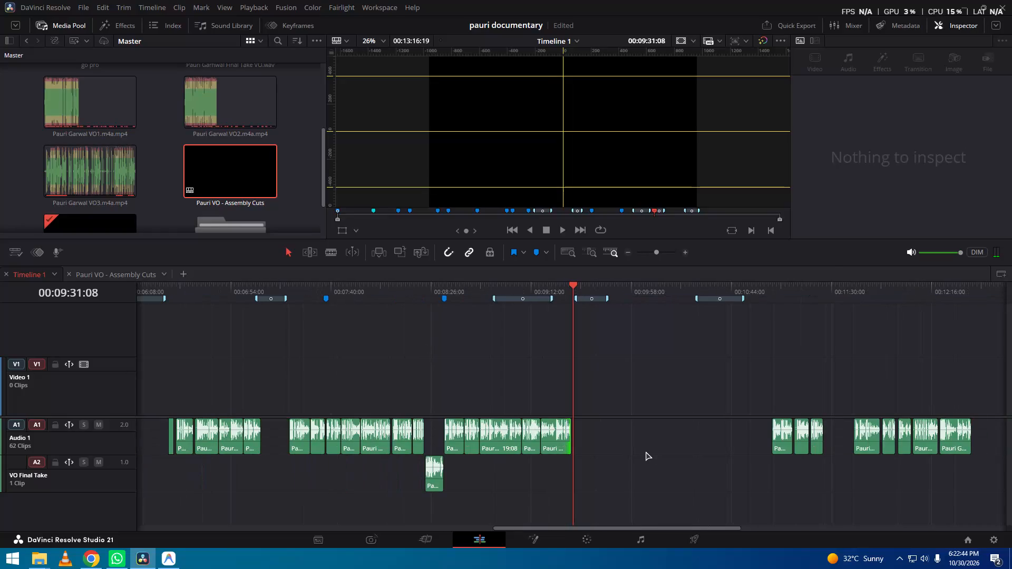
left_click_drag(762, 472, 970, 420)
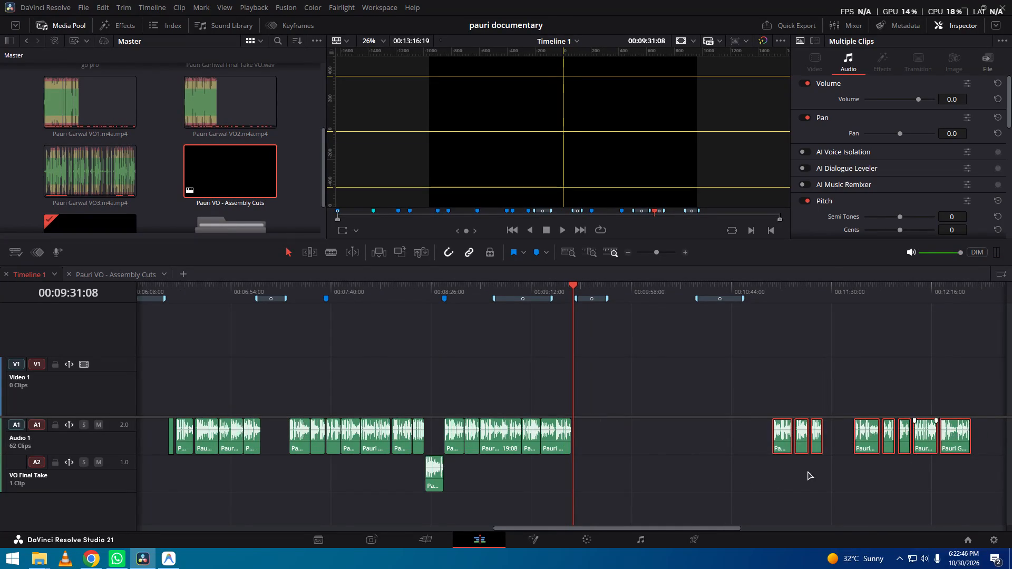
scroll(803, 468, "down", 2, "alt")
left_click_drag(718, 477, 926, 431)
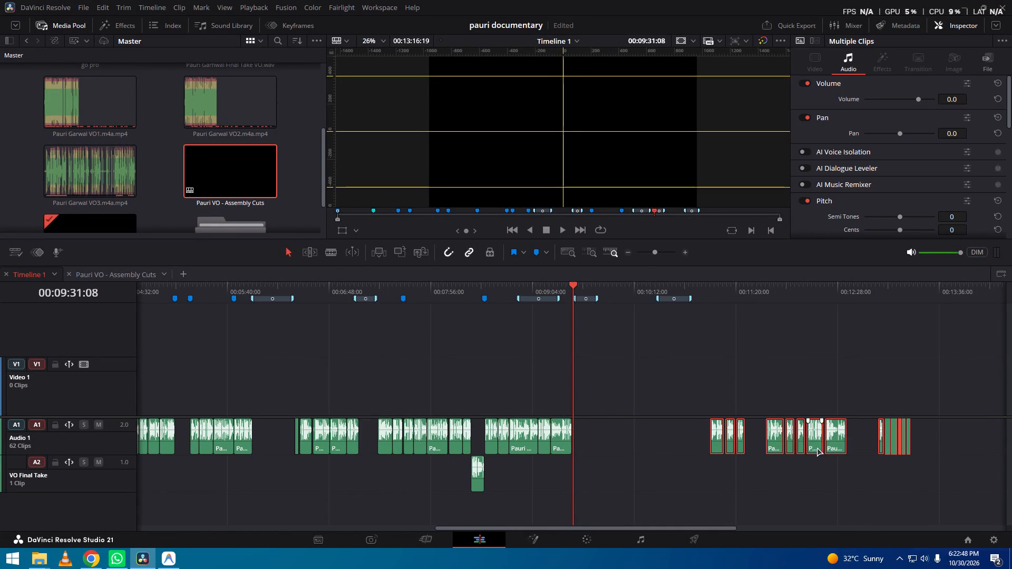
left_click_drag(816, 447, 708, 442)
scroll(625, 464, "up", 12, "alt")
scroll(480, 366, "down", 5, "alt")
Delete the duration marker spanning about 00:08:55 to 00:09:21 above the clips before the gap.
left_click_drag(463, 333, 534, 291)
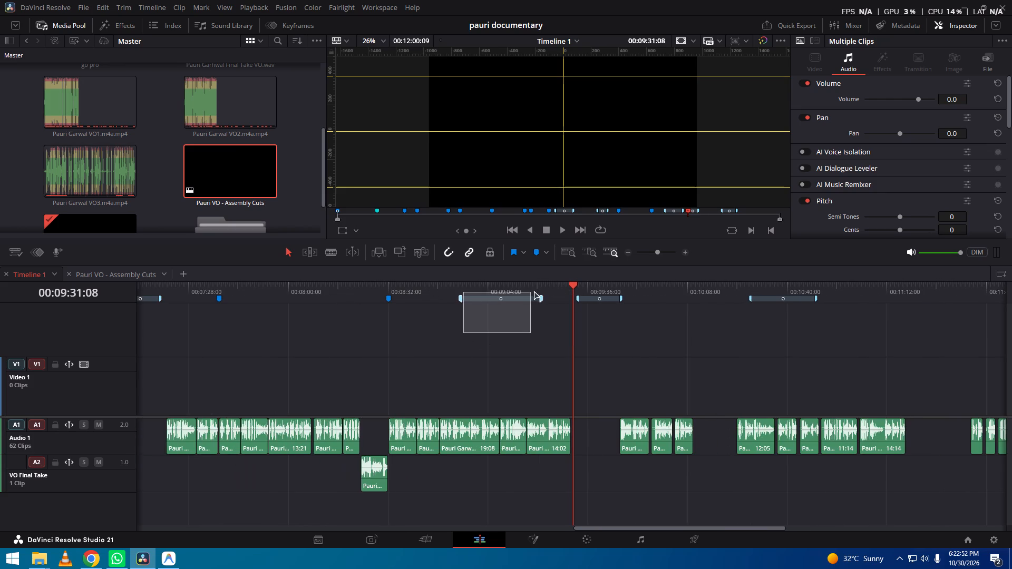
left_click_drag(534, 291, 536, 290)
key("BackSpace")
Audition Audio 1 from the start of the 09:11 VO2 clip, just after the Ground Byte 2 marker.
scroll(623, 364, "down", 3, "alt")
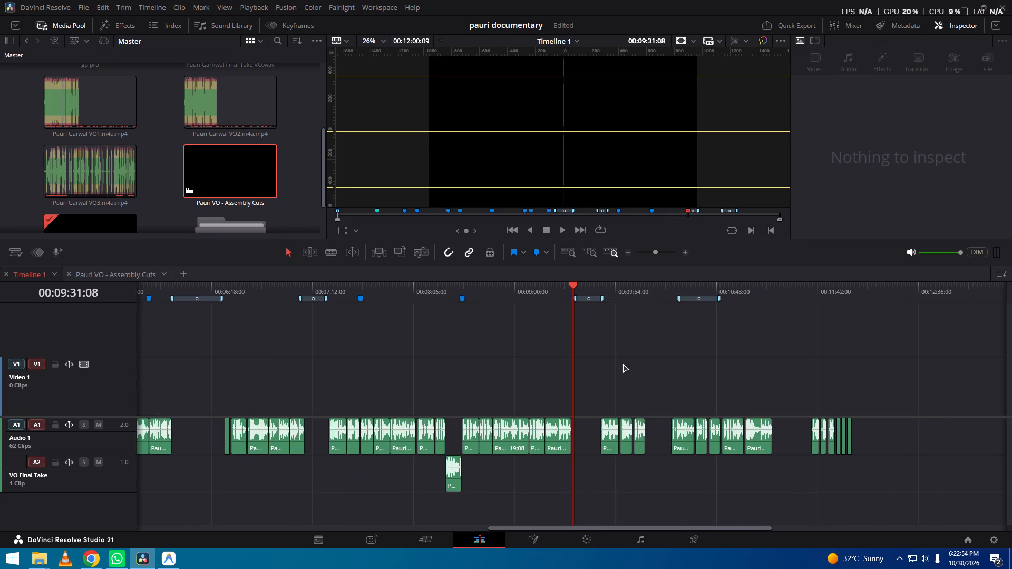
scroll(669, 370, "up", 3, "alt")
left_click_drag(648, 291, 612, 295)
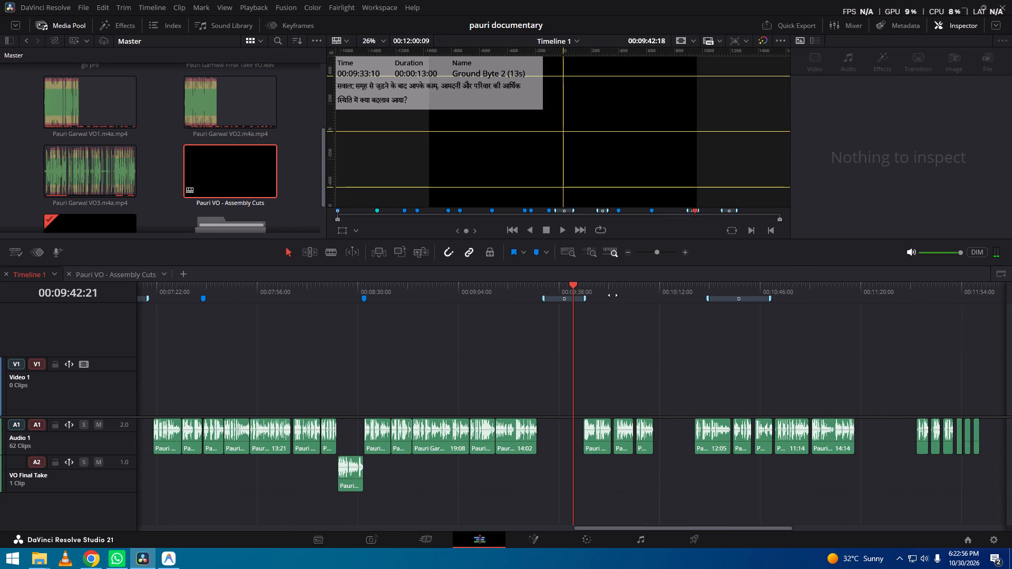
left_click_drag(612, 295, 604, 296)
key("space")
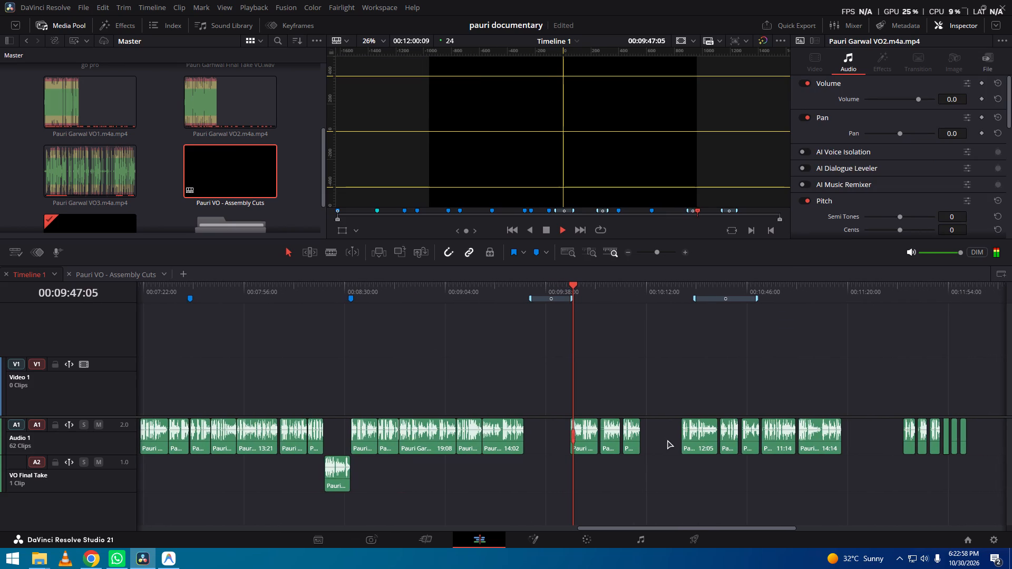
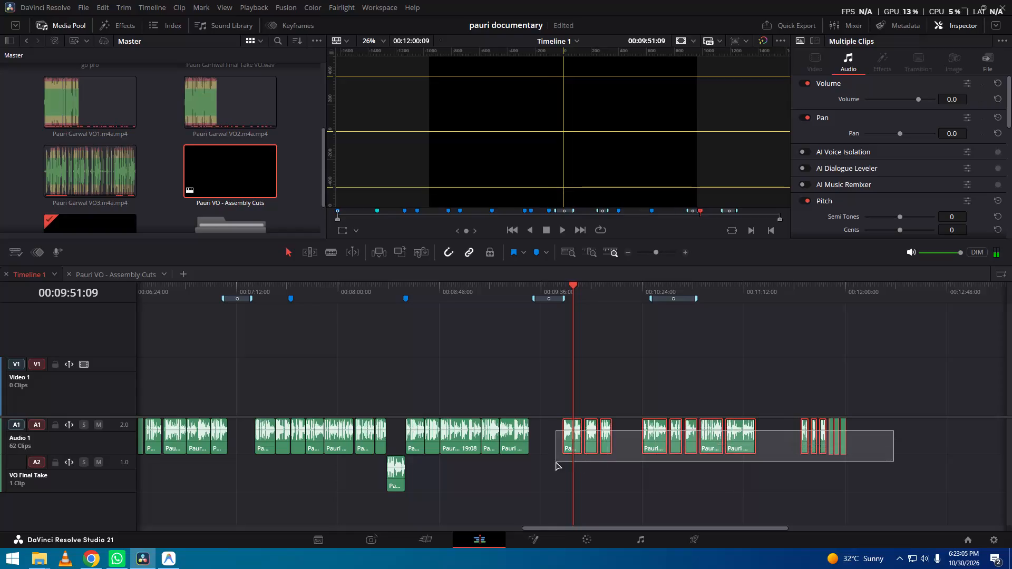
Move the Audio 1 clips from the 09:11 clip onward about 27 s later, widening the gap after the 14:02 clip.
left_click_drag(575, 442, 629, 437)
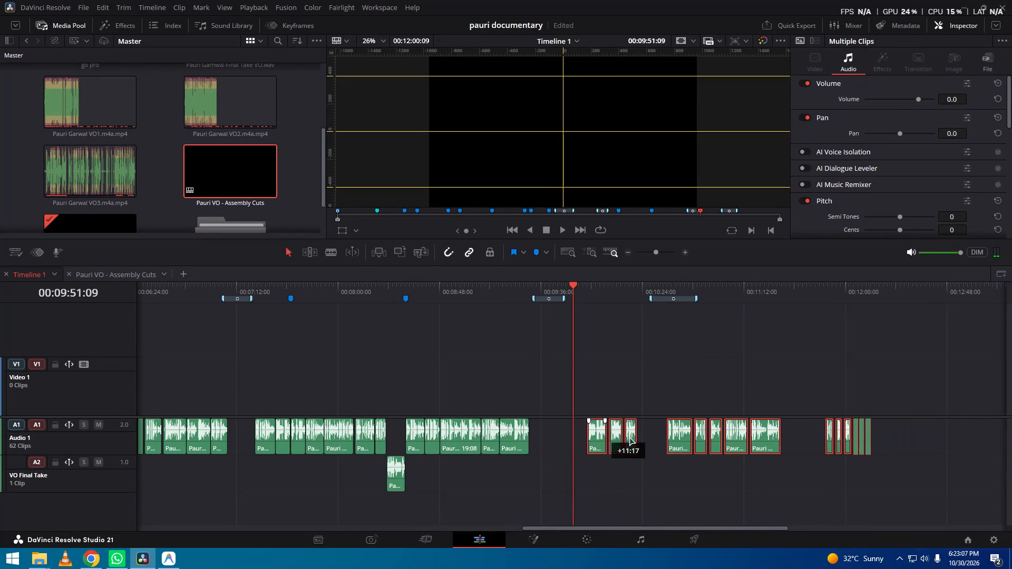
left_click_drag(629, 437, 633, 438)
left_click(640, 500)
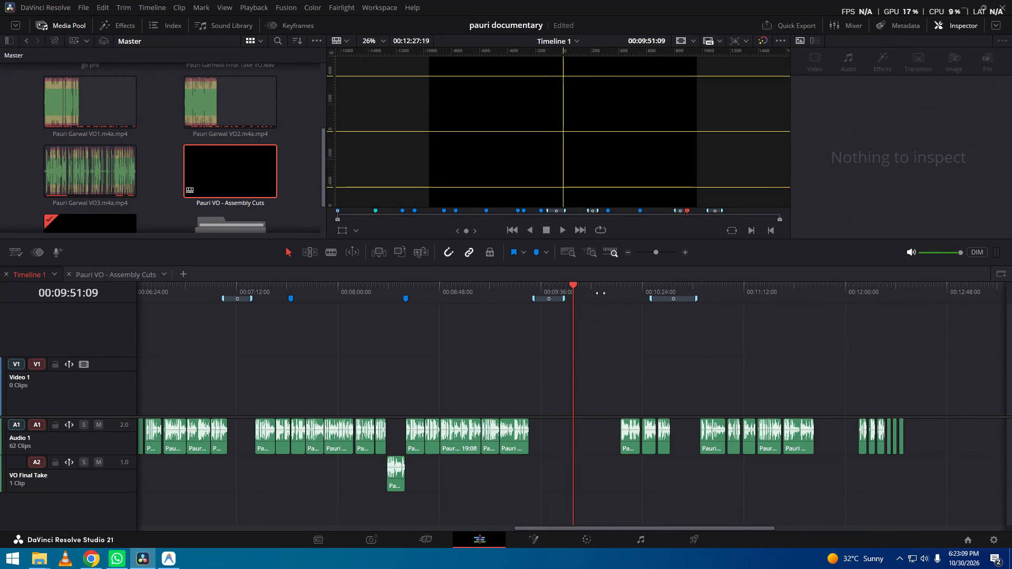
Add a timeline marker at 00:09:46:09, near the end of the Ground Byte 2 marker's range.
left_click_drag(601, 292, 614, 291)
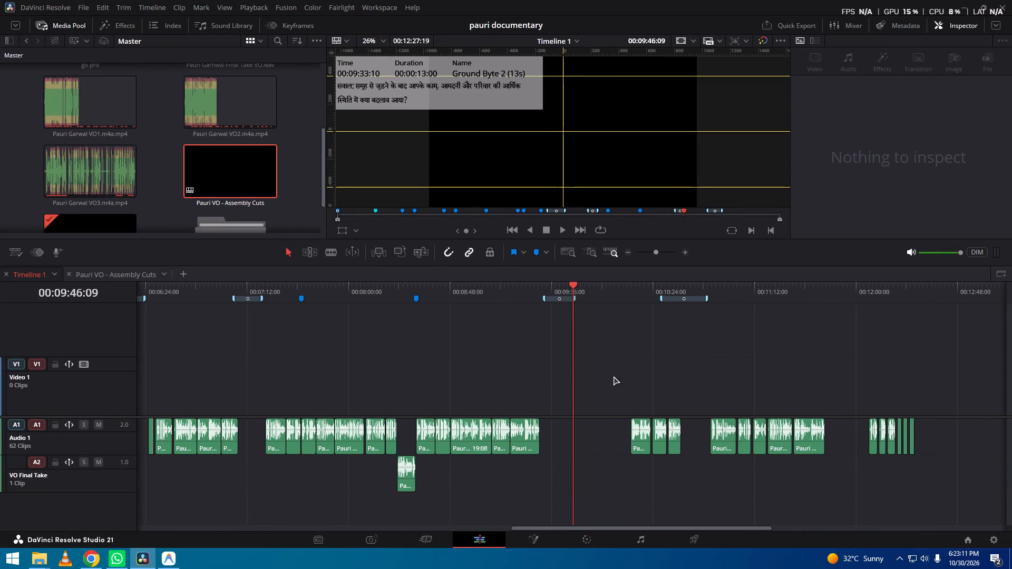
key("m")
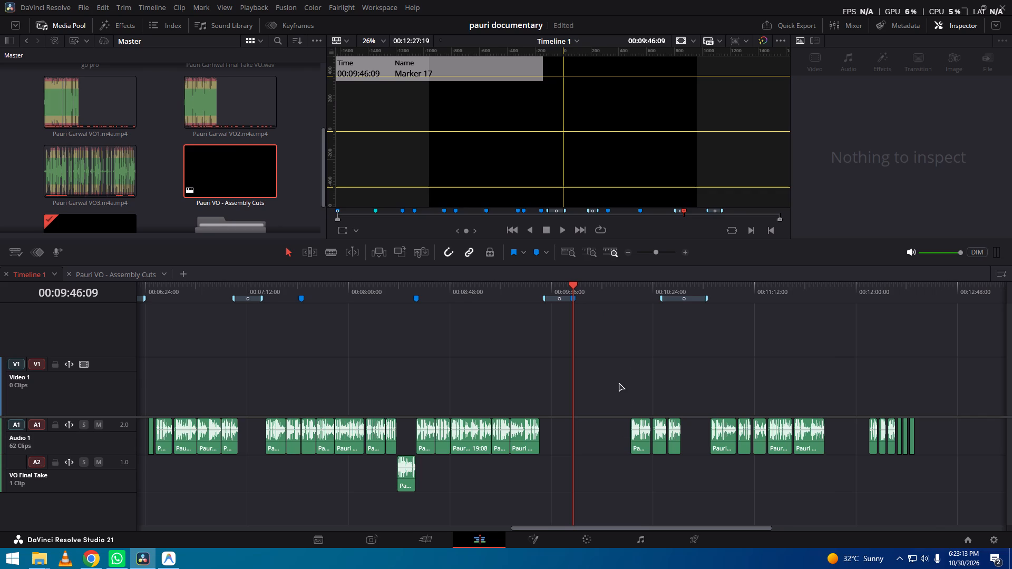
scroll(617, 382, "up", 7, "alt")
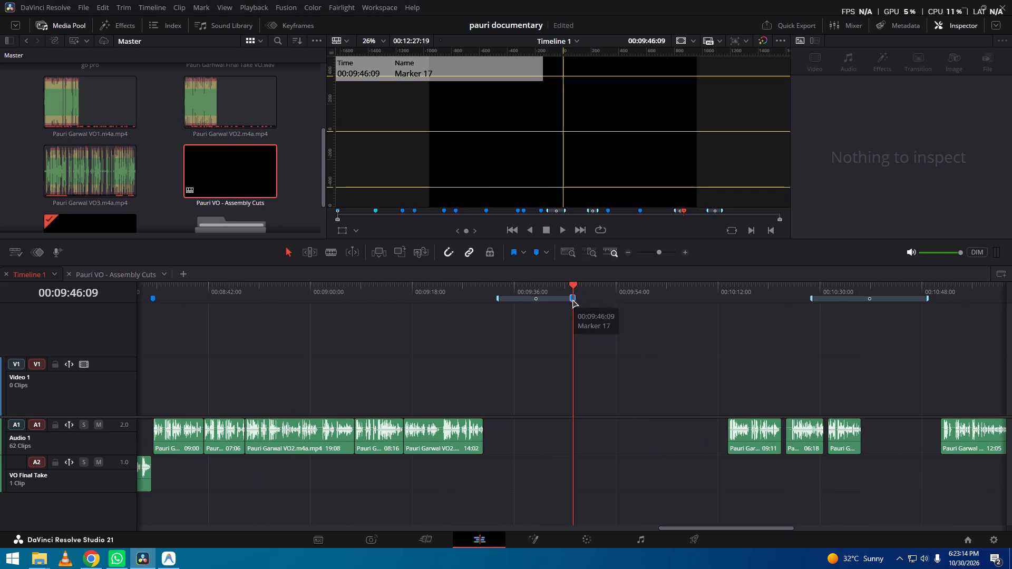
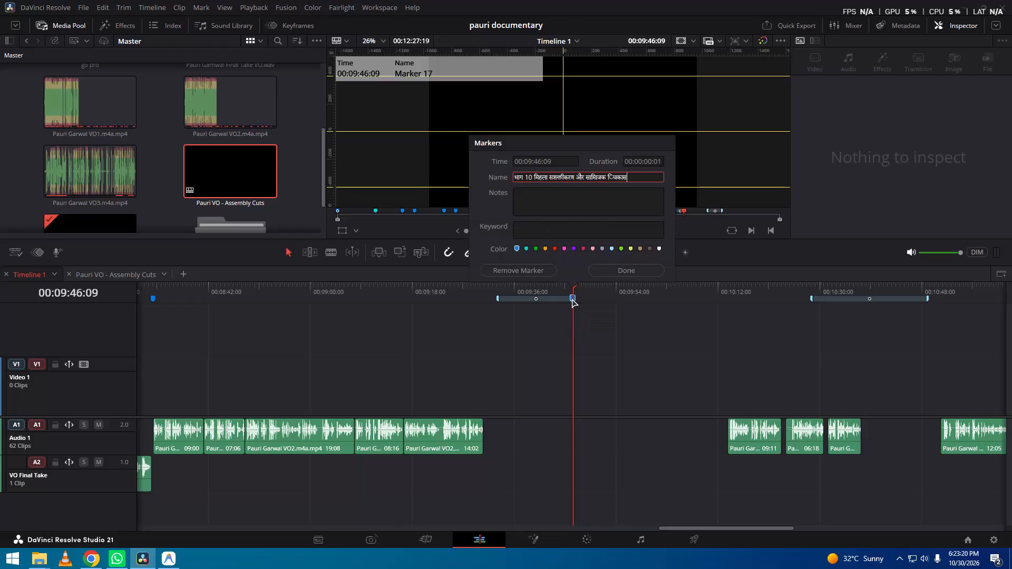
Save the marker at 00:09:46:09 with the name "भाग 10 महिला सशक्तीकरण और सामाजिक विकास".
left_click(633, 272)
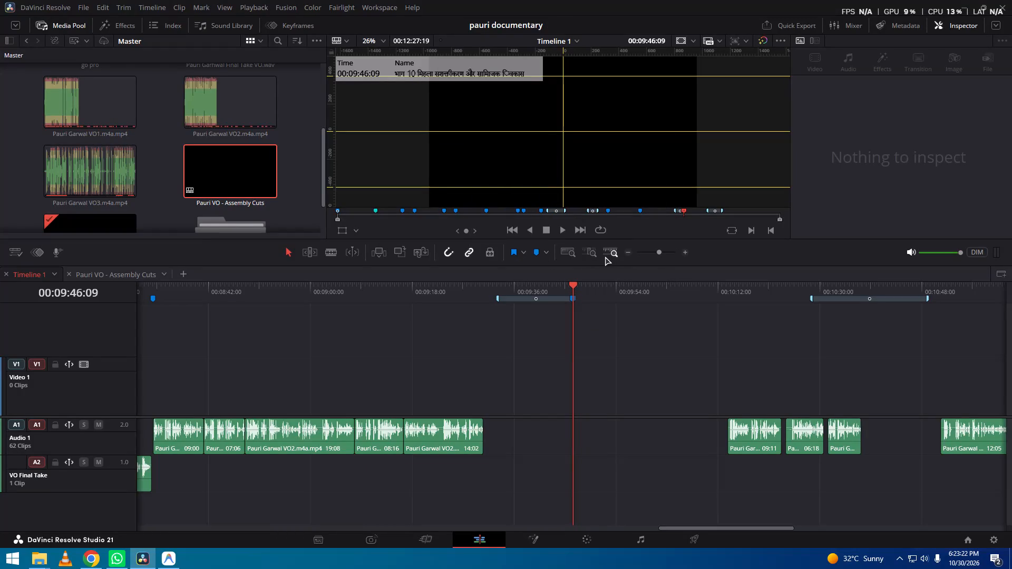
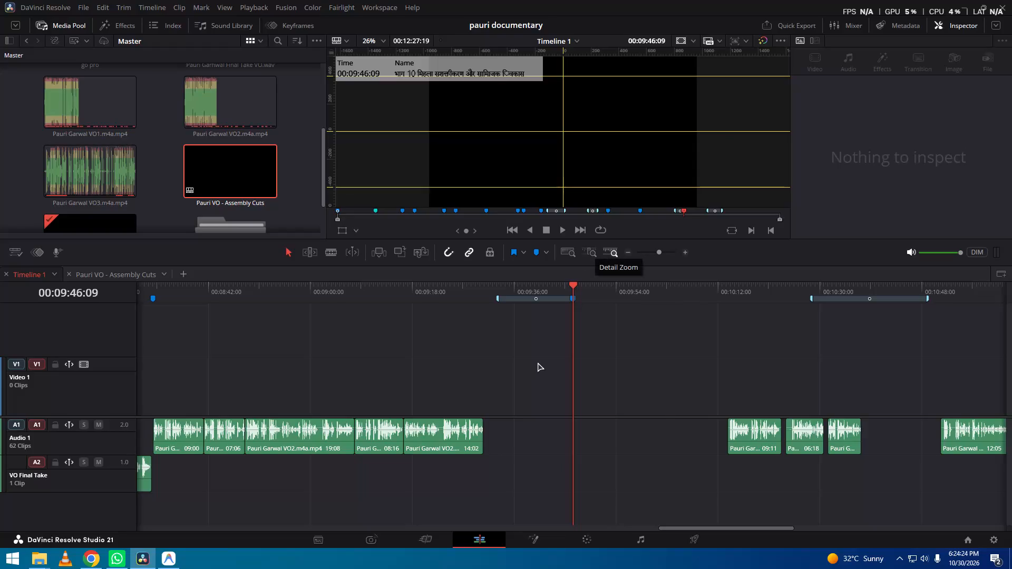
Switch to WhatsApp to consult the documentary script's section on महिला सशक्तीकरण और सामाजिक विकास.
key("alt+Tab")
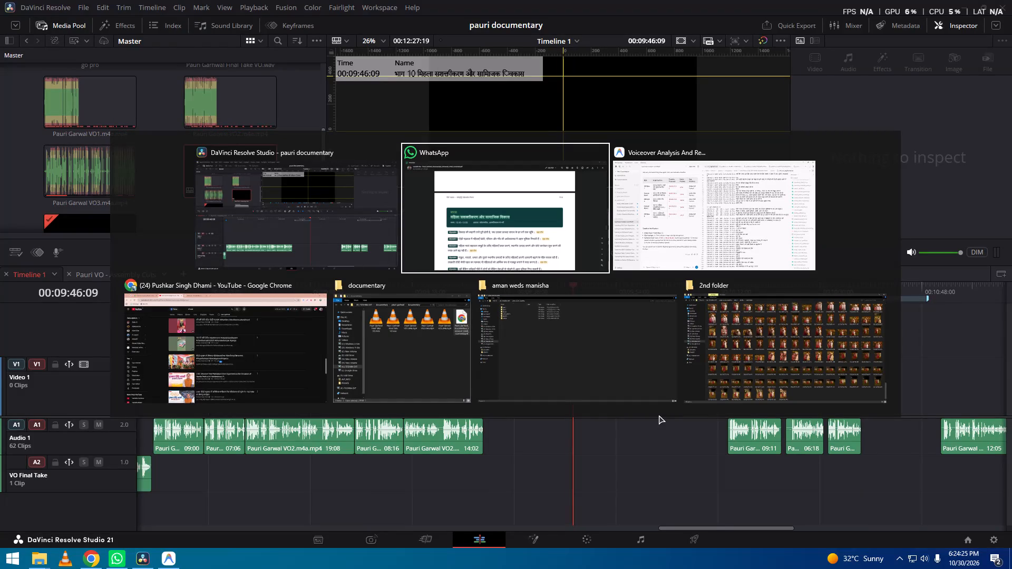
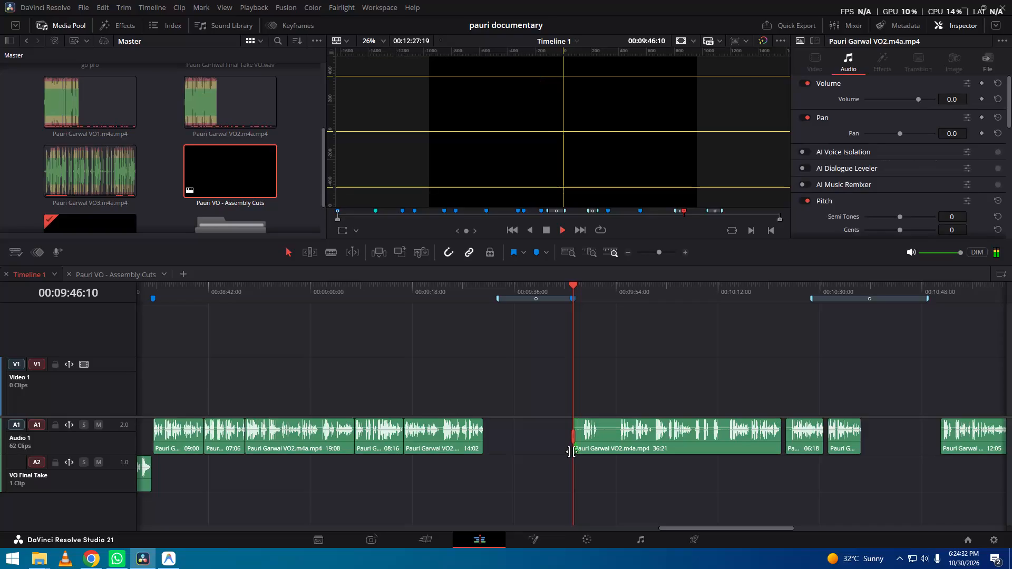
Trim about 8 s off the start of the 36:21 VO2 clip on Audio 1, leaving it 28:21 long.
scroll(585, 457, "up", 5, "alt")
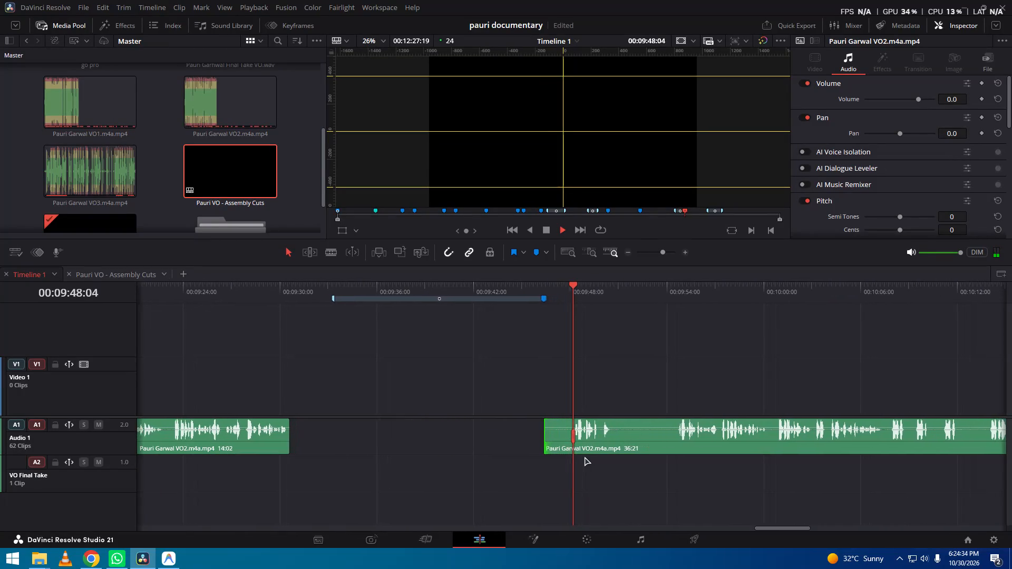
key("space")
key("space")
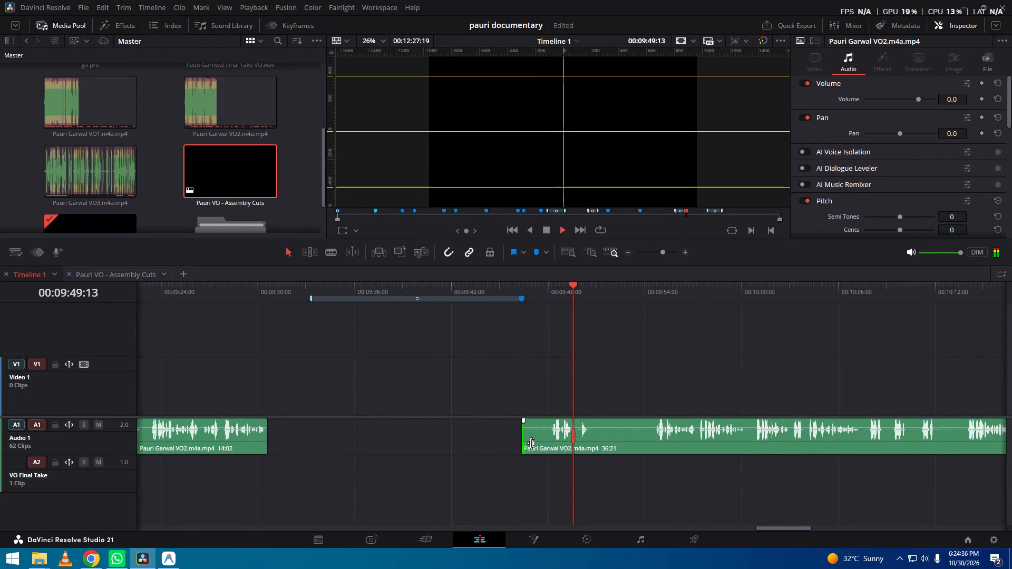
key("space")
left_click_drag(513, 442, 643, 437)
Move the trimmed 28:21 clip and all later Audio 1 clips about 8 s earlier, starting them at the भाग 10 marker.
scroll(711, 464, "down", 5, "alt")
scroll(633, 487, "down", 4, "alt")
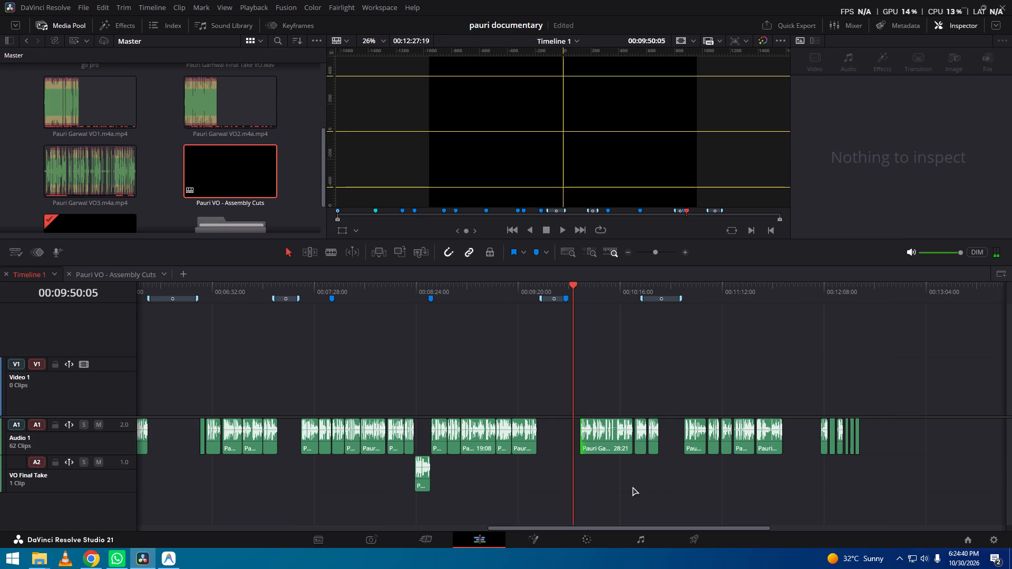
left_click_drag(598, 483, 883, 409)
scroll(598, 474, "up", 14, "alt")
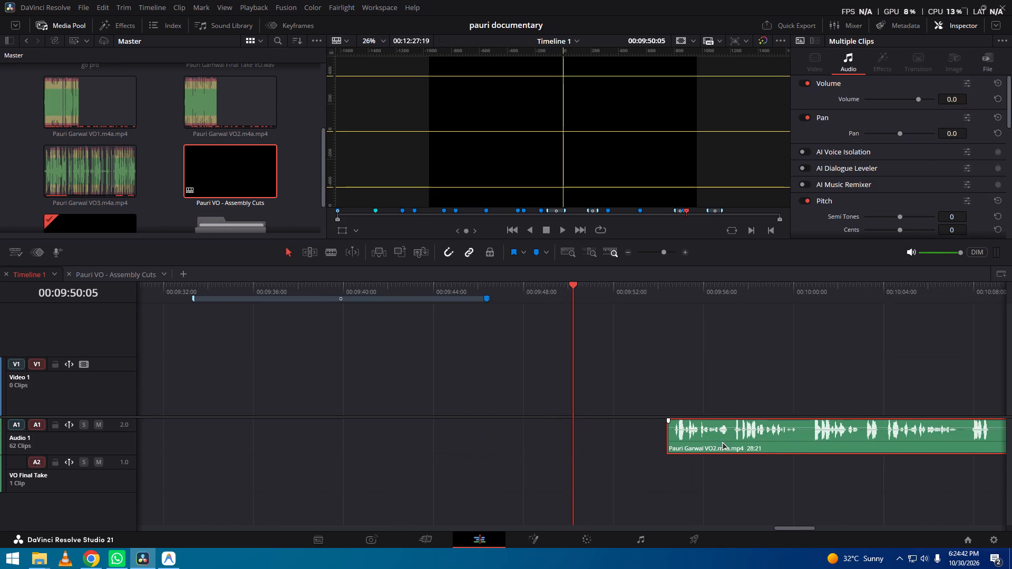
left_click_drag(722, 441, 542, 441)
Audition Audio 1 from the start of the 28:21 VO2 clip at the भाग 10 marker.
left_click_drag(505, 291, 534, 291)
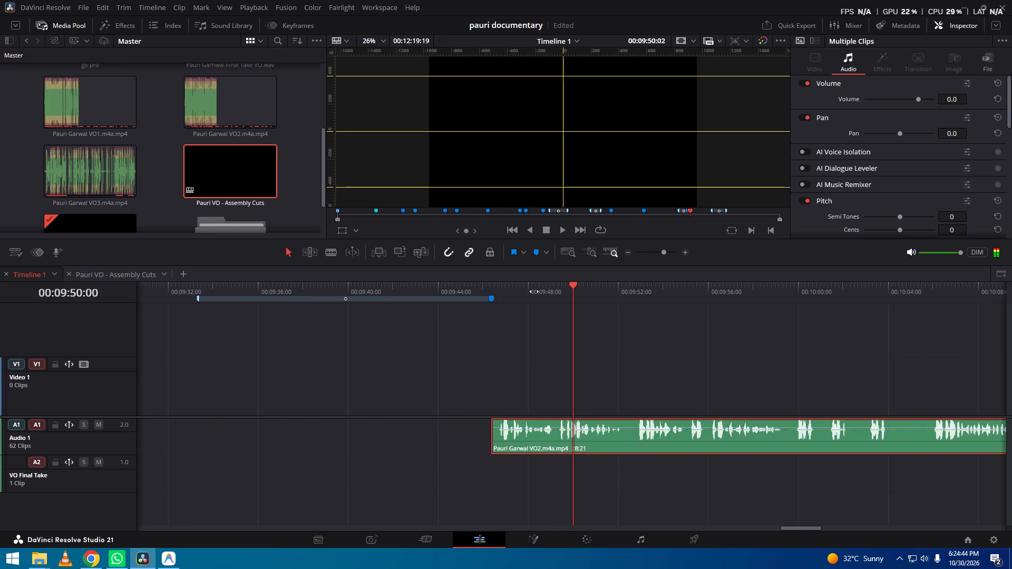
left_click_drag(534, 291, 611, 296)
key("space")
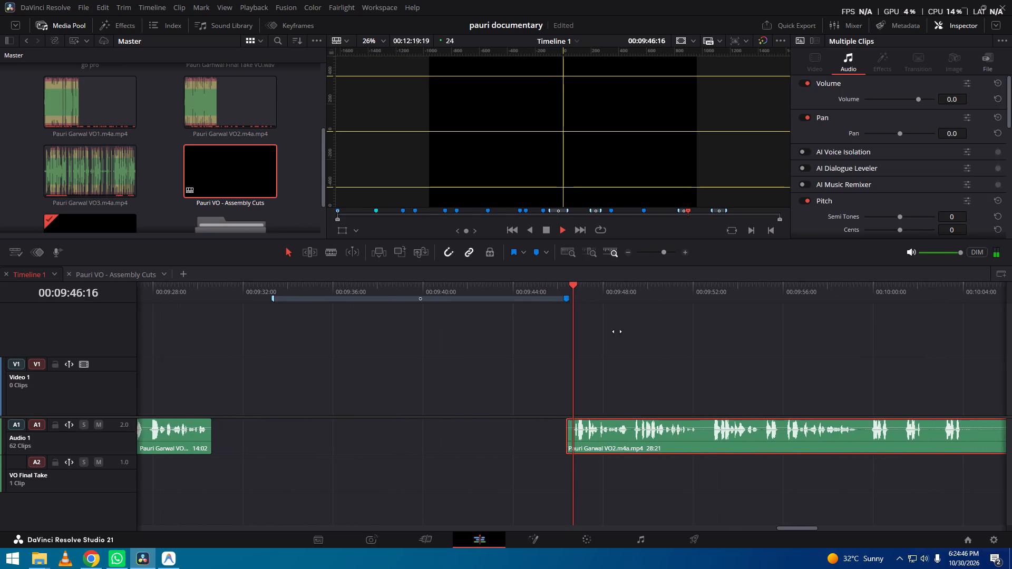
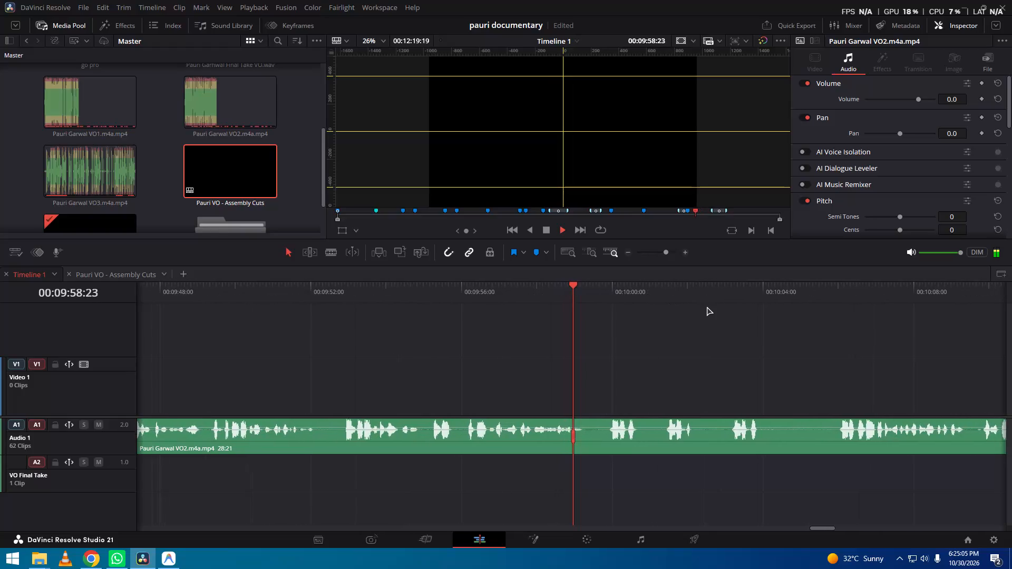
Cut the roughly six seconds of voiceover following 00:09:59:13 out of Audio 1, leaving a 09:08 clip after the cut, and close the gap.
key("space")
key("b")
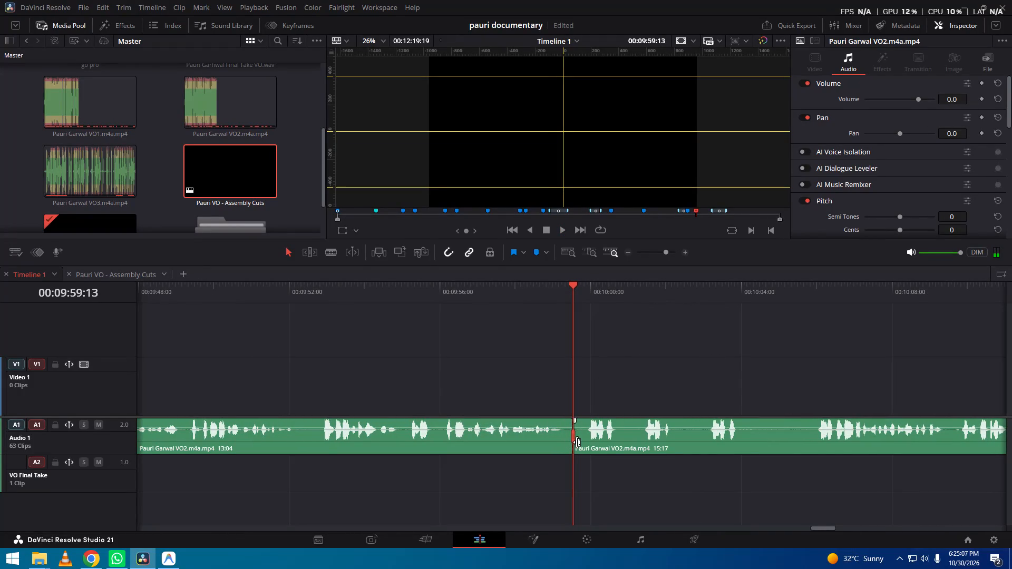
left_click_drag(579, 442, 819, 440)
left_click(784, 439)
key("Insert")
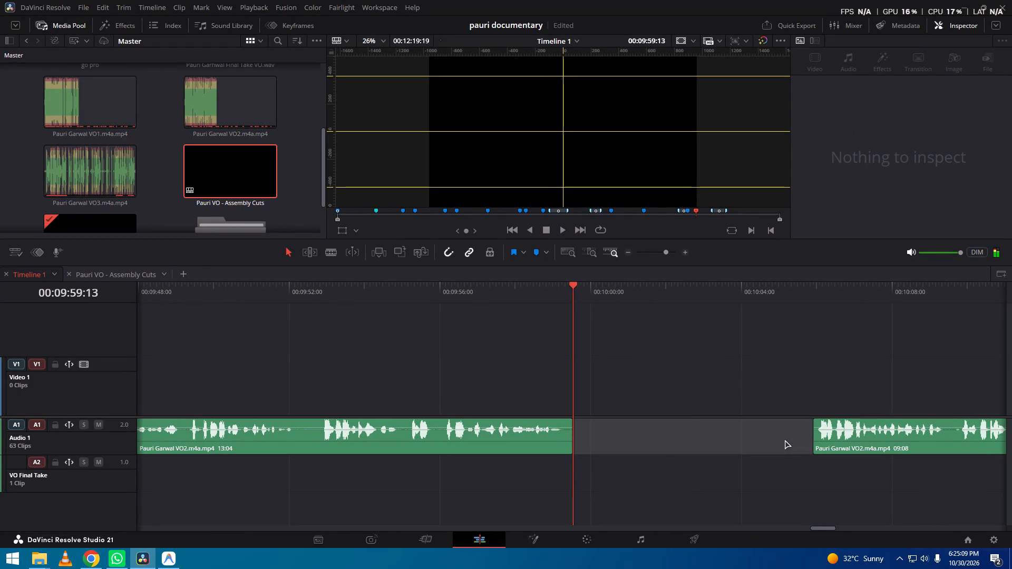
key("BackSpace")
key("space")
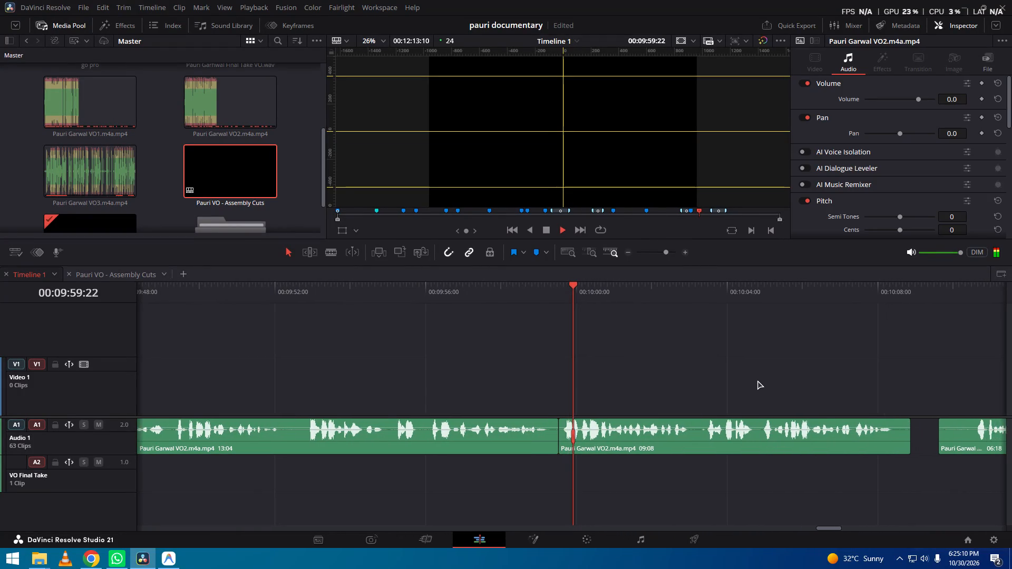
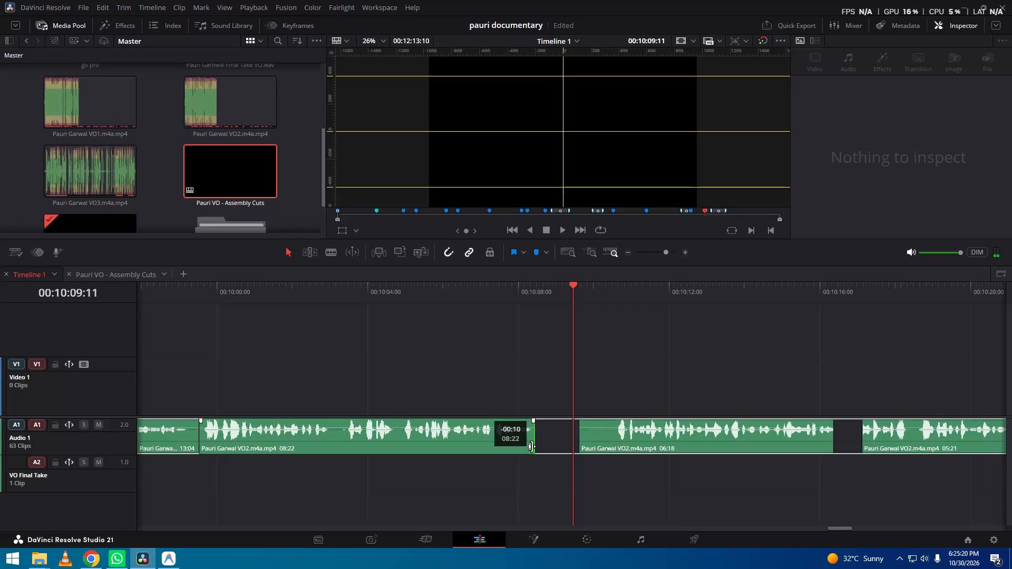
Trim the start of the Audio 1 clip just after 00:10:09:11 to leave it 05:20 long, and close the gap before it.
left_click_drag(583, 445, 619, 444)
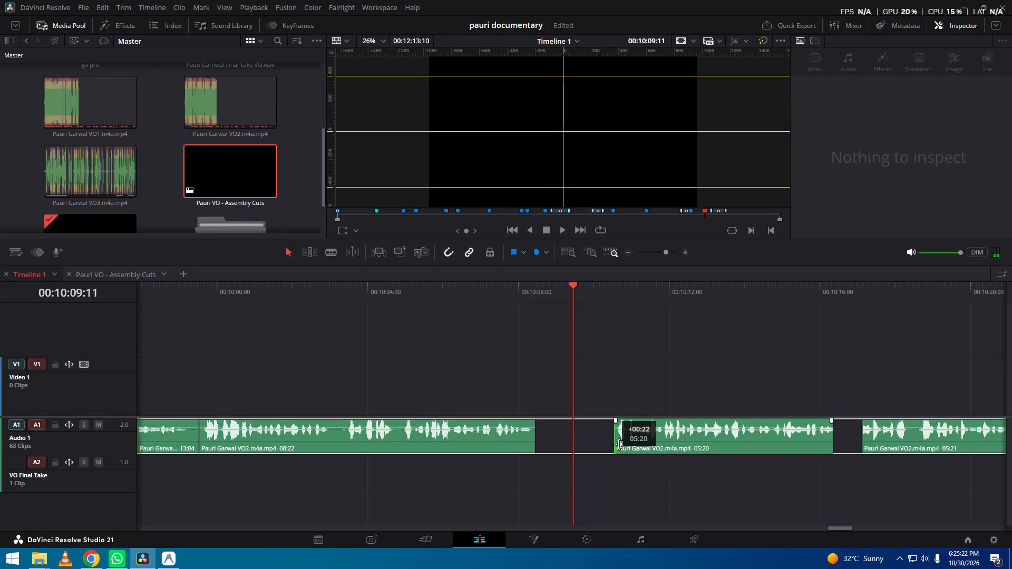
left_click_drag(619, 444, 619, 444)
left_click(558, 444)
key("BackSpace")
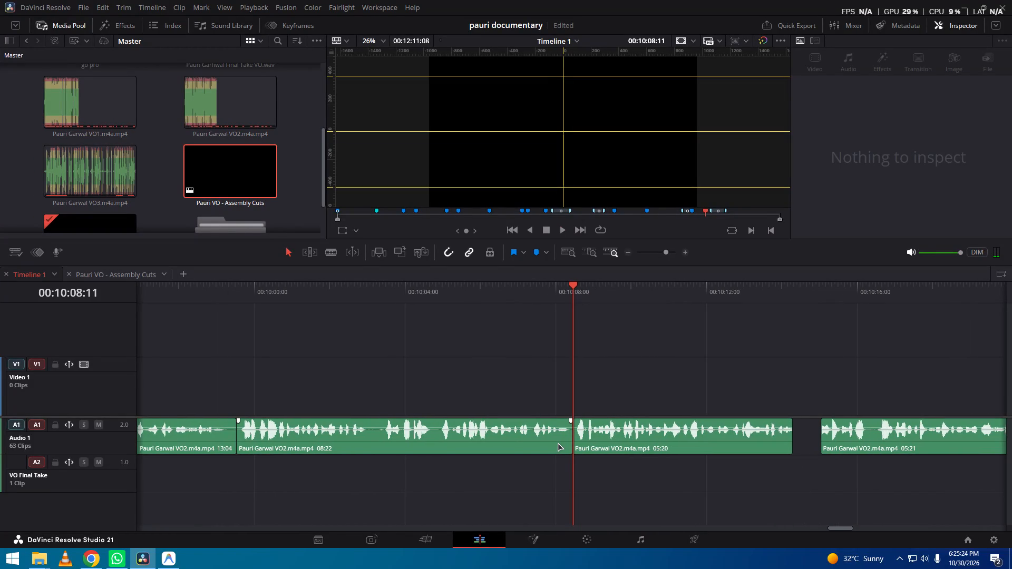
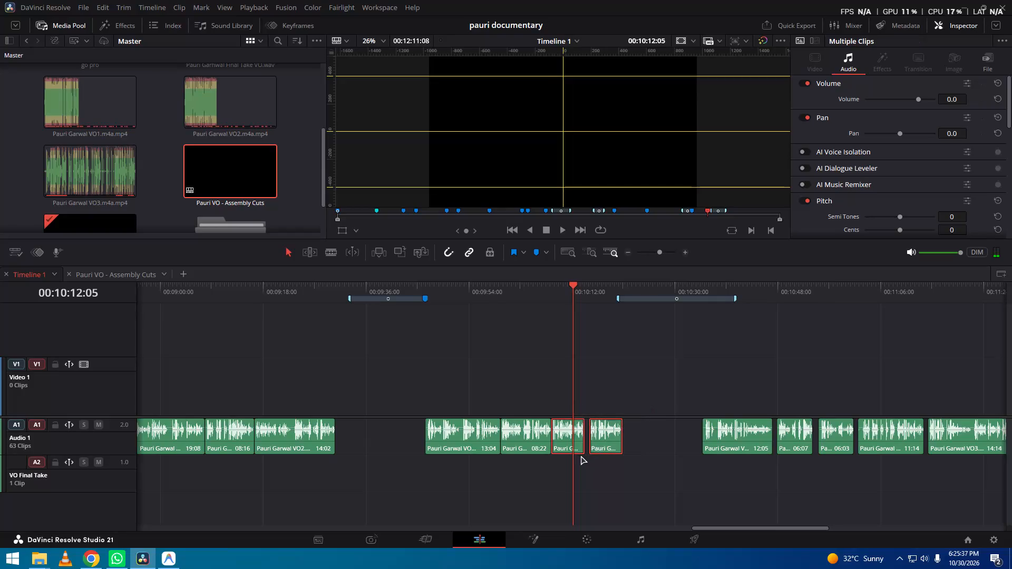
Shift all Audio 1 clips from the one starting around 00:10:08 onward about 12 seconds later.
key("alt+y")
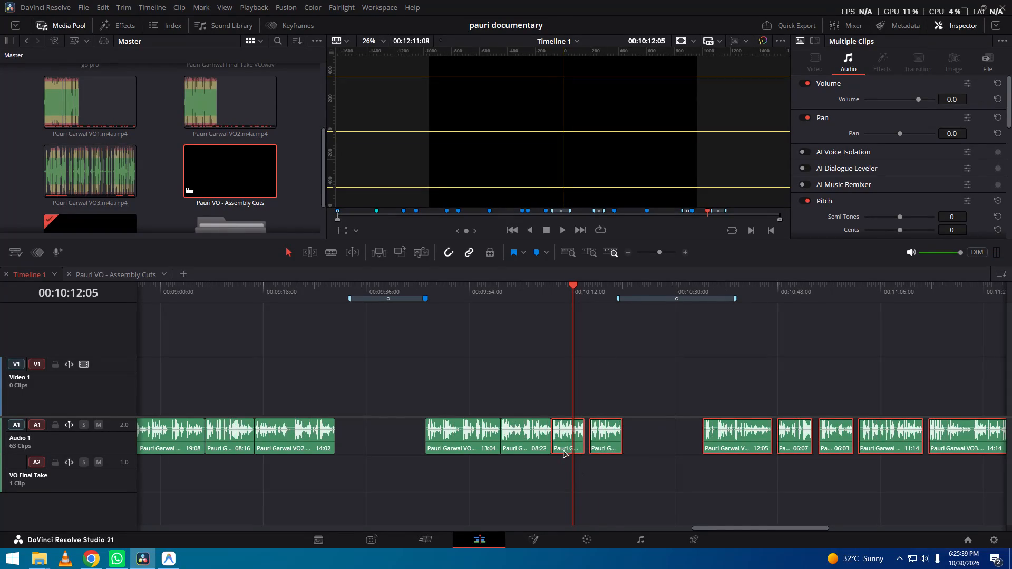
left_click_drag(563, 445, 634, 442)
left_click(619, 483)
Extend the start of the first shifted clip back to the preceding 08:22 clip, making it 17:18 long, and play it from its beginning.
left_click_drag(626, 445, 573, 446)
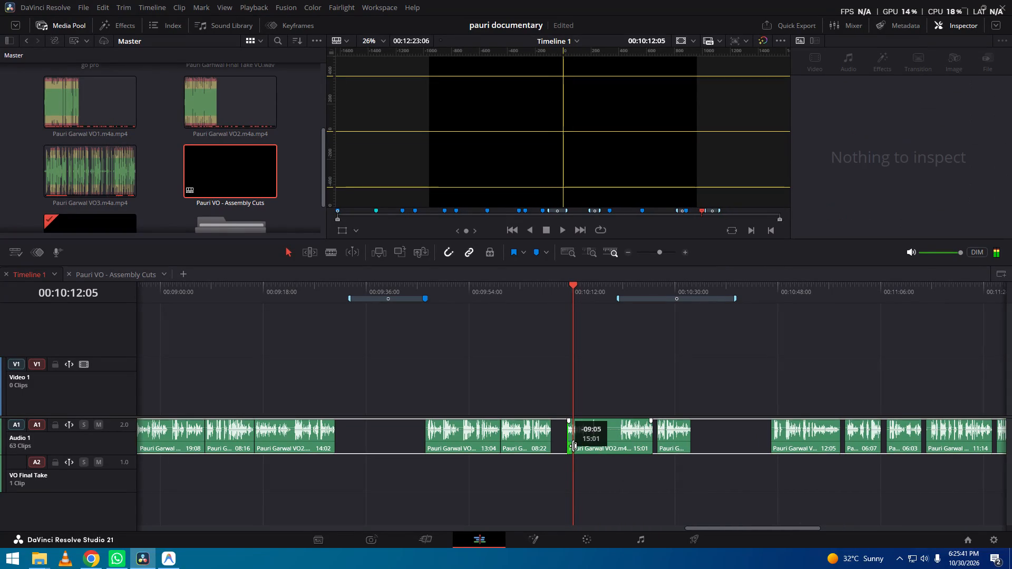
left_click_drag(573, 446, 562, 448)
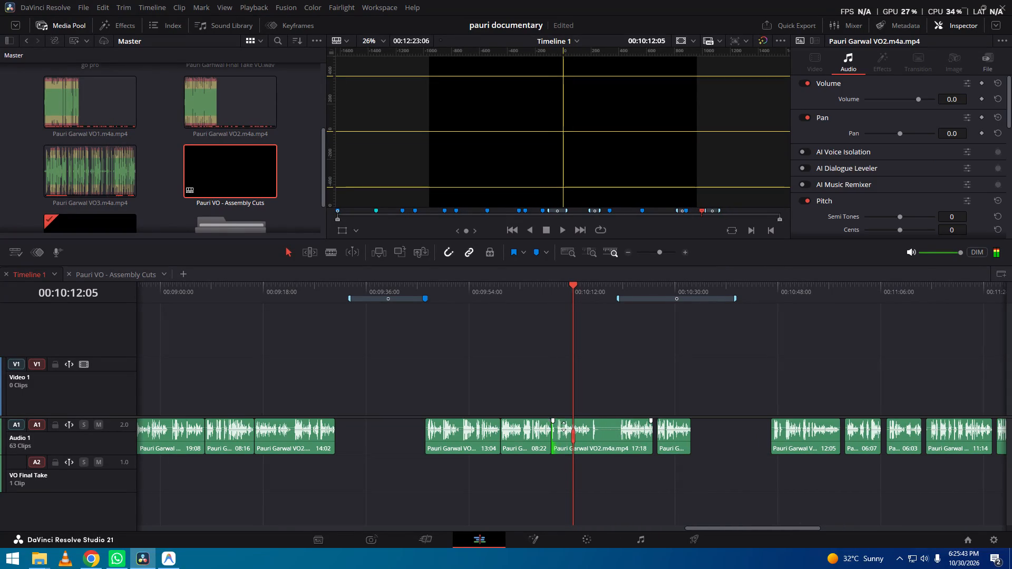
left_click_drag(559, 301, 578, 300)
key("space")
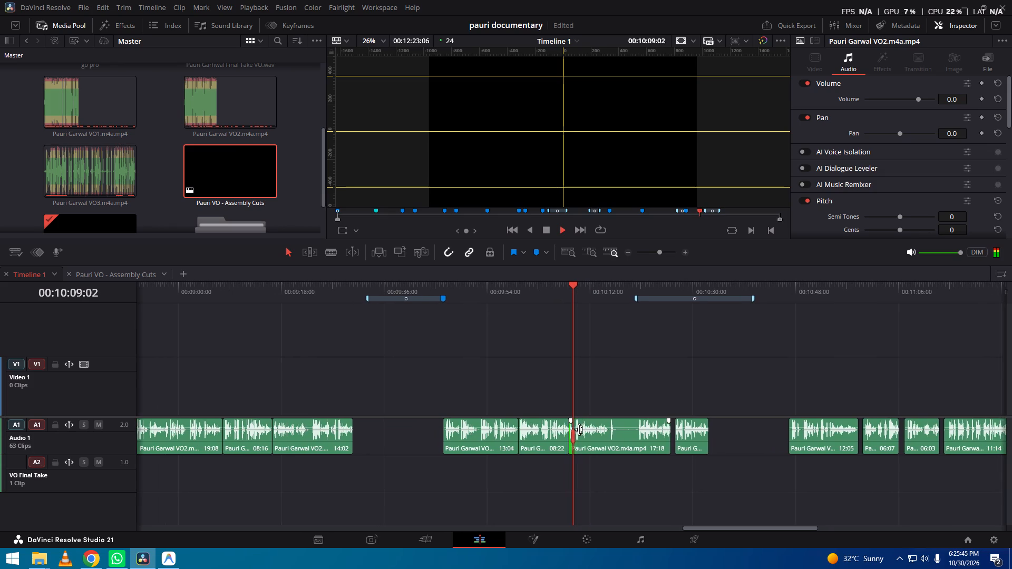
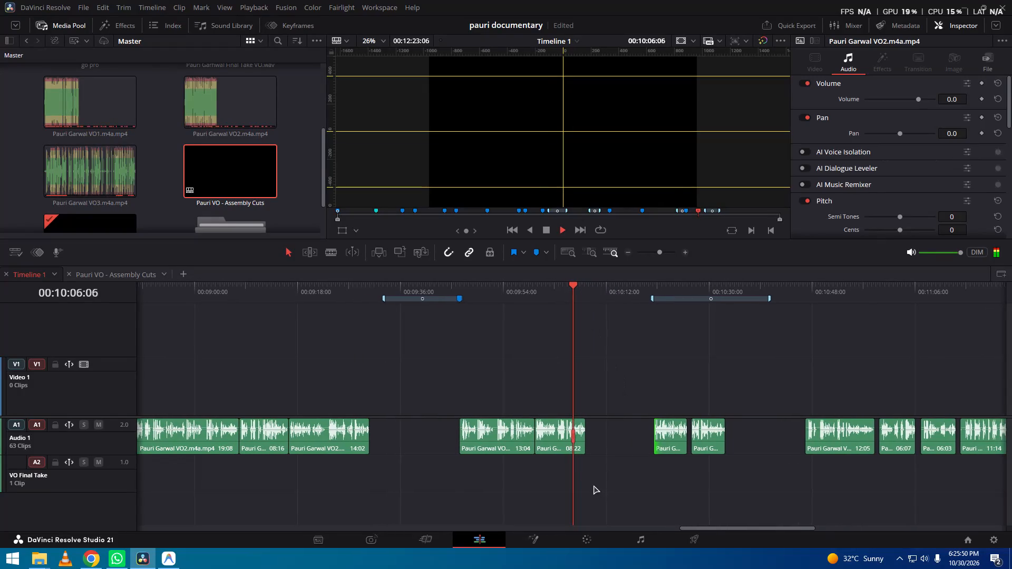
Extend the end of the 08:22 Audio 1 clip to the start of the following clip, making it 20:19 long, and play the recovered audio.
key("space")
left_click_drag(579, 445, 643, 445)
key("space")
scroll(611, 454, "up", 4, "alt")
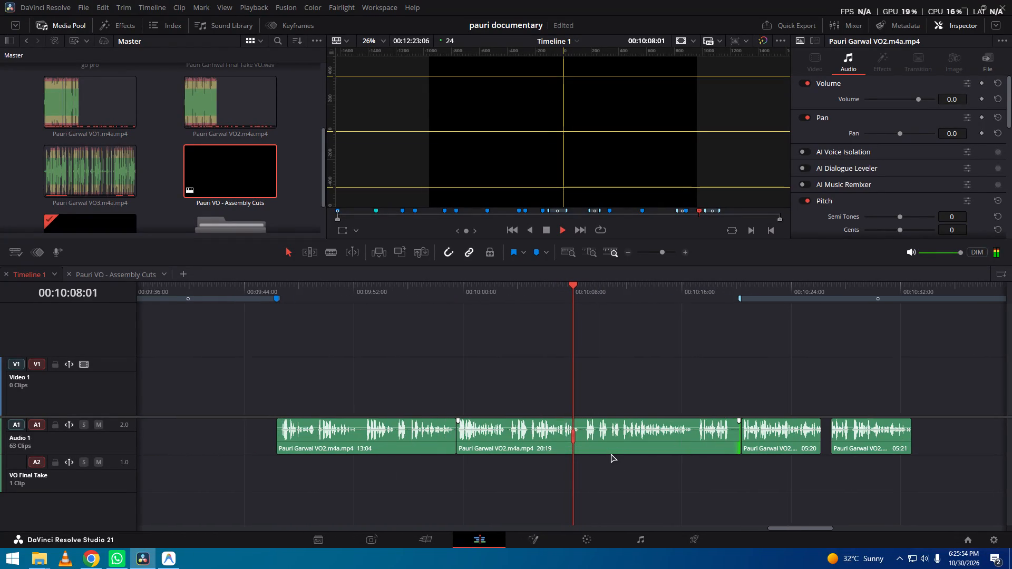
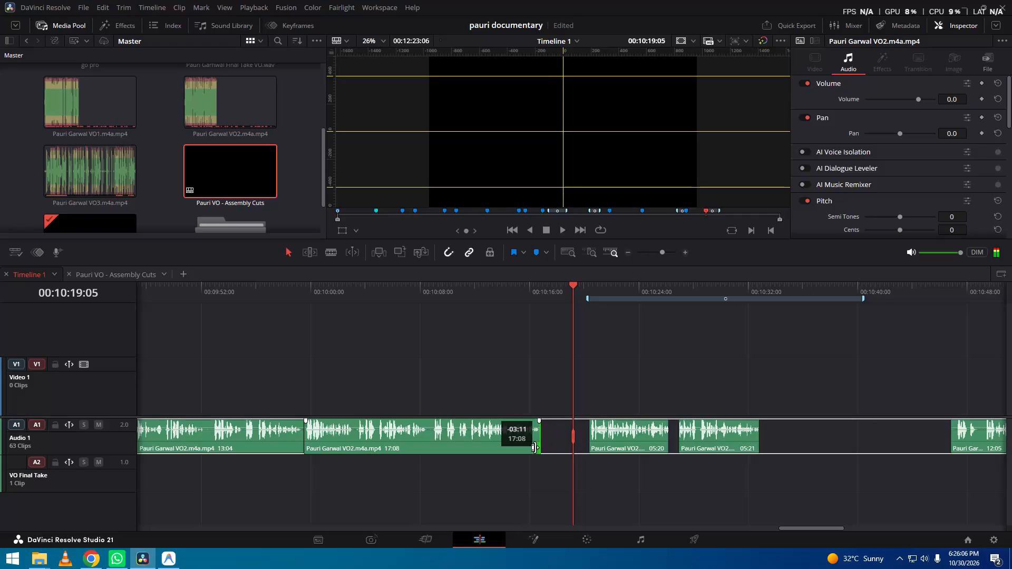
Delete the gap between the 17:08 and 05:20 clips on Audio 1, closing them together, and play the audio there.
left_click(551, 443)
key("BackSpace")
key("space")
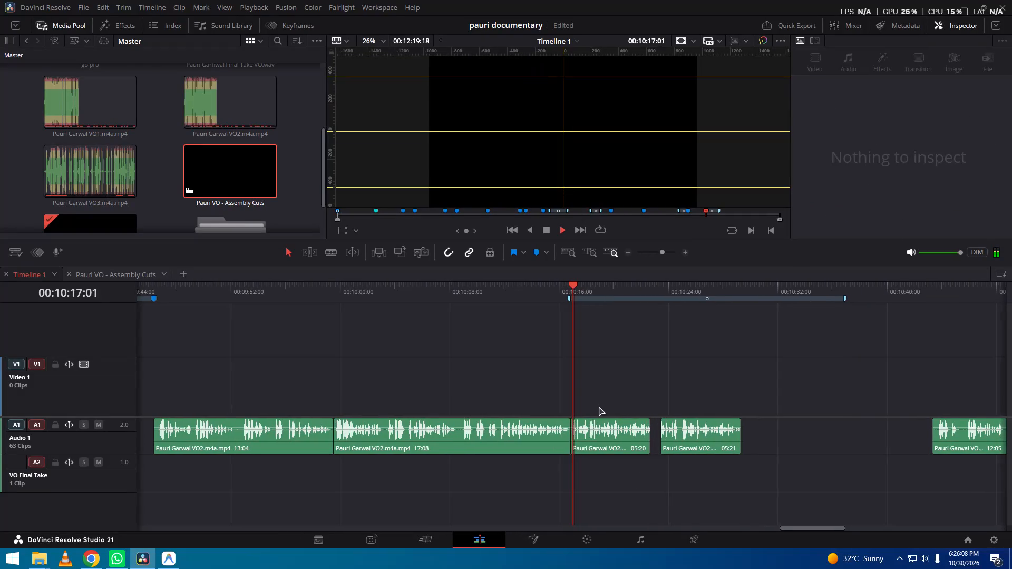
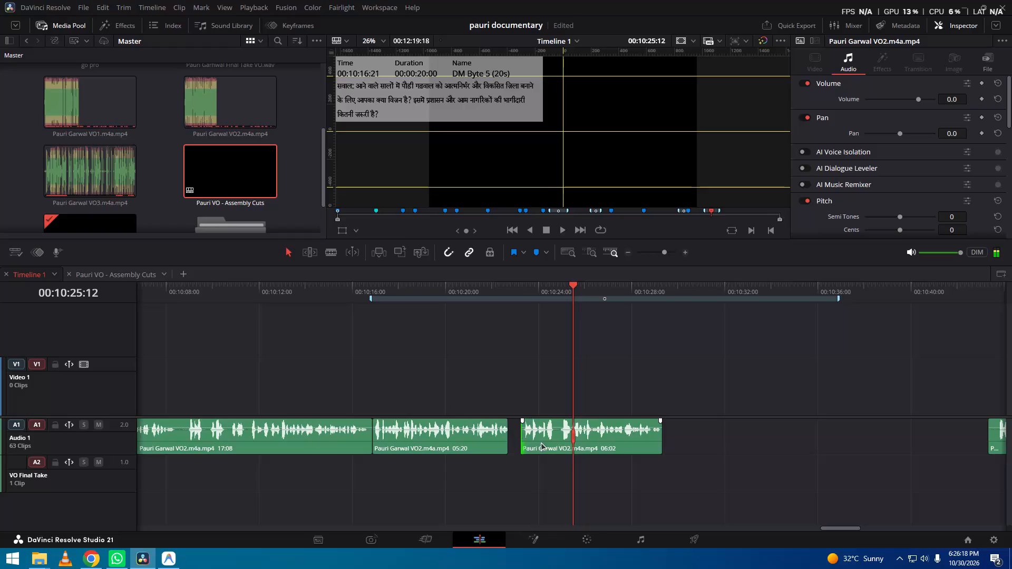
Move the 06:02 clip on Audio 1 back against the end of the 05:20 clip, and place the playhead just before the join.
left_click_drag(541, 442, 531, 442)
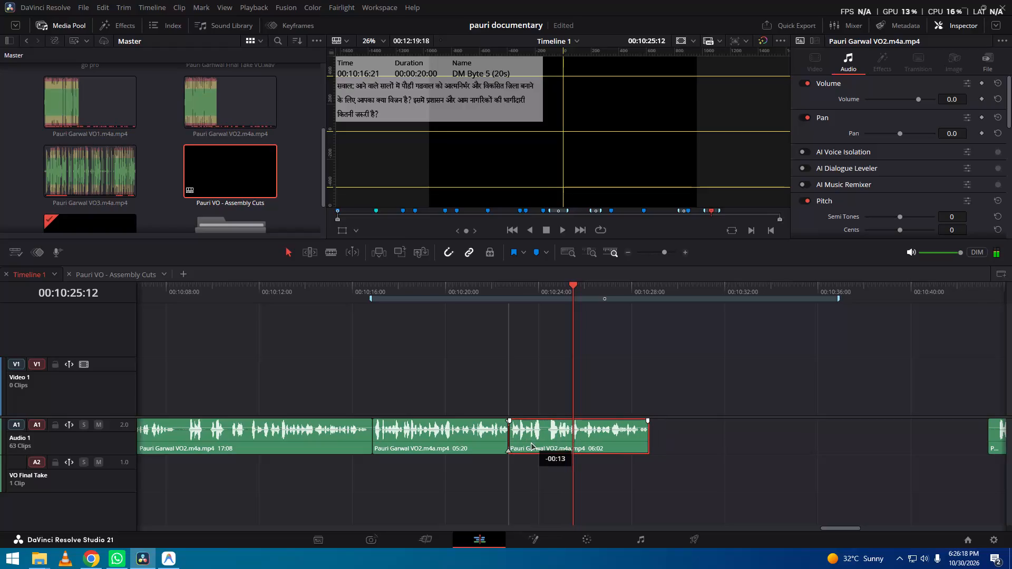
left_click_drag(531, 442, 530, 442)
left_click_drag(518, 289, 597, 301)
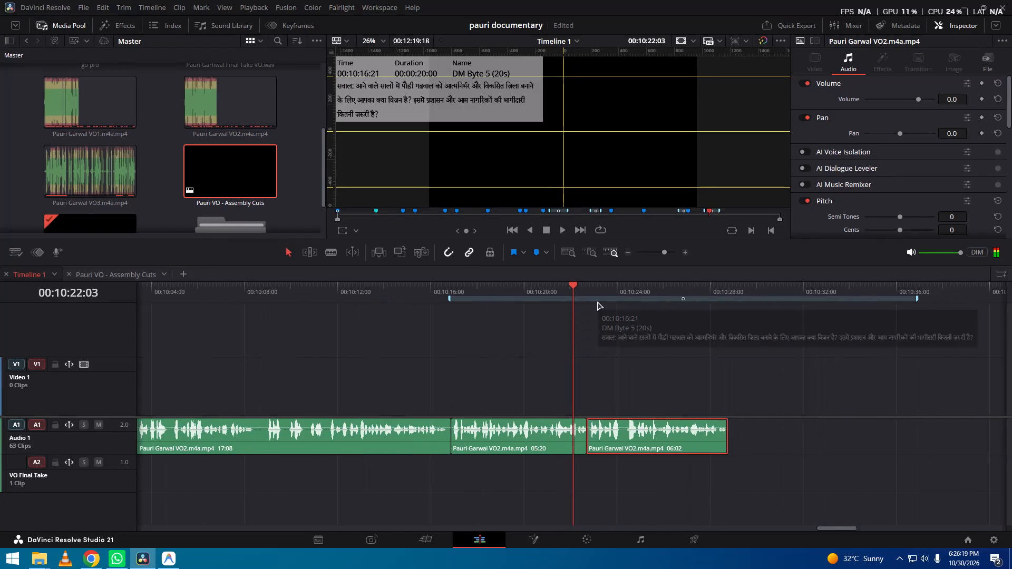
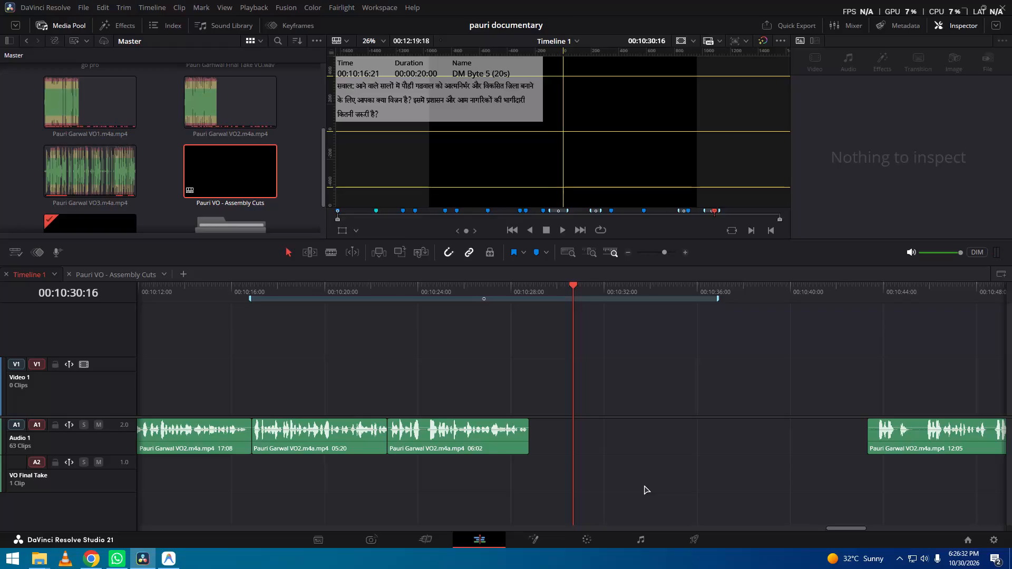
Move the DM Byte 5 (20s) duration marker so it starts at 00:10:28:19, at the end of the 06:02 clip.
scroll(626, 377, "down", 3, "alt")
left_click_drag(462, 324, 624, 288)
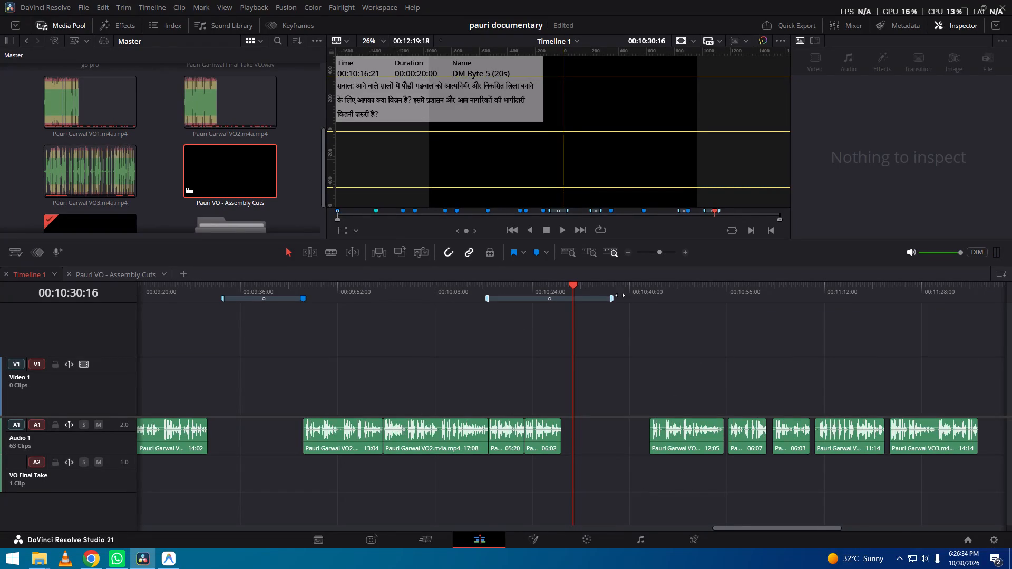
left_click_drag(610, 300, 684, 299)
Shift all Audio 1 clips from the 12:05 clip onward later by 05:10, to the end of the DM Byte 5 marker range.
scroll(683, 484, "down", 5, "alt")
left_click_drag(889, 399, 826, 410)
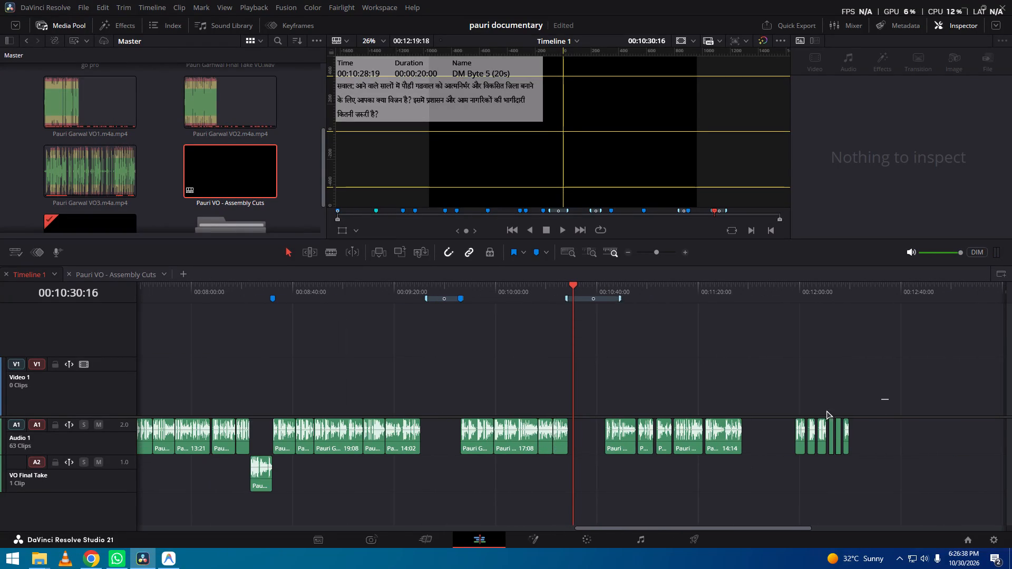
left_click_drag(826, 410, 621, 462)
left_click_drag(617, 442, 632, 440)
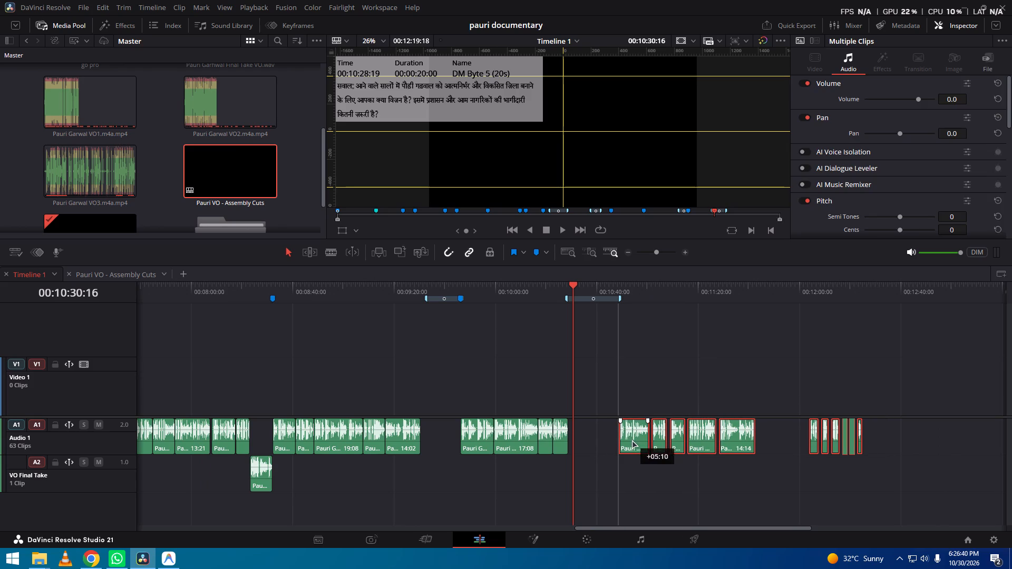
left_click_drag(632, 440, 635, 439)
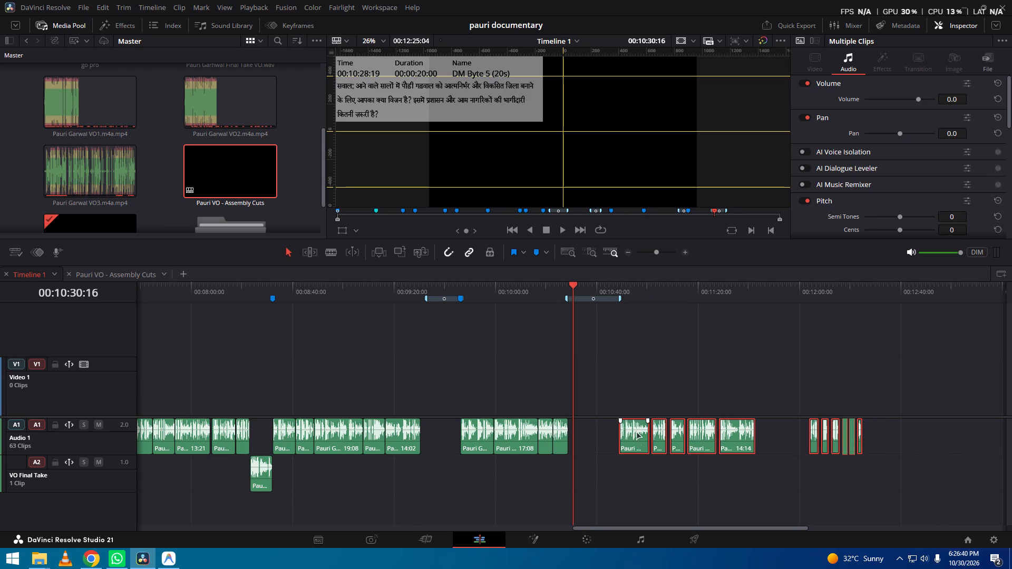
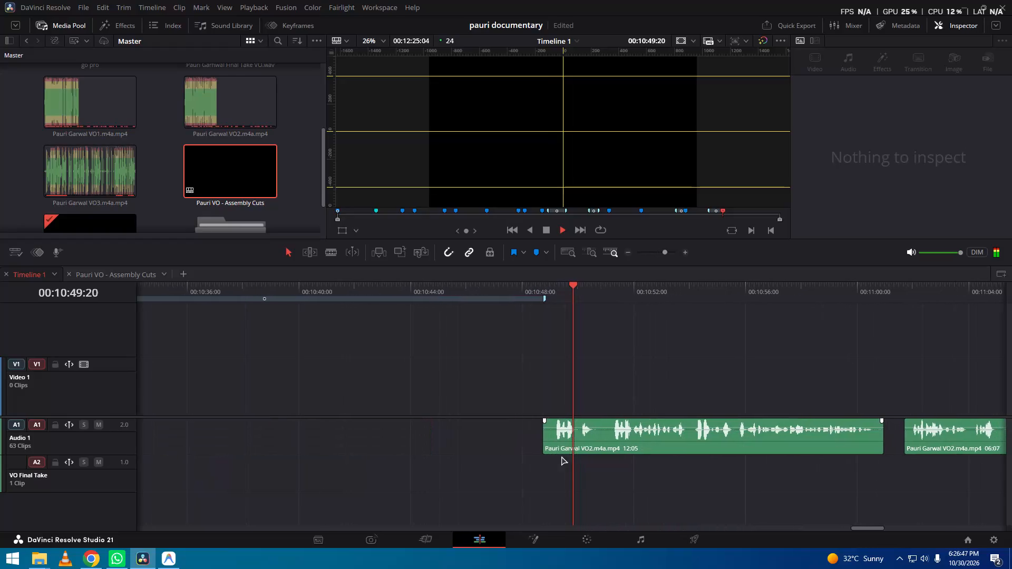
Trim the start of the 12:05 clip on Audio 1 to 00:10:51:03, shortening it to 09:20.
key("space")
left_click_drag(512, 442, 583, 443)
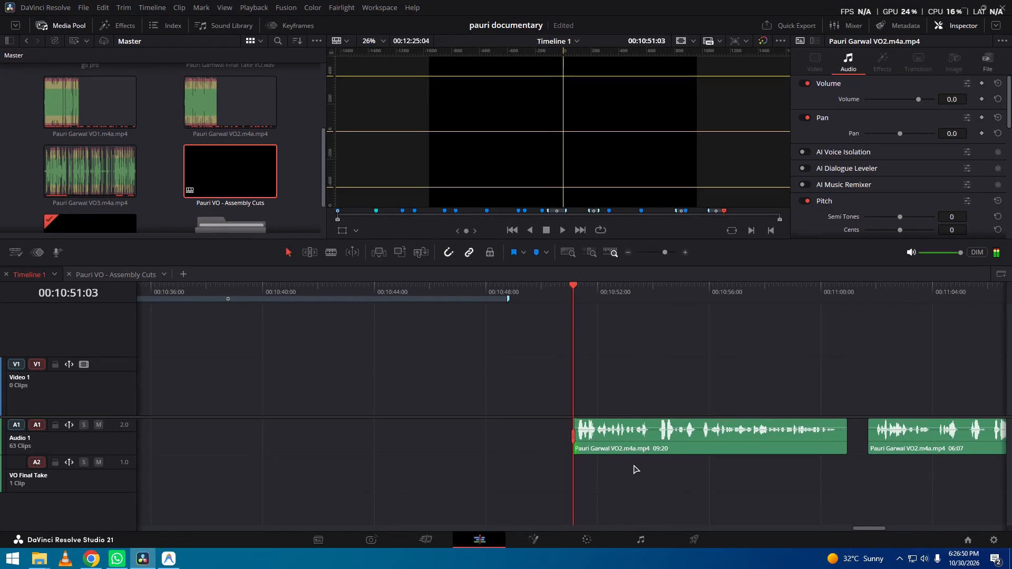
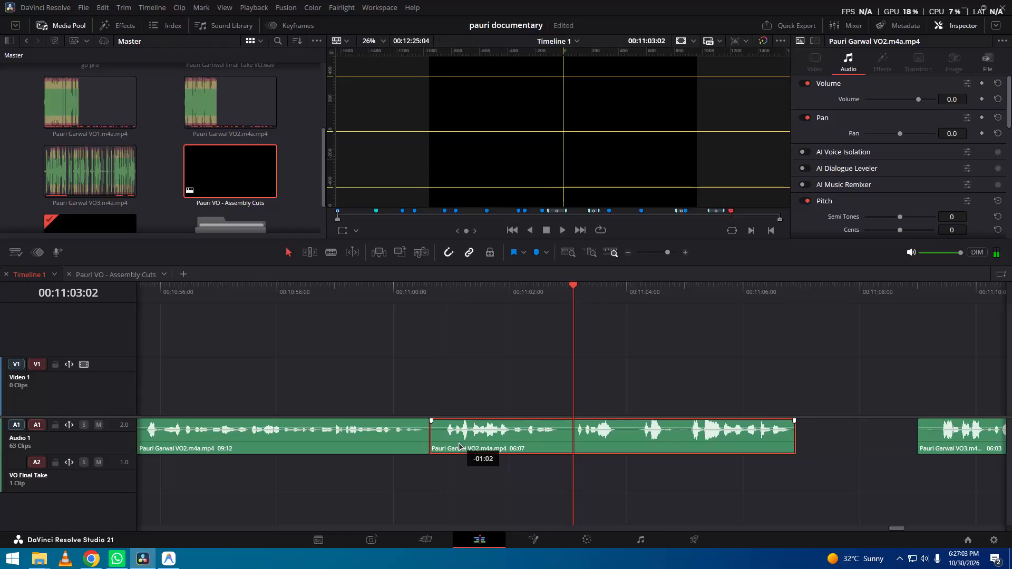
Play back the join between the 09:12 and 06:07 clips on Audio 1, starting around 00:11:00.
left_click_drag(475, 295, 649, 292)
key("space")
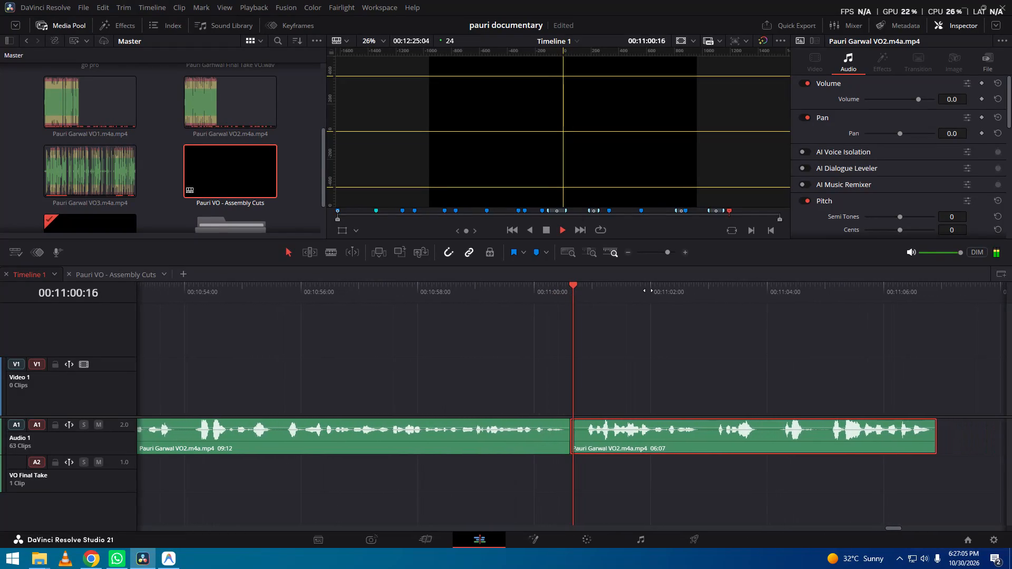
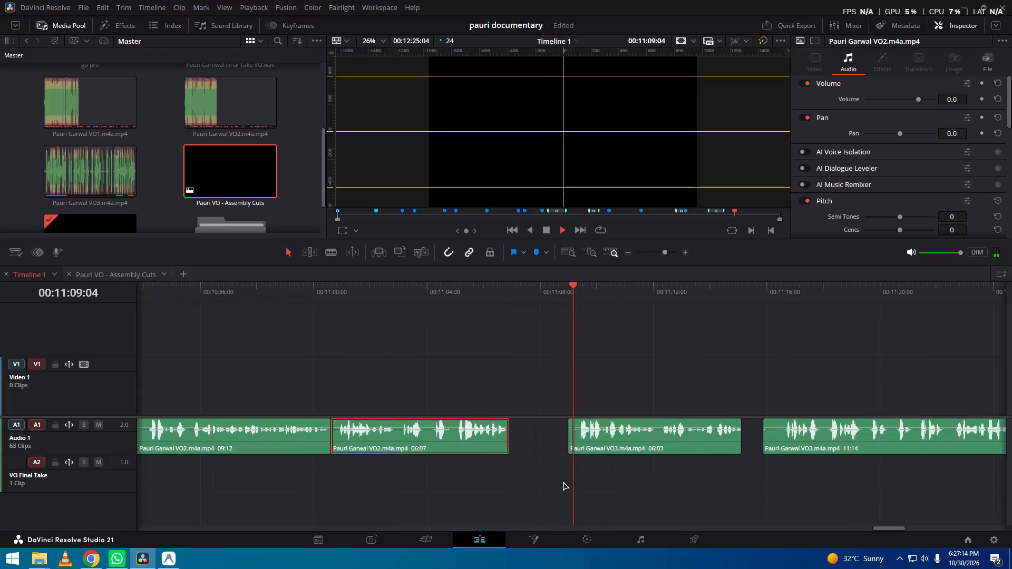
Trim the silence from the start of the 06:03 Pauri Garwal VO3 clip on Audio 1, shortening it to 05:19.
key("space")
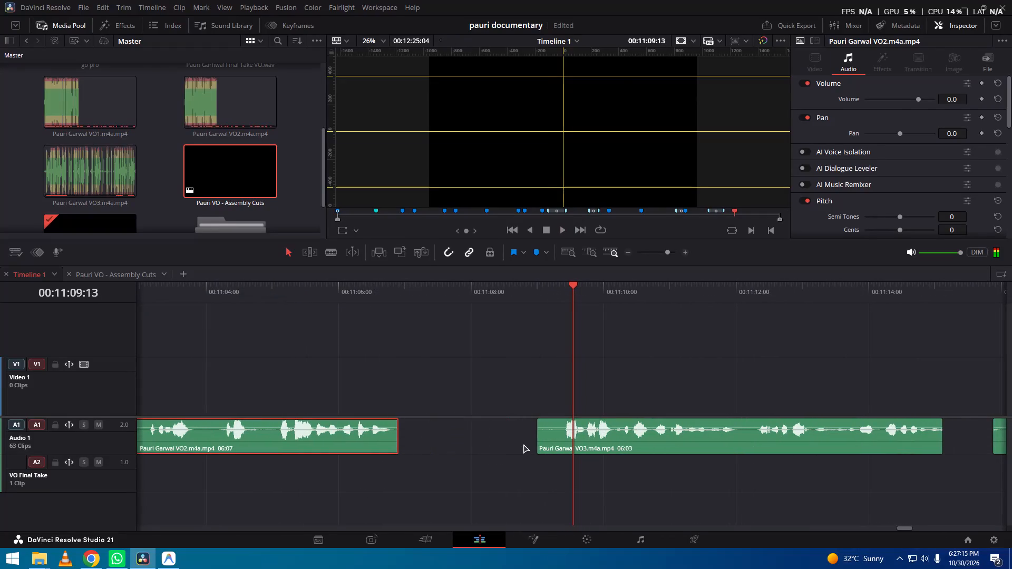
left_click_drag(542, 438, 565, 438)
left_click(639, 478)
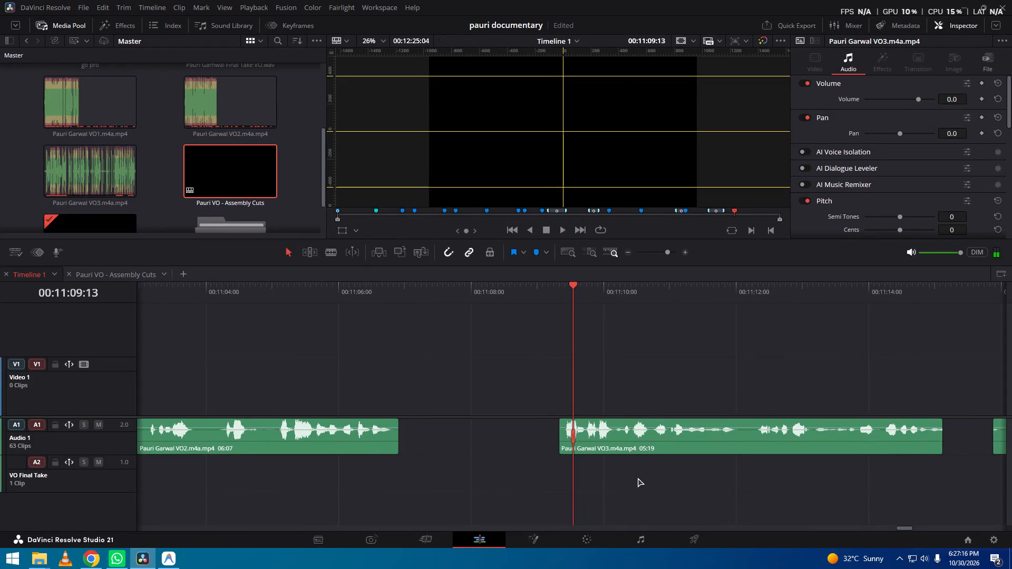
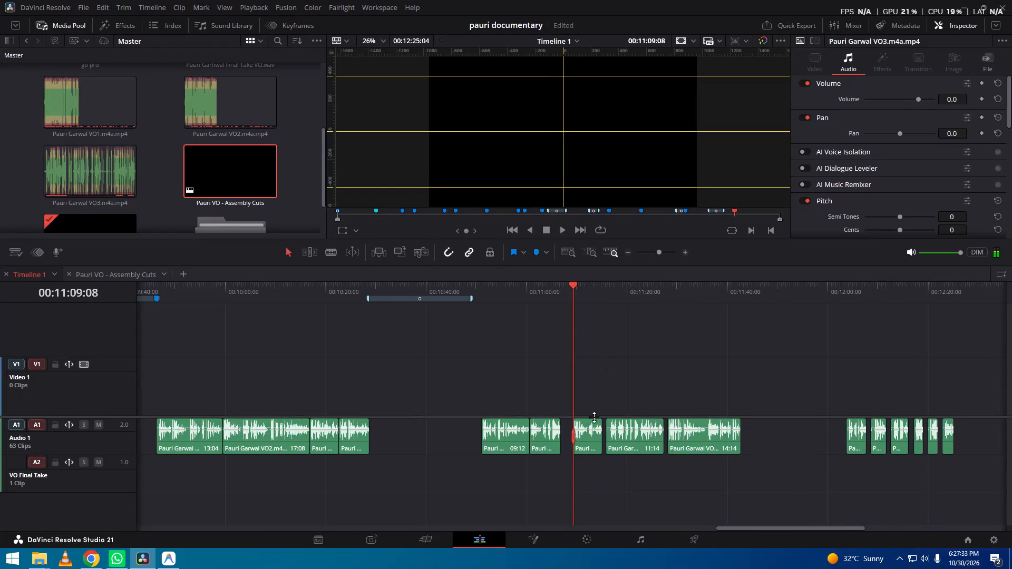
Add a timeline marker at 00:11:09:08 and name it with the copied heading "भाग 11 भविष्य की राह : आत्मनिर्भर और विकसित पौड़ी गढ़वाल".
key("m")
double_click(573, 300)
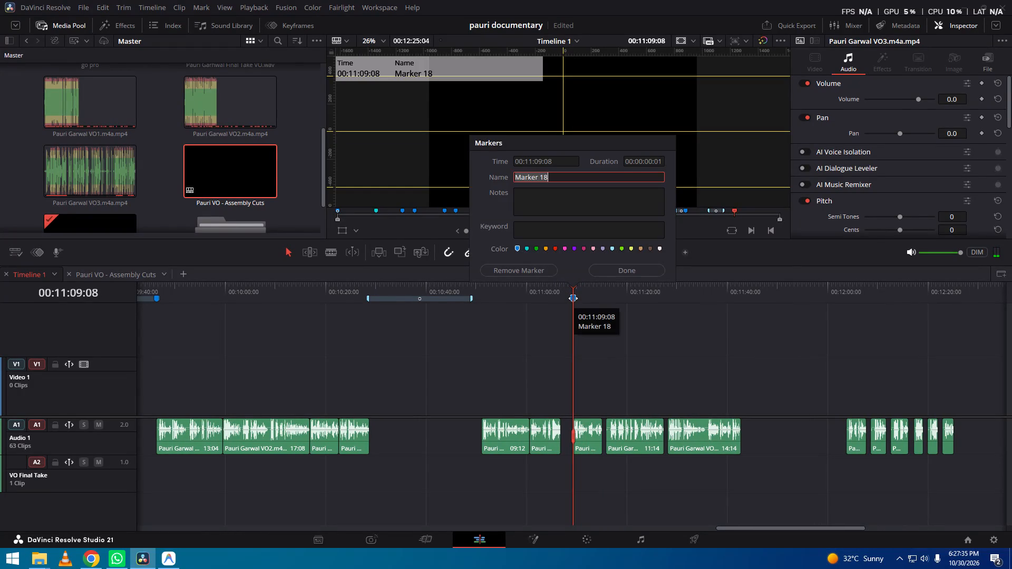
key("ctrl+v")
left_click(620, 268)
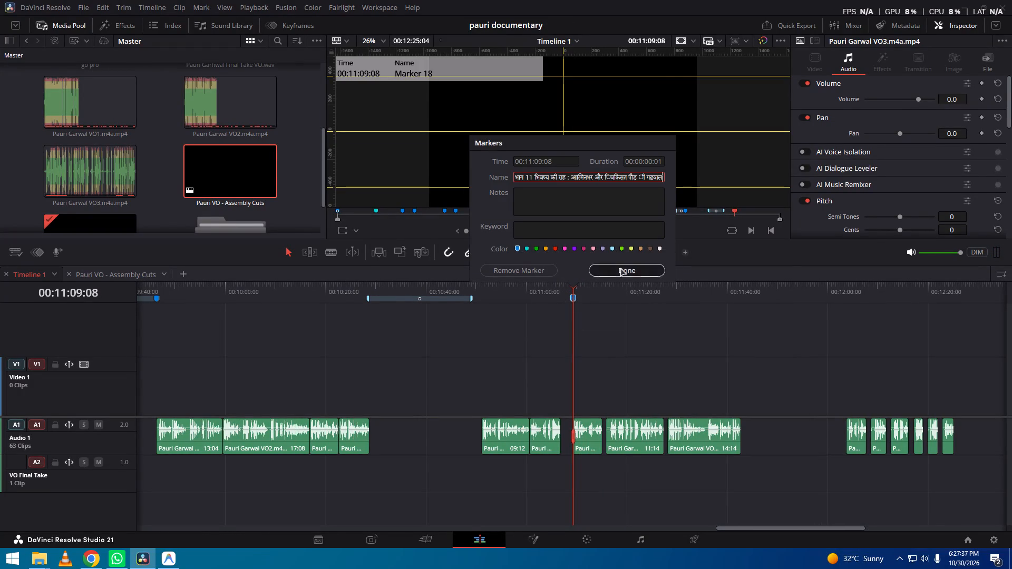
Play the voiceover from the 00:11:09:08 marker to review the trimmed clip on Audio 1.
left_click(662, 367)
key("space")
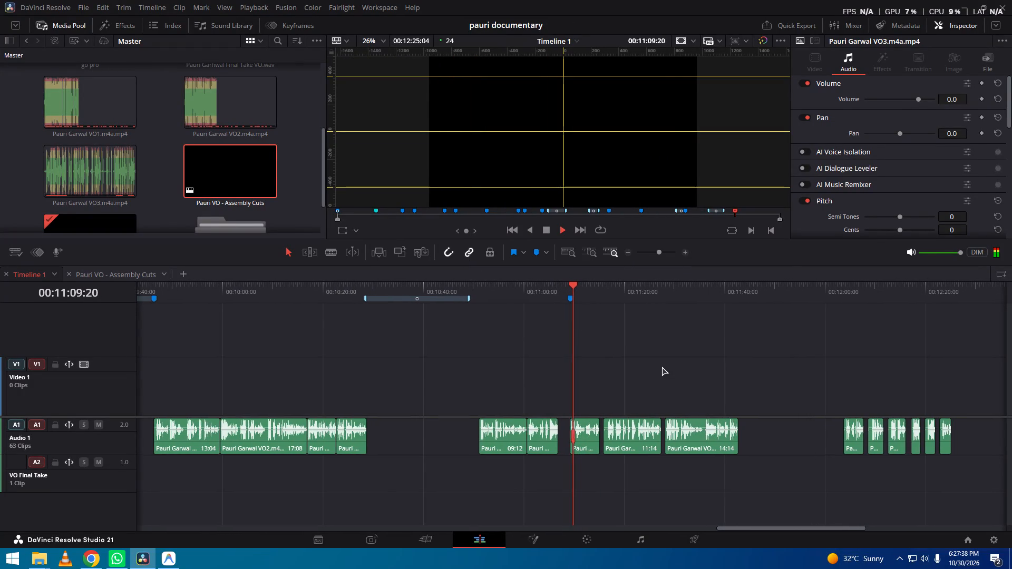
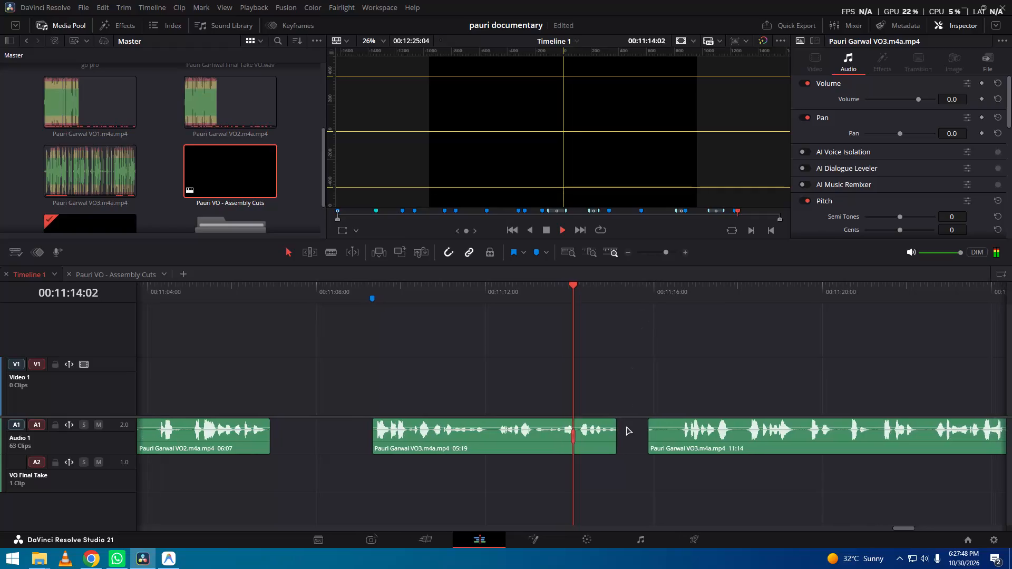
Stop playback and extend the end of the Pauri Garwal VO3 clip at the 00:11:09:08 marker to a 06:04 duration.
scroll(626, 426, "up", 4, "alt")
key("space")
left_click_drag(541, 444, 567, 462)
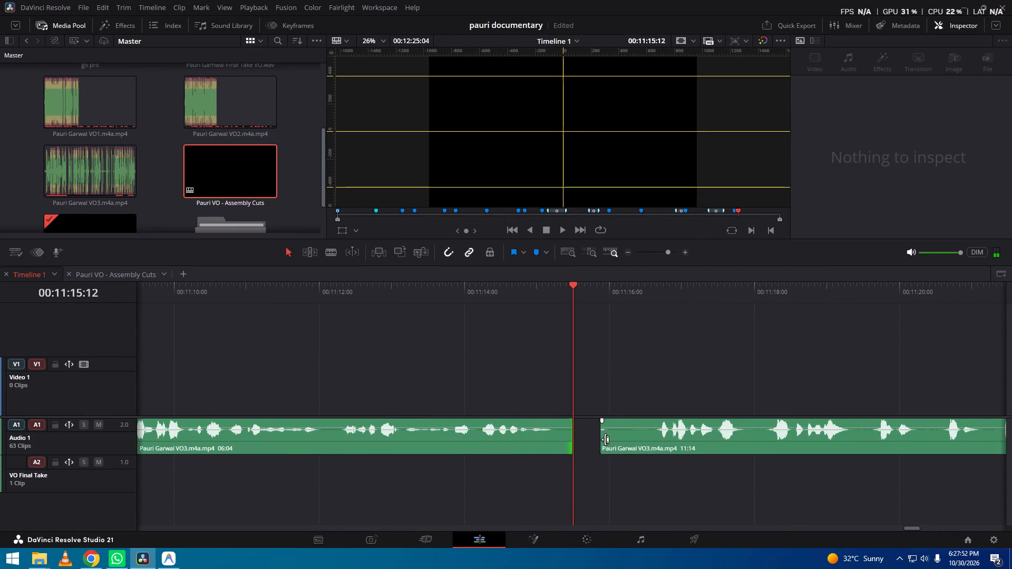
Trim the start of the following Pauri Garwal VO3 clip to a 10:23 duration and close the gap before it, playing back the join.
left_click_drag(605, 439, 653, 438)
left_click(621, 436)
key("BackSpace")
left_click_drag(606, 298, 615, 296)
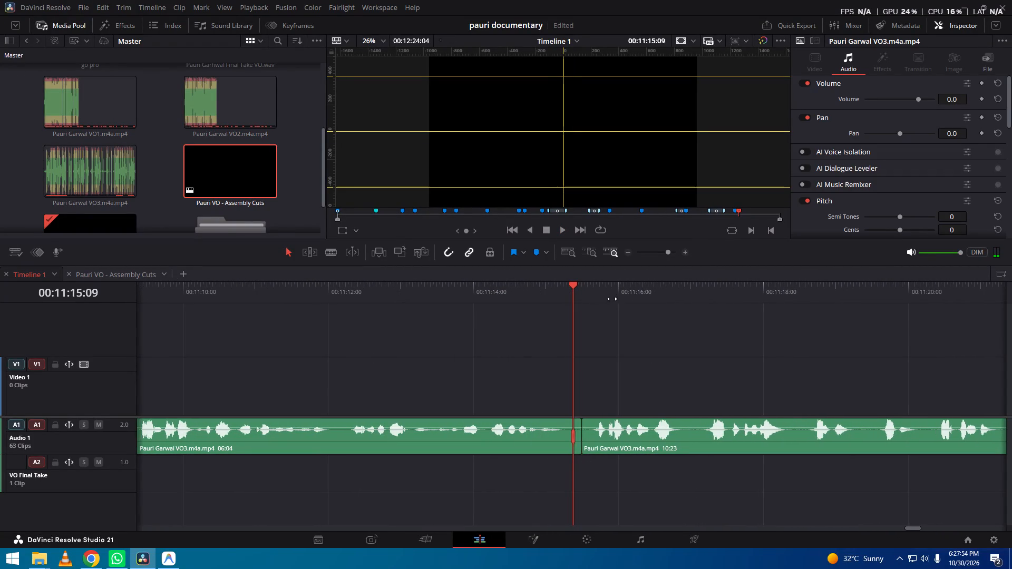
key("space")
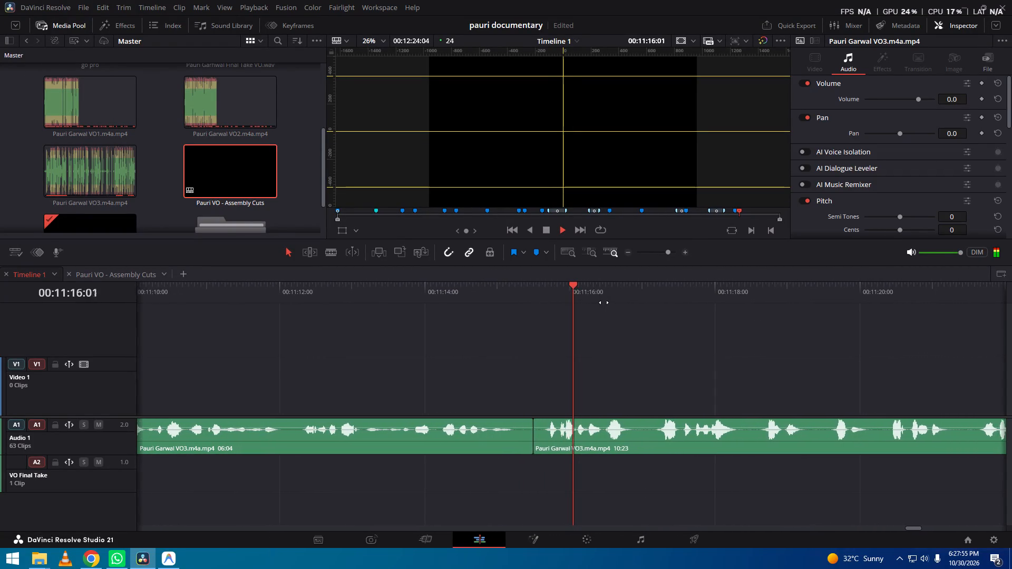
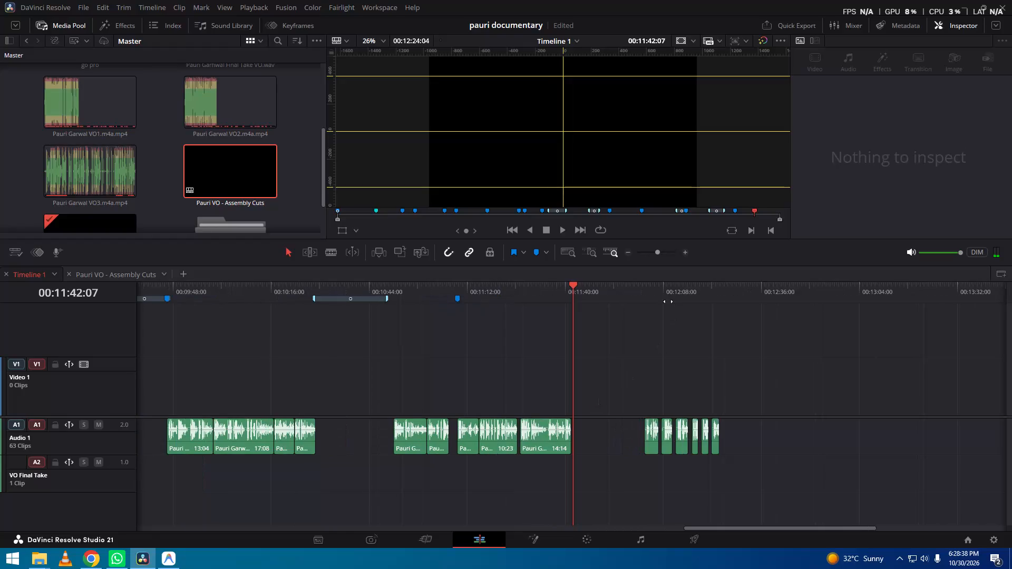
Move the playhead to 00:12:02:18, at the start of the final group of short clips on Audio 1.
left_click_drag(669, 297, 597, 296)
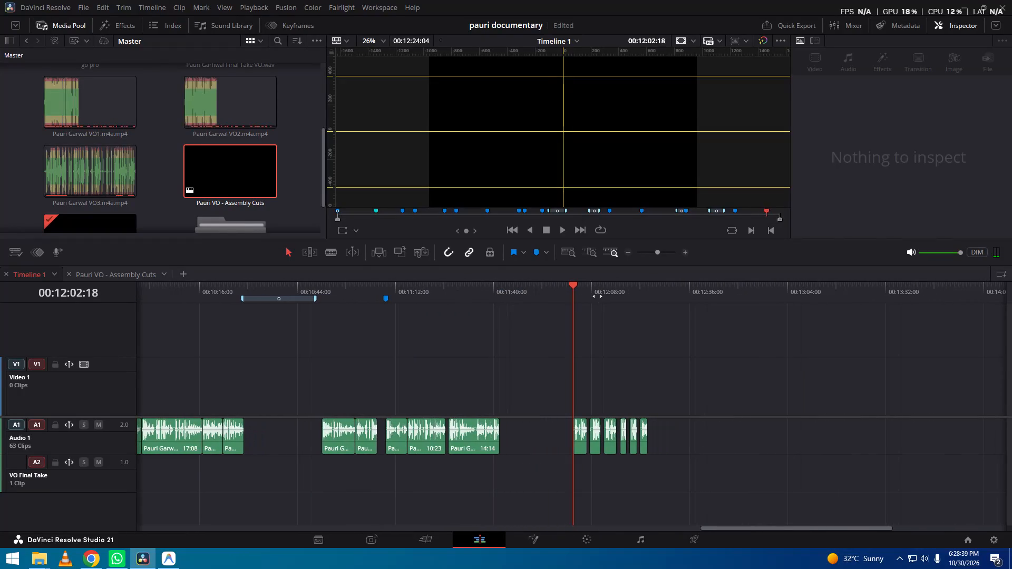
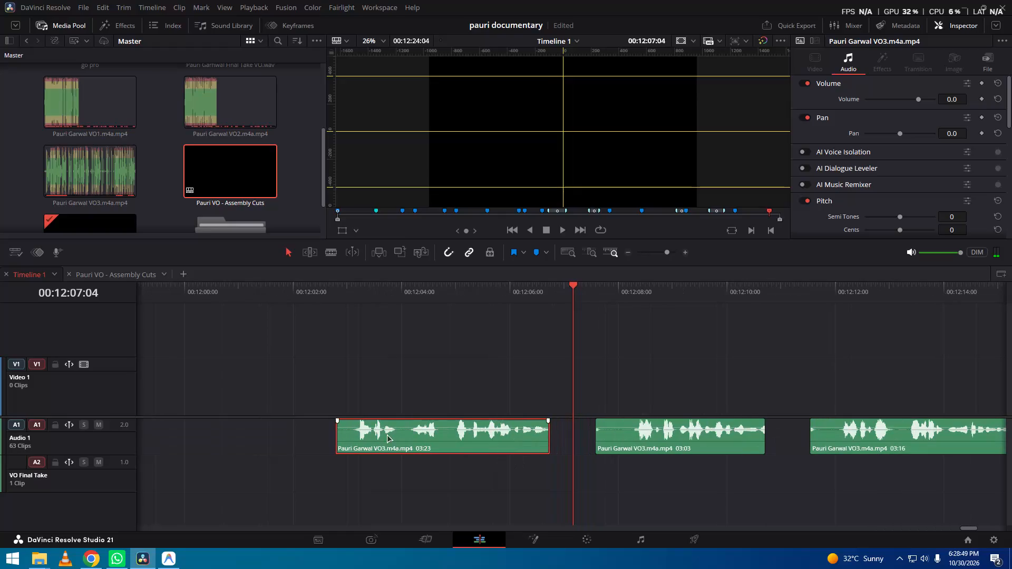
Extend the start of the first clip in the final Audio 1 group earlier to restore preceding speech, making the clip 07:18 long.
left_click_drag(342, 439, 205, 435)
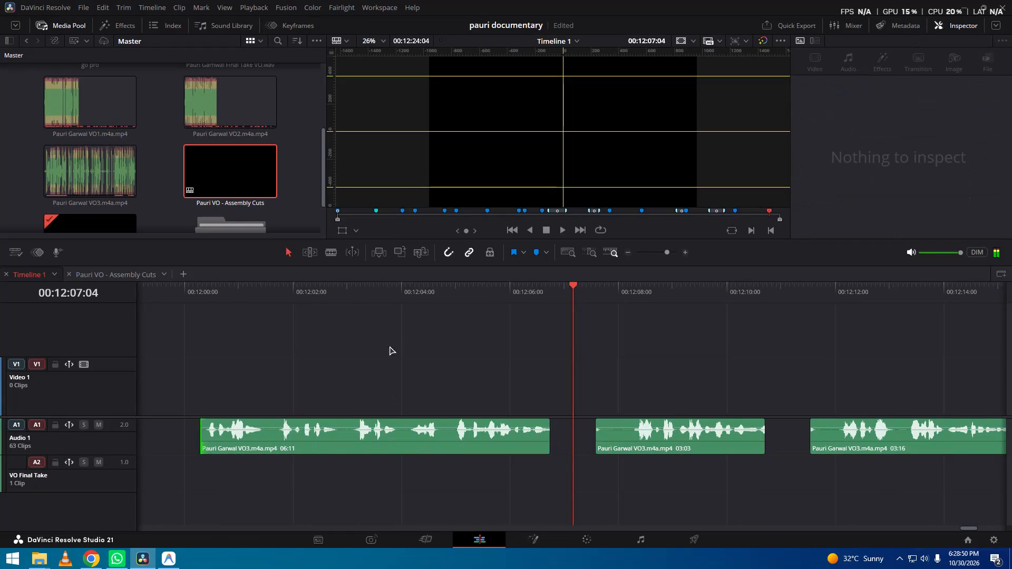
scroll(454, 362, "down", 3, "alt")
left_click_drag(359, 434, 255, 453)
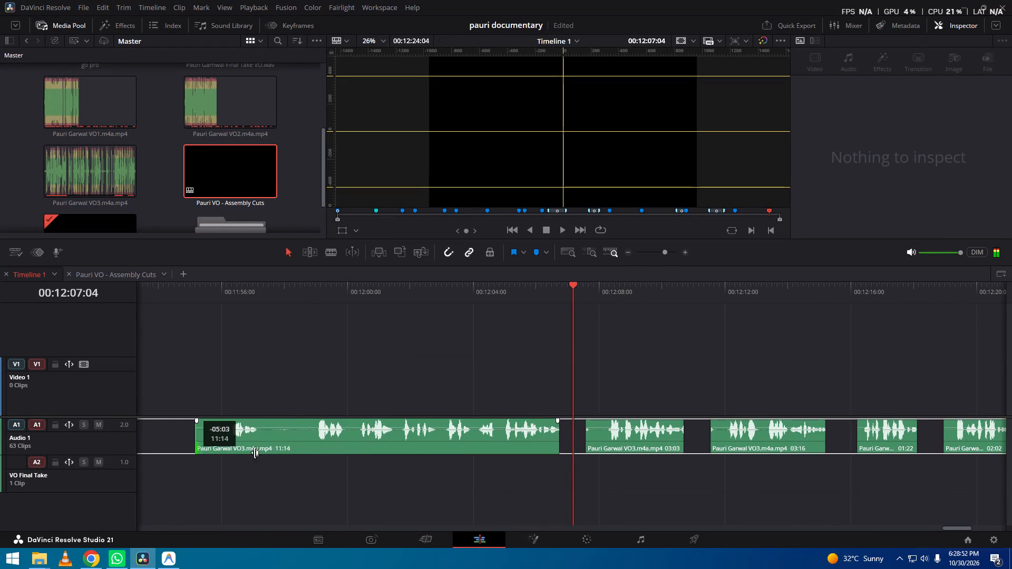
left_click_drag(255, 453, 318, 453)
Move the playhead to 00:11:59:00, at the start of the extended clip on Audio 1, to review it.
left_click_drag(353, 291, 608, 321)
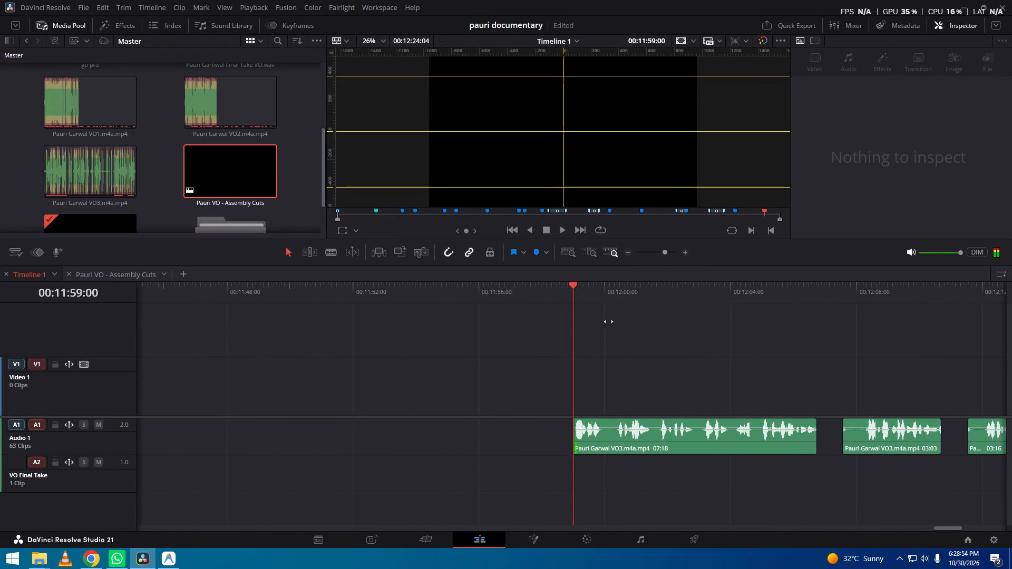
left_click_drag(608, 321, 613, 322)
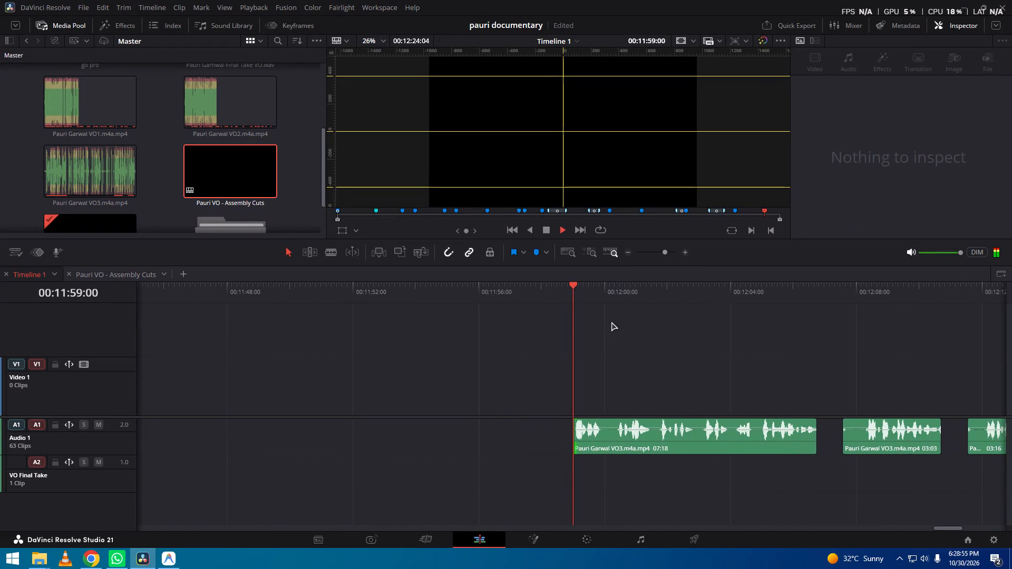
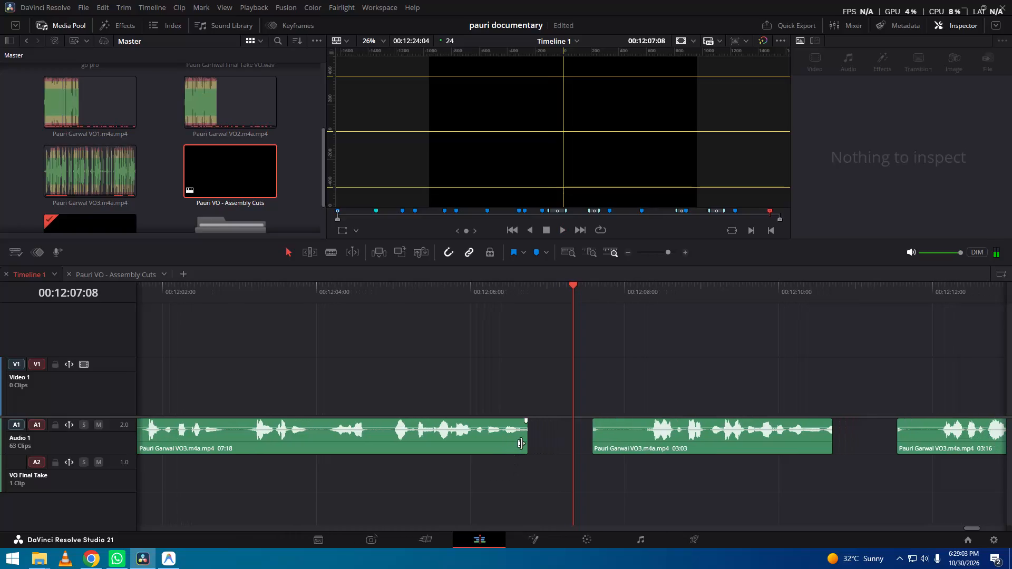
Extend the end of the 07:18 clip on Audio 1 to make it 07:22 long, and trim the following clip's start to leave 02:15.
left_click_drag(522, 443, 537, 443)
left_click_drag(596, 443, 637, 444)
Ripple-delete the gap between the 07:22 and 02:15 clips on Audio 1 and play back the join.
left_click(588, 438)
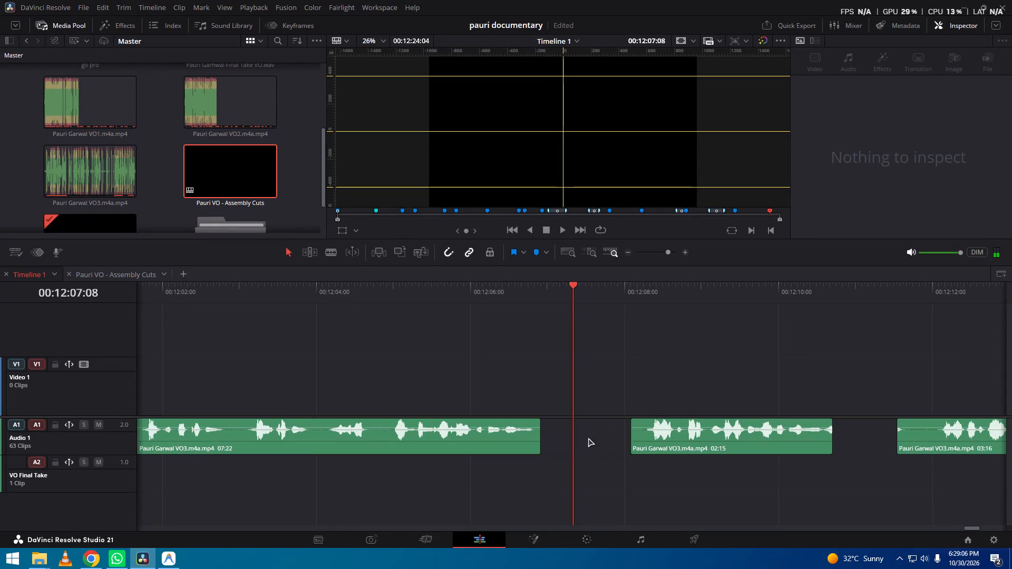
key("BackSpace")
key("space")
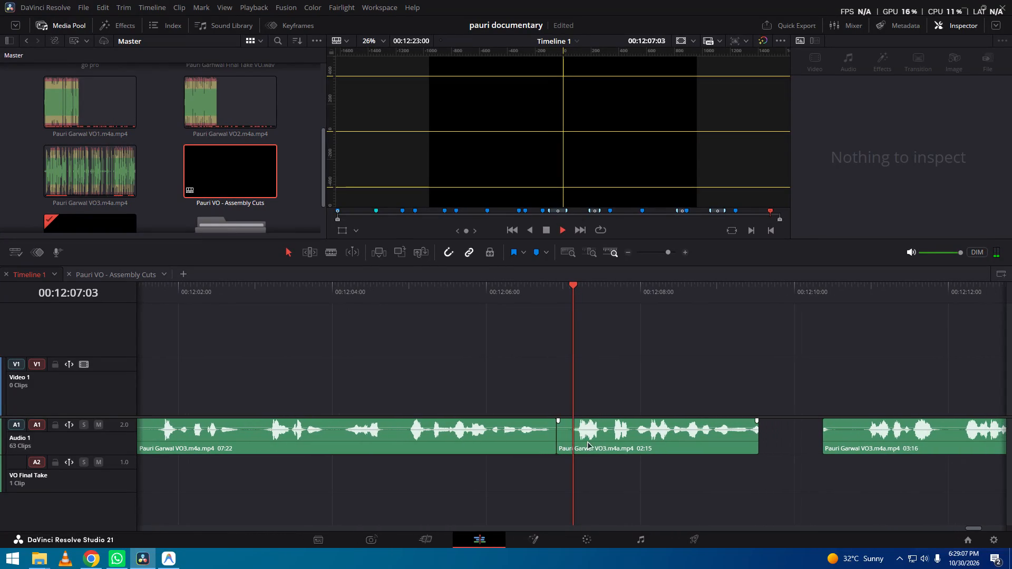
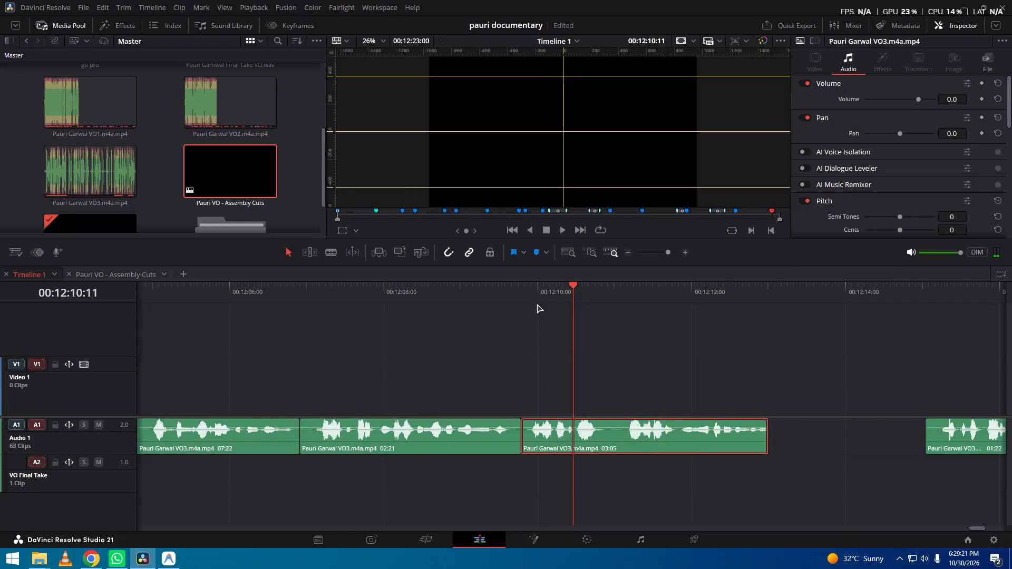
Play back the voiceover around the join between the 02:21 and 03:05 clips on Audio 1.
left_click_drag(541, 298, 598, 303)
key("space")
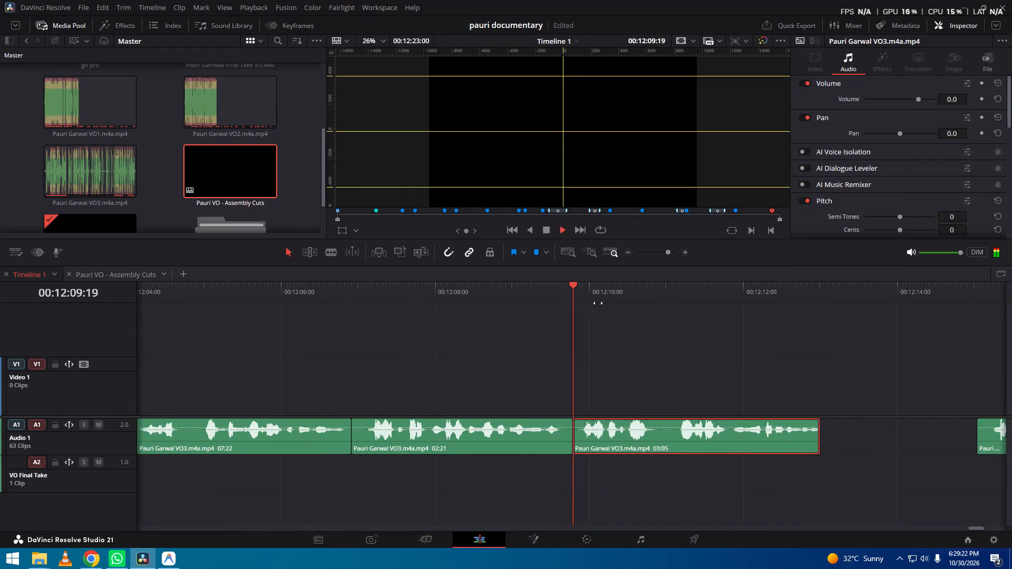
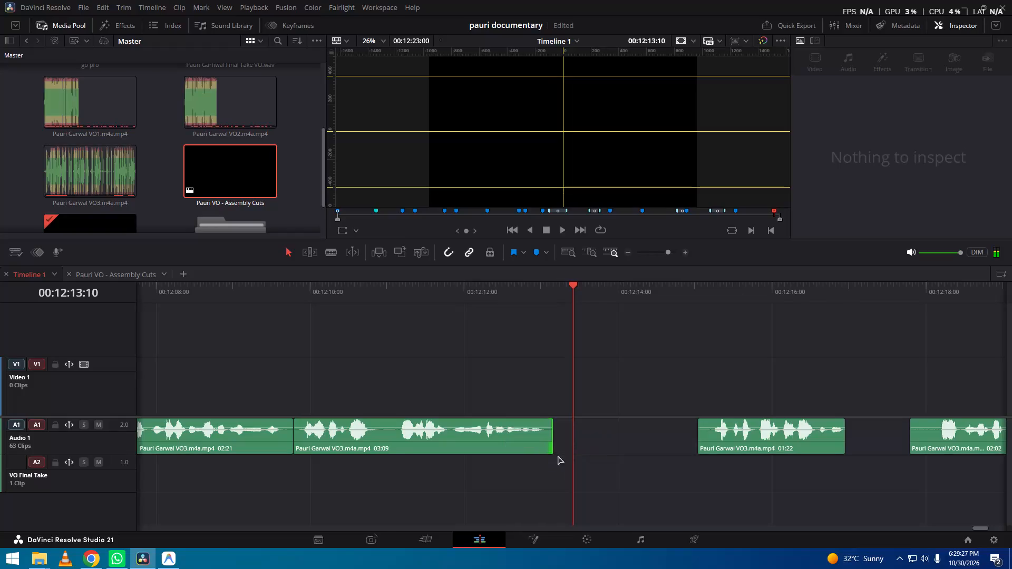
Delete the empty gap between the 03:09 and 01:22 voiceover clips on Audio 1, closing up the timeline.
left_click(627, 440)
key("BackSpace")
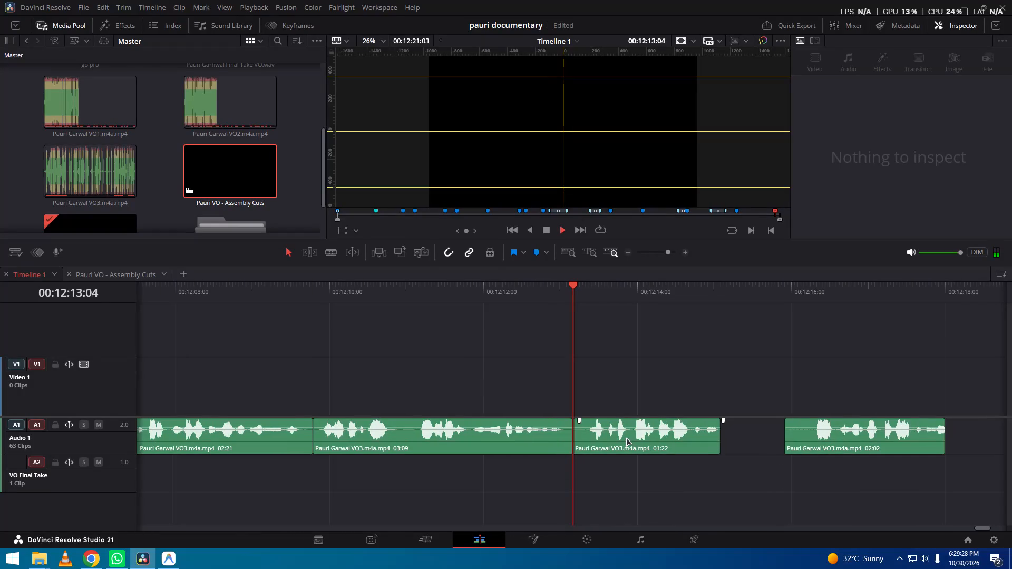
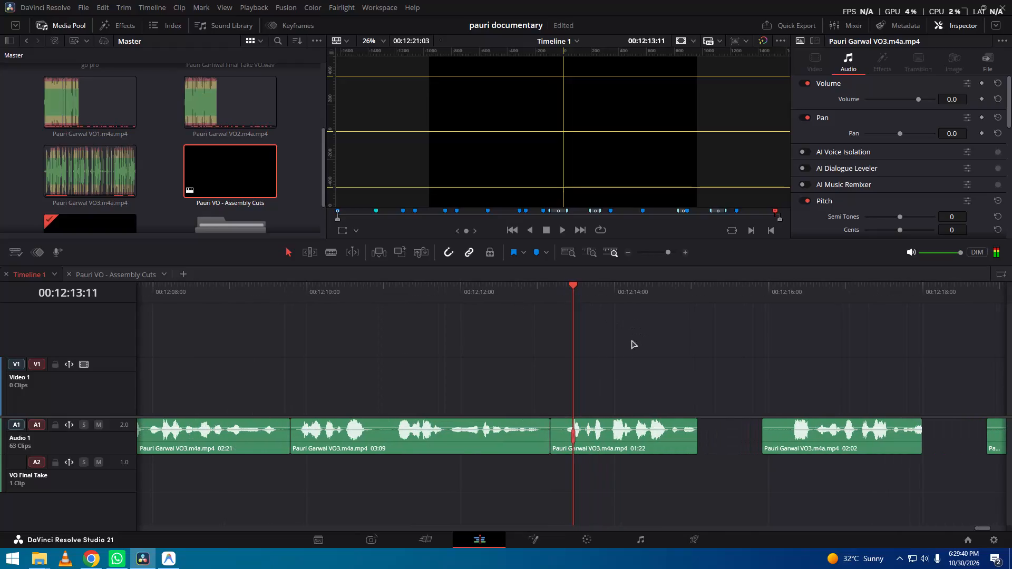
Ripple-extend the start of the 01:22 voiceover clip on Audio 1 to a 02:19 duration, restoring its earlier speech, and play through the following section.
key("t")
left_click_drag(557, 435, 517, 450)
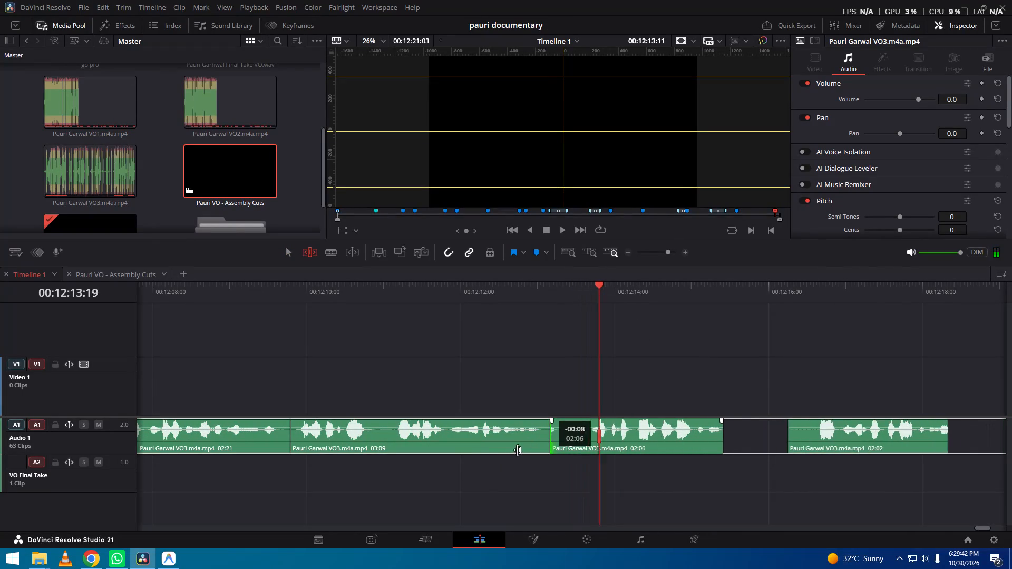
left_click_drag(517, 450, 487, 460)
left_click_drag(530, 296, 569, 298)
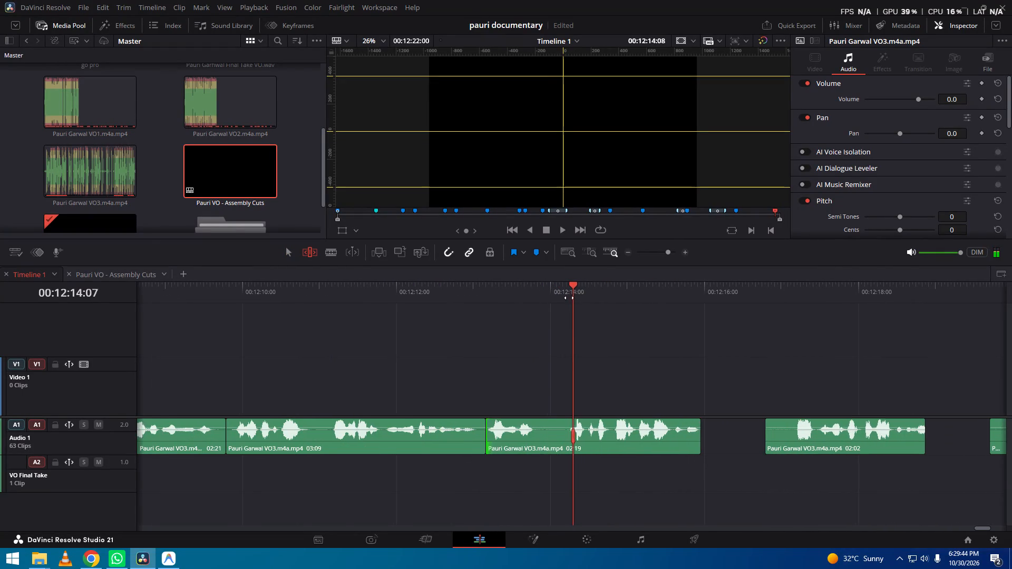
left_click_drag(569, 298, 634, 305)
key("space")
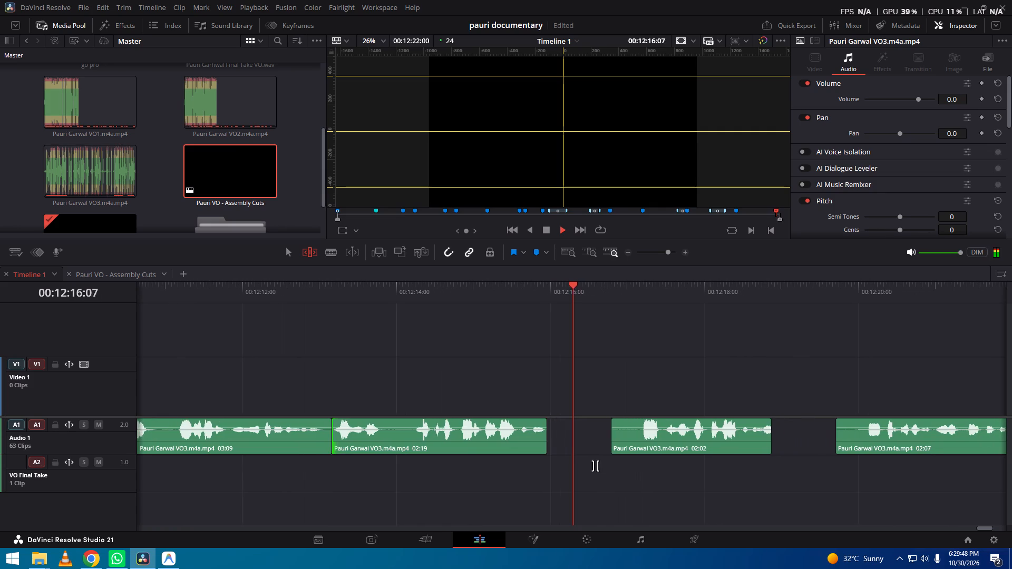
key("space")
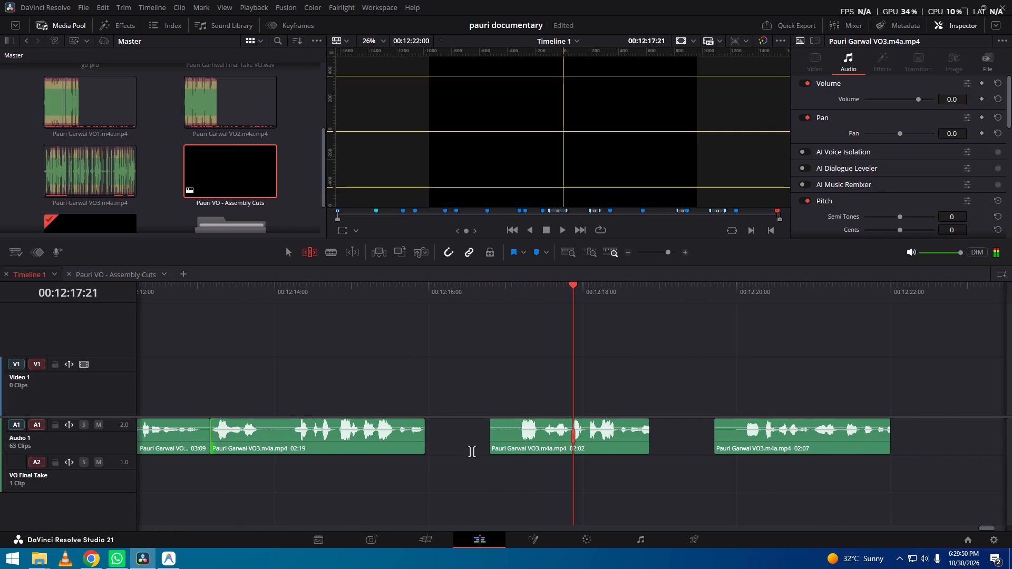
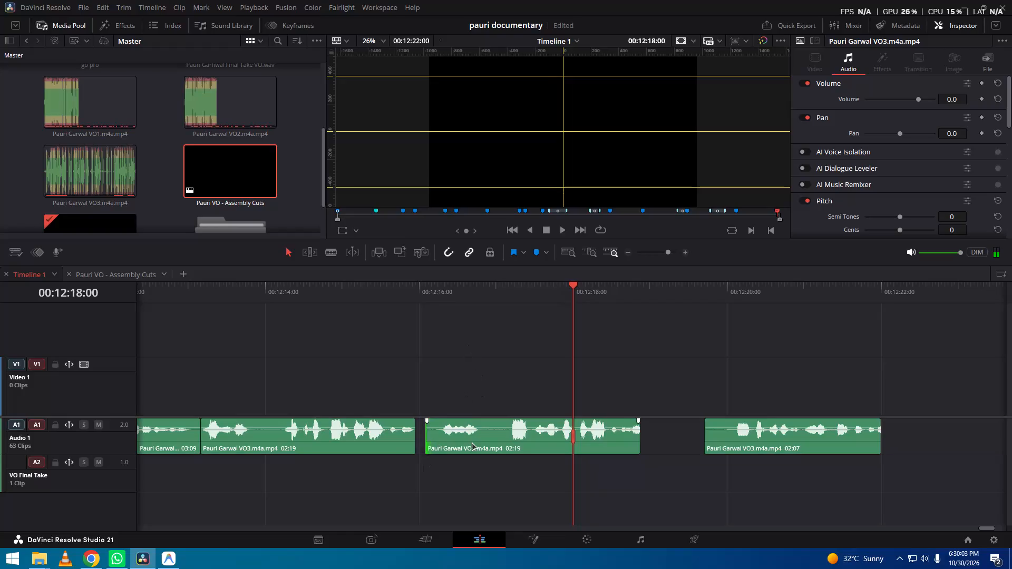
Close the gap before the 02:19 voiceover clip at 12:16 on Audio 1 and extend its end to a 03:01 duration.
left_click_drag(471, 444, 463, 447)
key("space")
key("space")
left_click_drag(575, 441, 604, 439)
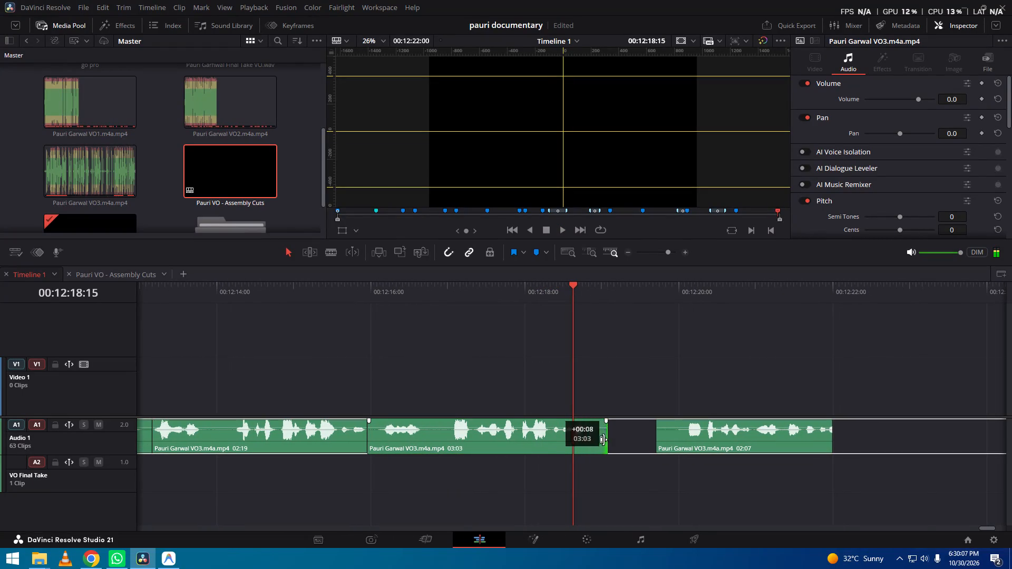
left_click_drag(604, 439, 596, 453)
key("space")
key("space")
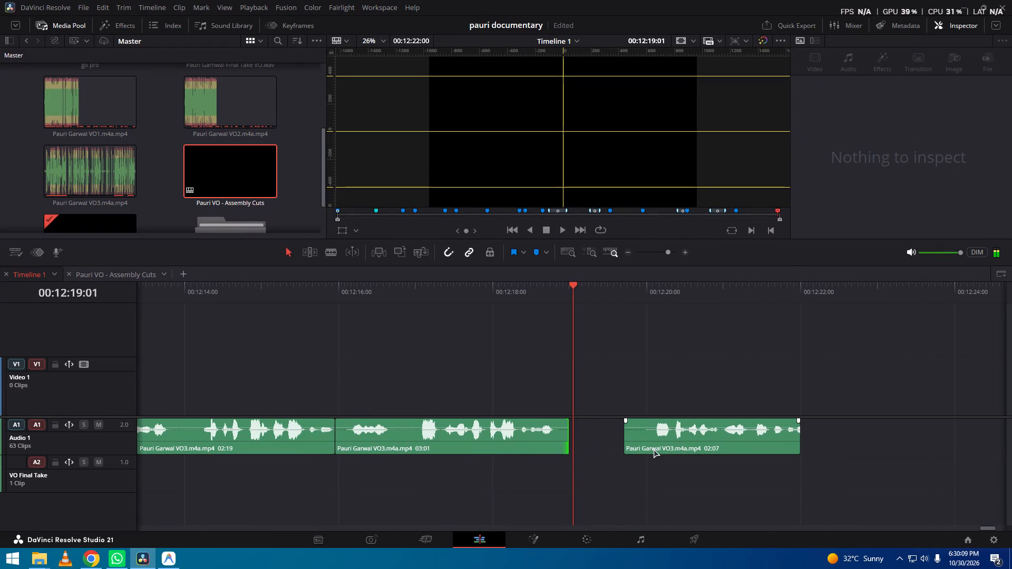
Trim the start of the final 02:07 voiceover clip to a 02:01 duration, move it over the preceding clip's tail, and play the join.
left_click_drag(627, 442, 649, 445)
left_click_drag(657, 444, 593, 444)
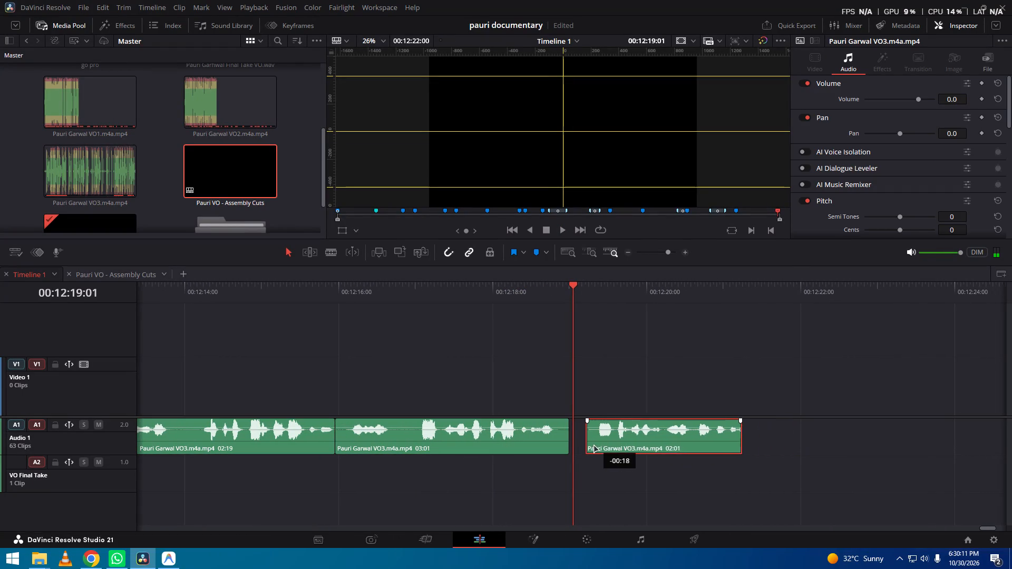
left_click_drag(593, 444, 568, 445)
left_click_drag(539, 294, 553, 293)
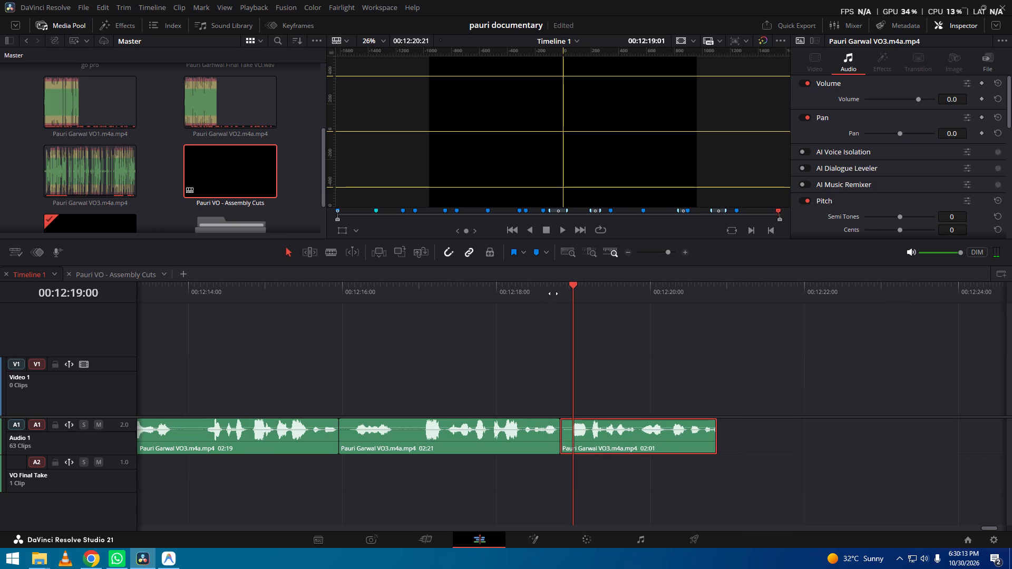
left_click_drag(553, 293, 588, 297)
key("space")
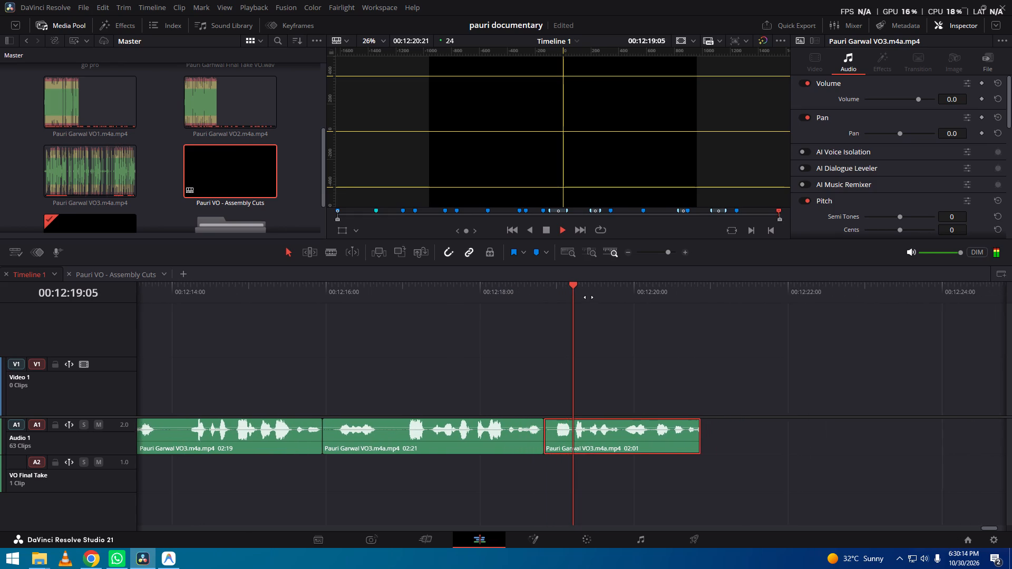
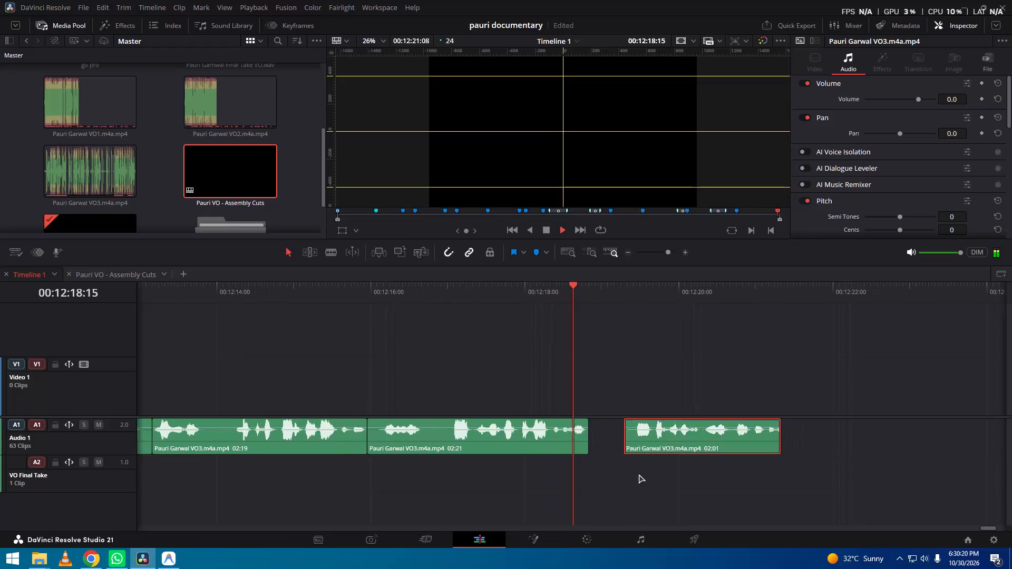
Shift the final voiceover clip forward, extend its start back to the preceding clip for a 03:02 duration, and play the join from 12:18:15.
key("space")
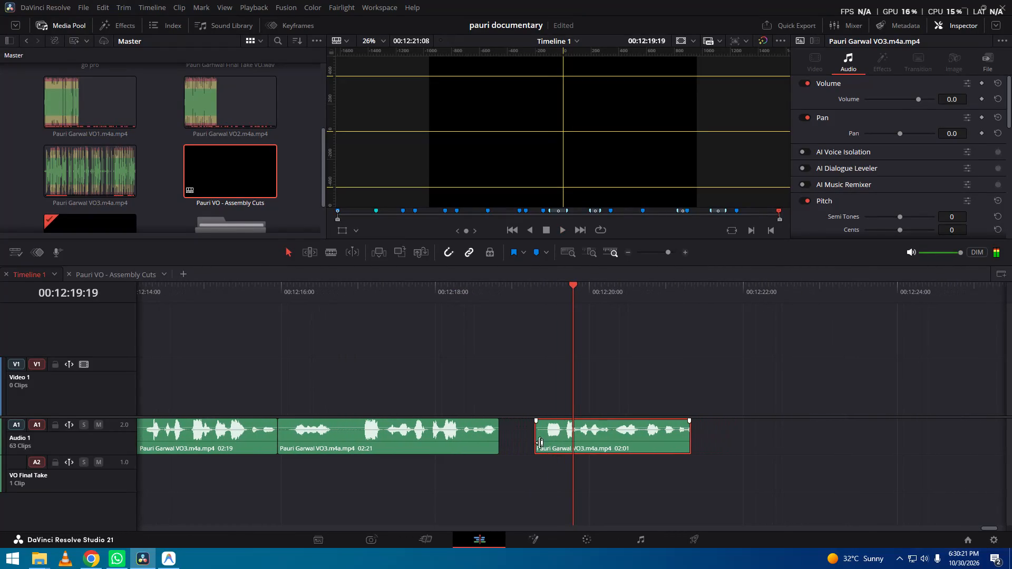
left_click_drag(539, 443, 505, 447)
left_click_drag(518, 443, 564, 434)
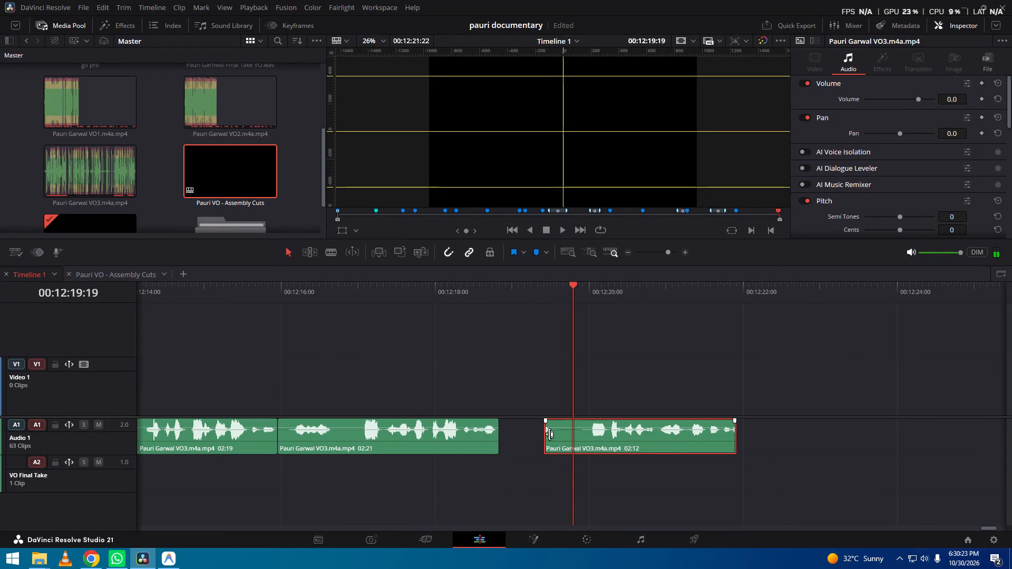
left_click_drag(549, 434, 504, 449)
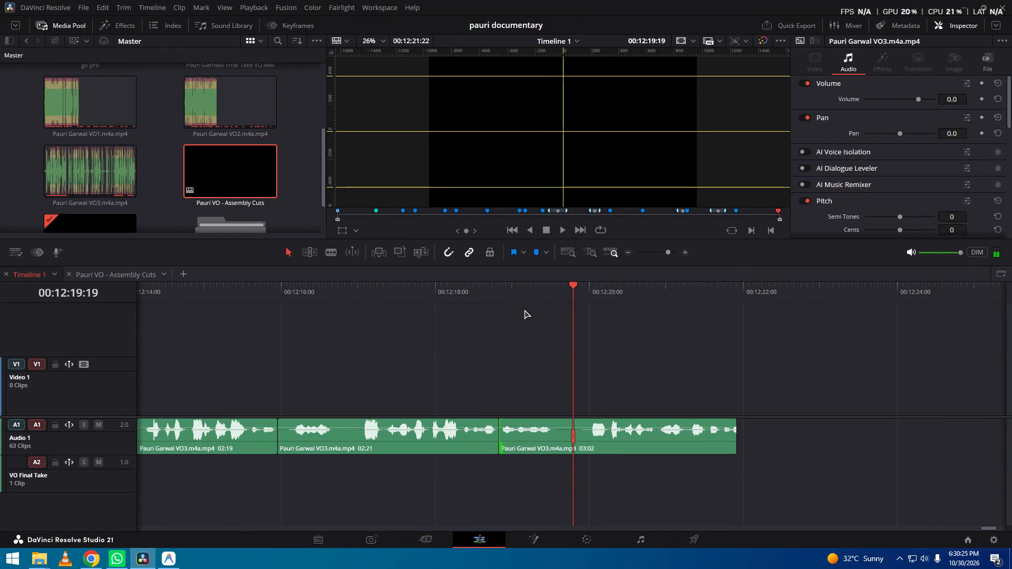
left_click_drag(524, 303, 610, 293)
left_click_drag(618, 291, 734, 300)
key("space")
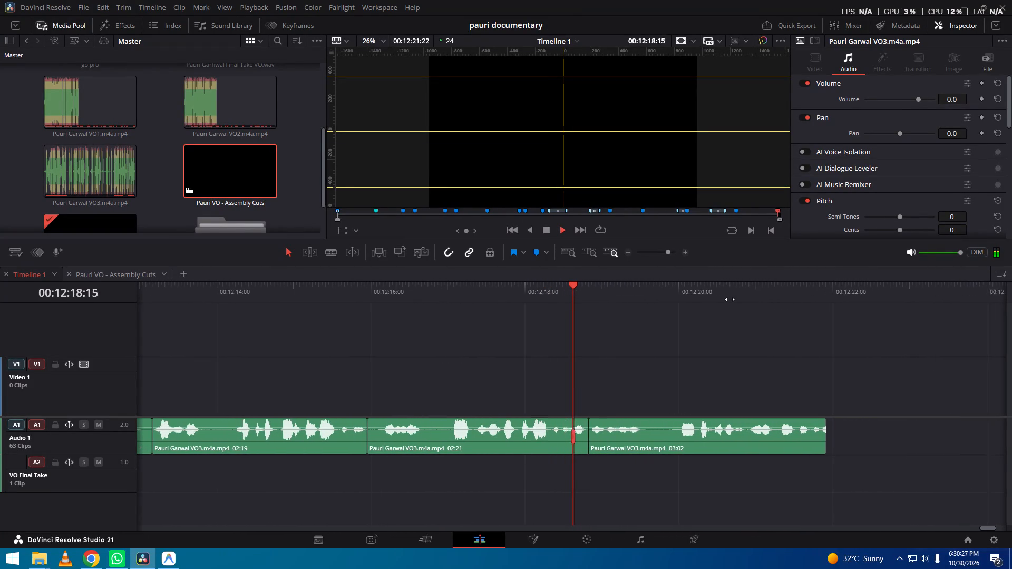
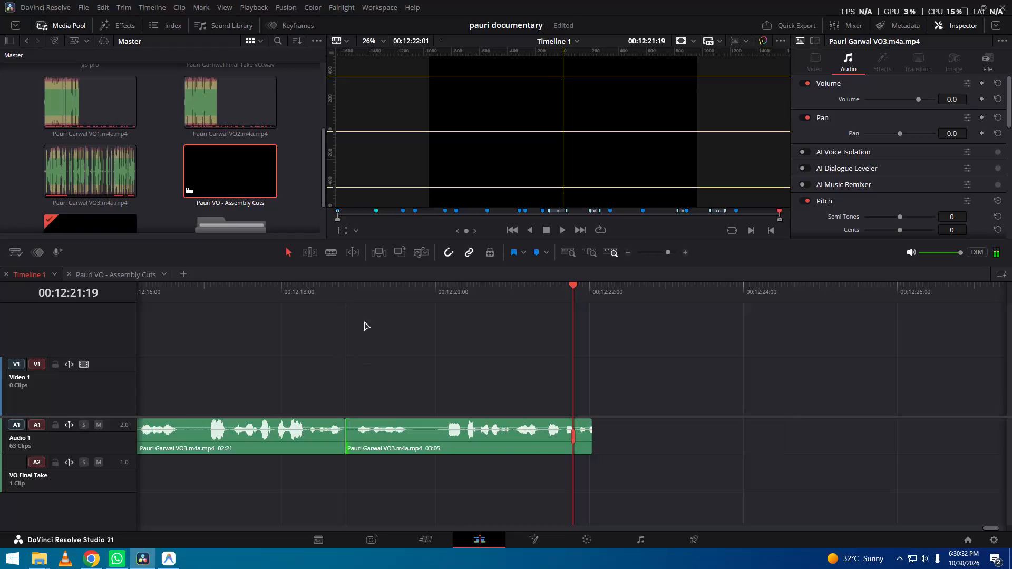
Play the final voiceover clip from about 12:20, extend its end to 12:22:05, and save the project.
left_click_drag(370, 290, 635, 321)
key("space")
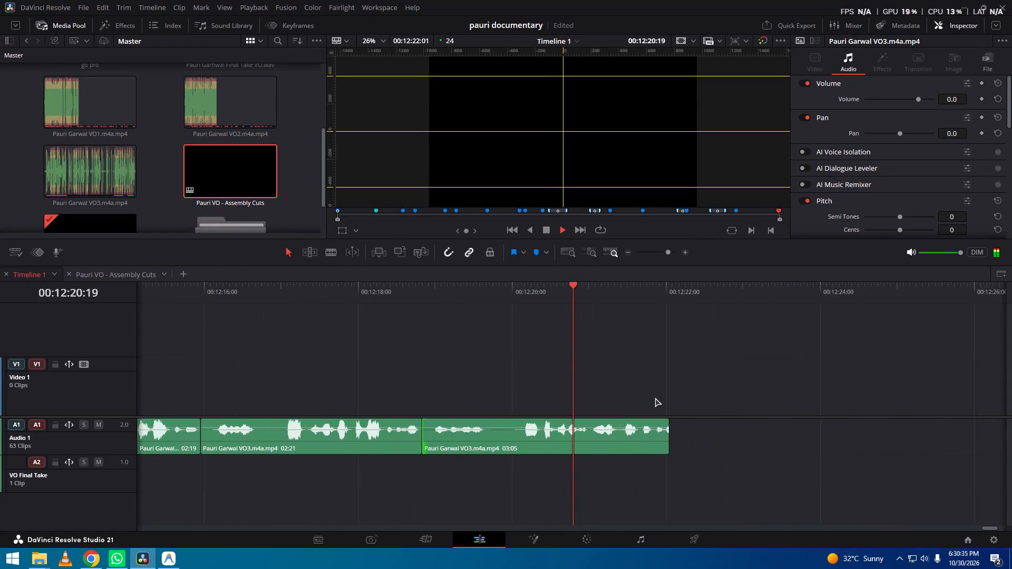
scroll(655, 398, "down", 5, "alt")
scroll(559, 462, "up", 8, "alt")
key("space")
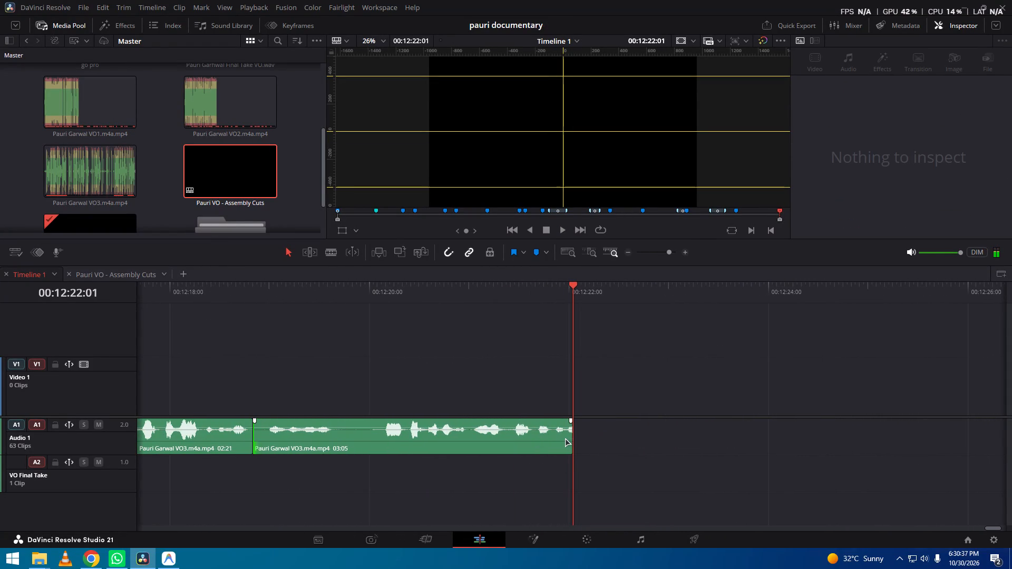
left_click_drag(569, 440, 589, 452)
left_click(664, 448)
key("ctrl+s")
scroll(719, 458, "up", 1, "alt")
scroll(719, 458, "down", 16, "alt")
key("ctrl+s")
Move the voiceover clip near 08:24 from the VO Final Take track to the Audio 1 track and save the project.
scroll(675, 466, "down", 11, "alt")
left_click_drag(490, 291, 791, 332)
scroll(666, 498, "up", 2, "alt")
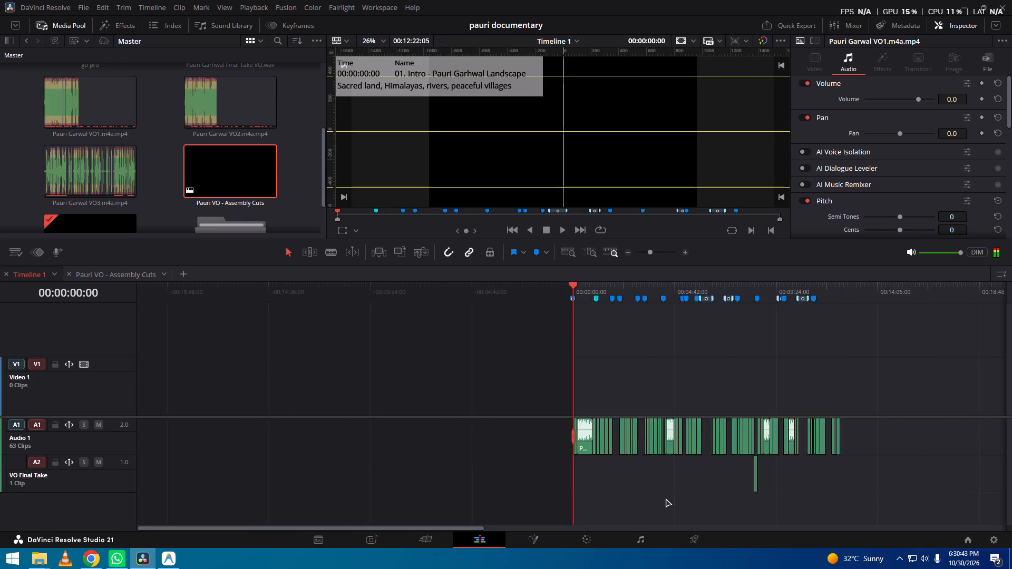
scroll(666, 498, "up", 5, "alt")
left_click_drag(859, 293, 0, 332)
left_click_drag(639, 286, 581, 300)
scroll(687, 495, "up", 15, "alt")
left_click_drag(694, 475, 694, 433)
key("space")
scroll(787, 480, "down", 14, "alt")
key("space")
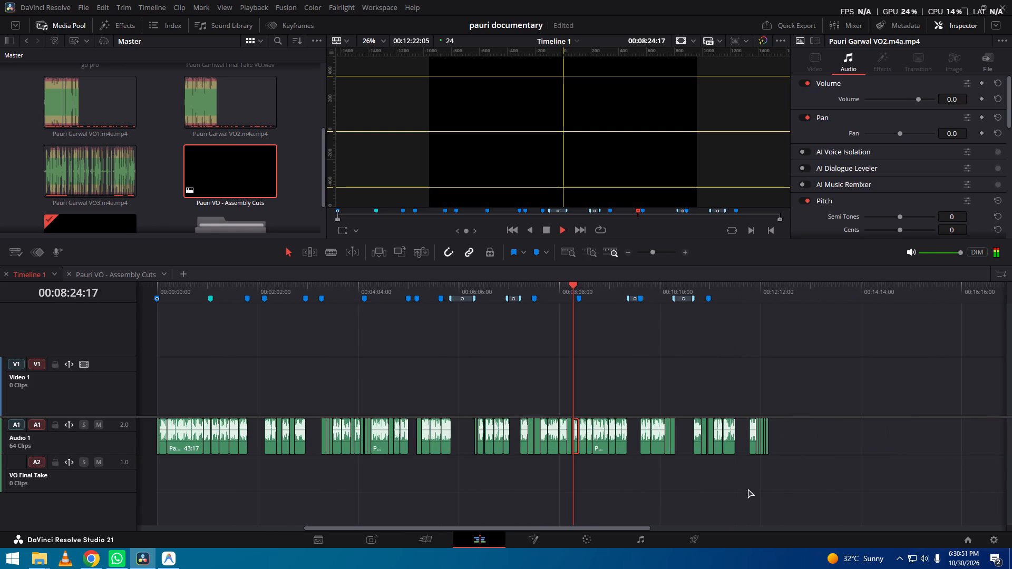
key("ctrl+s")
Play the opening voiceover from 00:00:00:00 to check the first clips, saving the project along the way.
left_click_drag(659, 497, 650, 497)
left_click_drag(291, 287, 1011, 288)
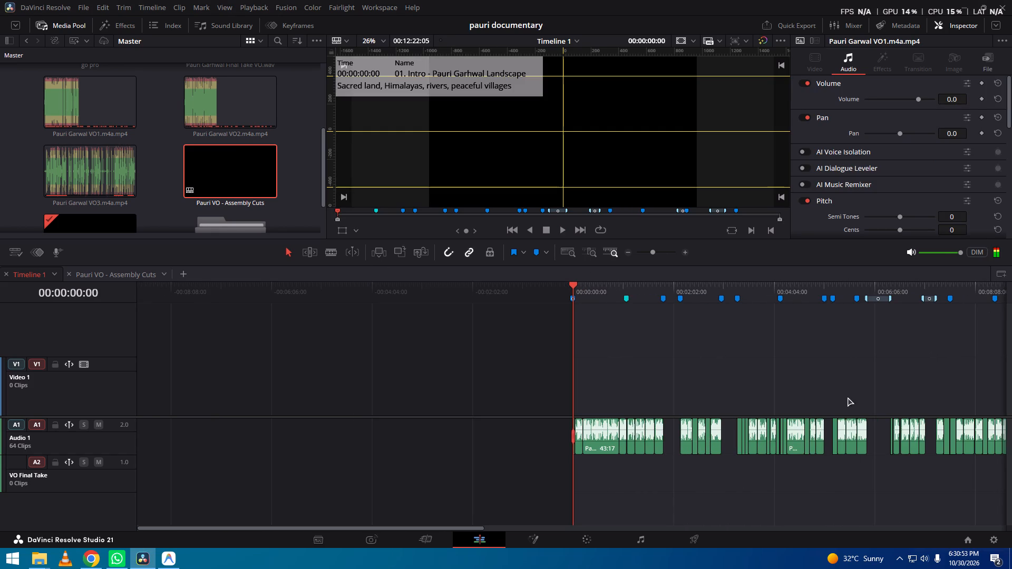
left_click(726, 370)
scroll(687, 386, "up", 15, "alt")
key("ctrl+s")
key("space")
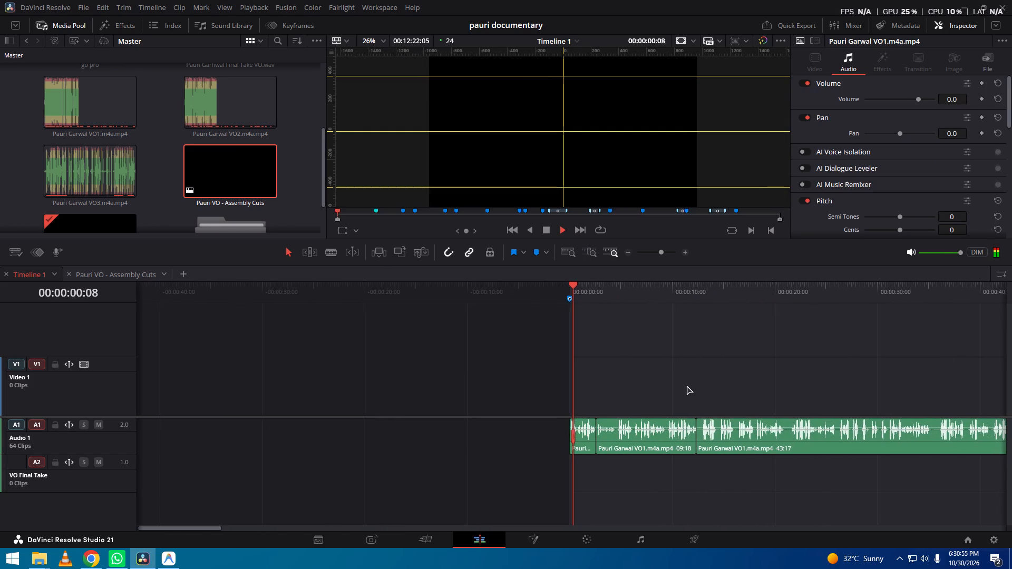
scroll(633, 452, "down", 20, "shift")
scroll(633, 452, "down", 5, "shift")
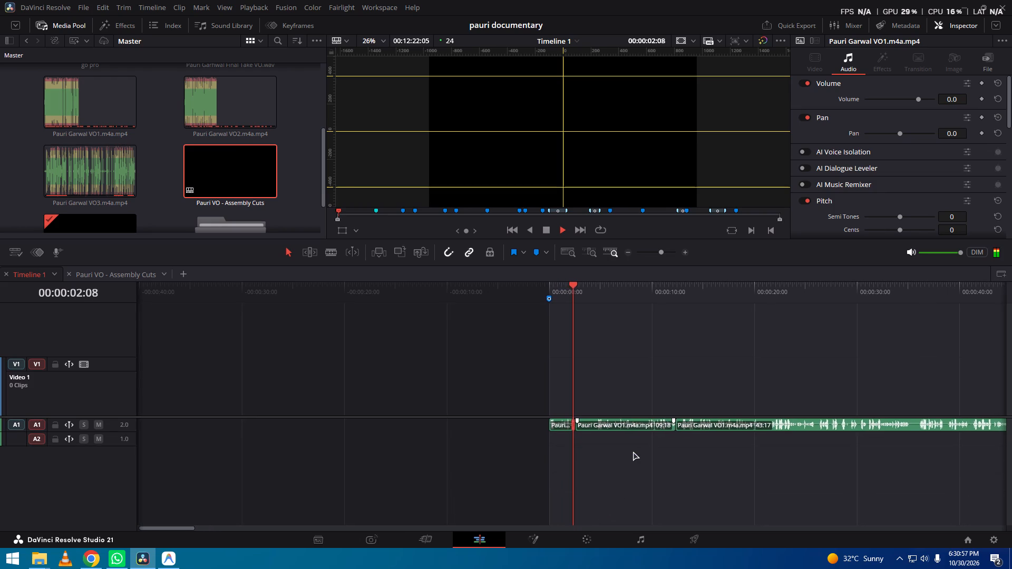
scroll(633, 452, "down", 1, "shift")
scroll(633, 452, "up", 20, "shift")
scroll(633, 452, "up", 2, "shift")
scroll(633, 452, "down", 5, "shift")
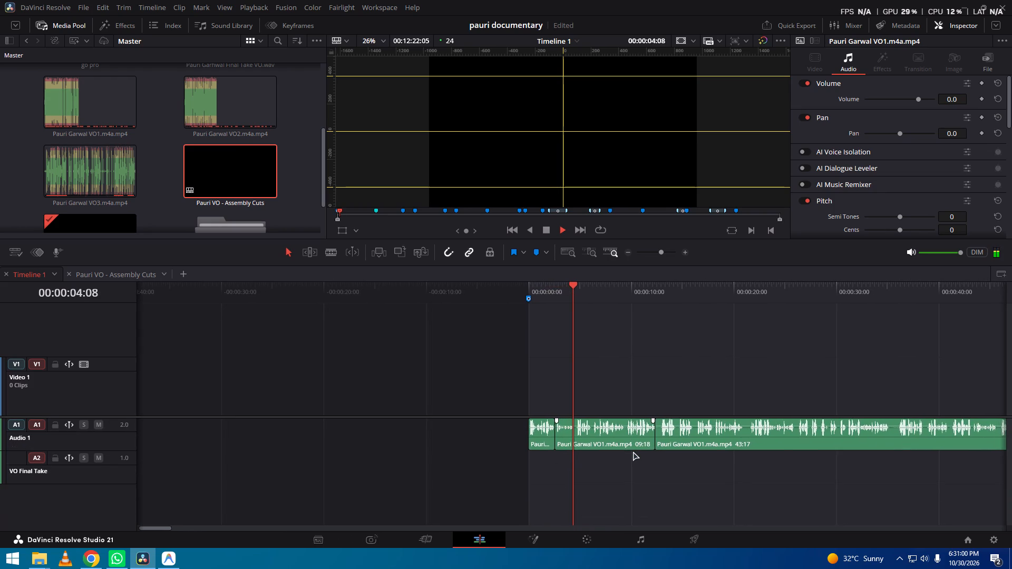
scroll(633, 452, "down", 4, "alt")
key("ctrl+s")
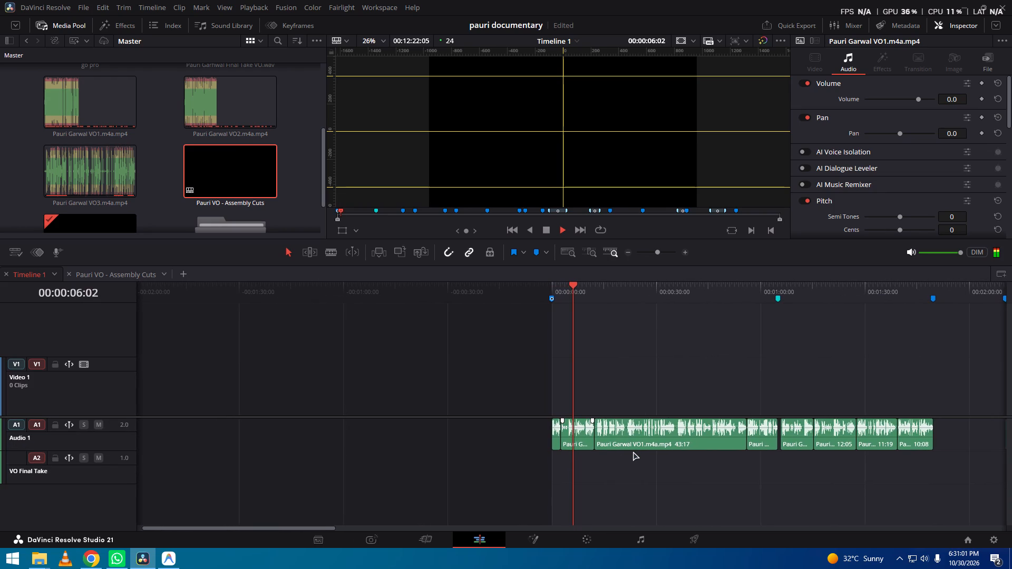
scroll(687, 464, "down", 3, "alt")
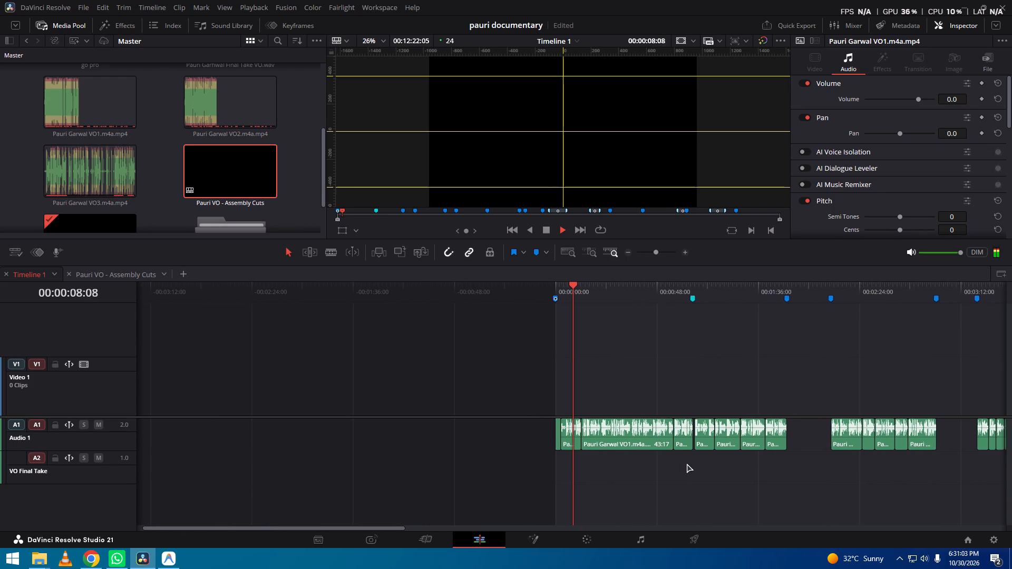
key("ctrl+s")
Roll the join between the second and third opening VO1 clips to make them 09:23 and 43:12 long, and save the project.
scroll(605, 450, "up", 15, "alt")
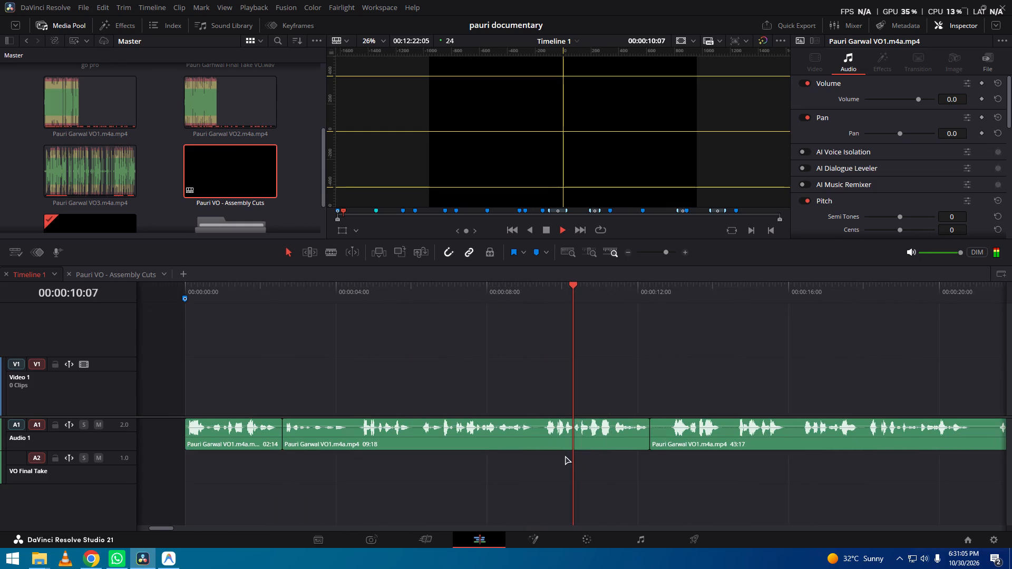
key("space")
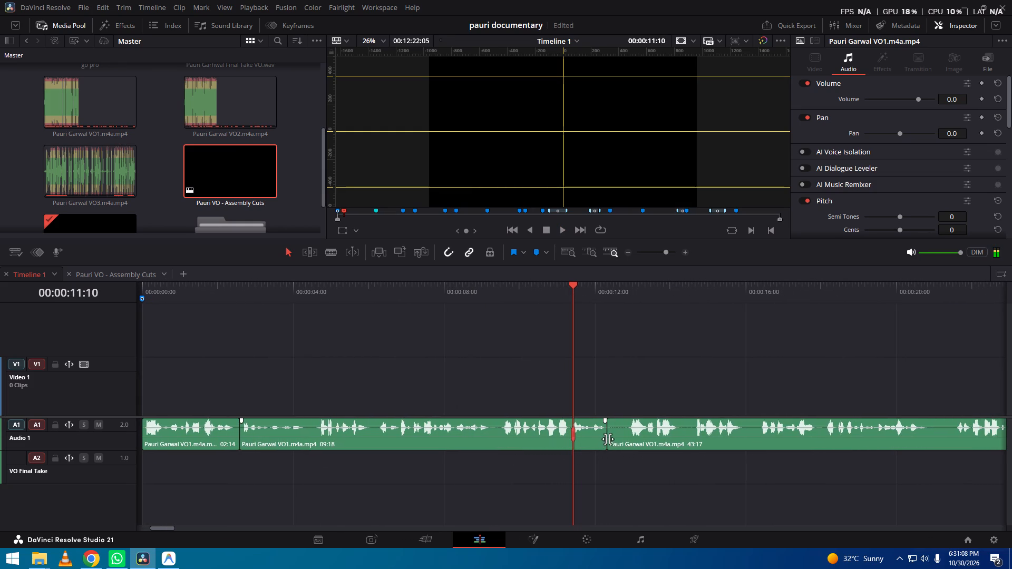
left_click_drag(608, 439, 617, 440)
key("space")
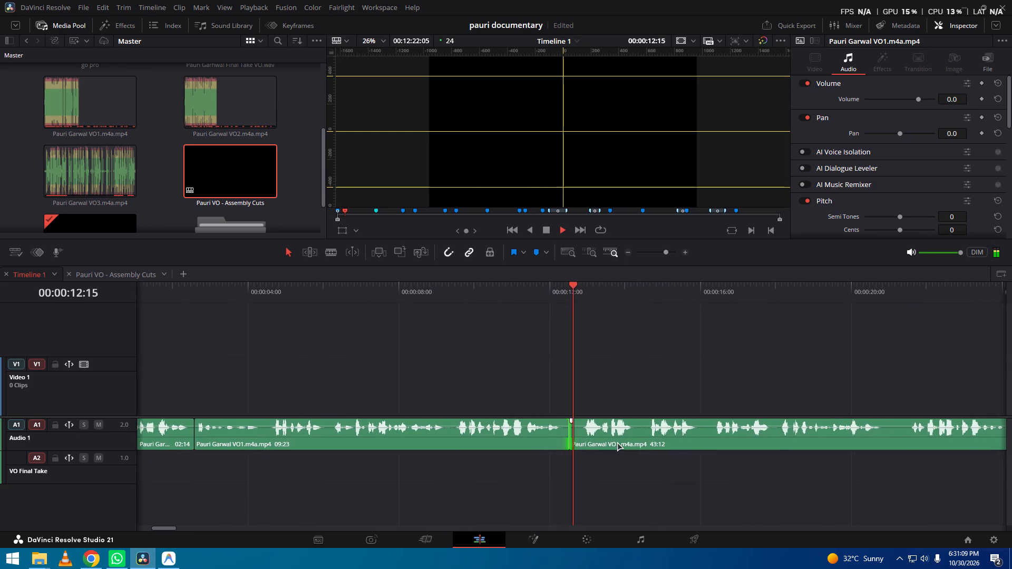
left_click(613, 477)
scroll(608, 478, "down", 6, "alt")
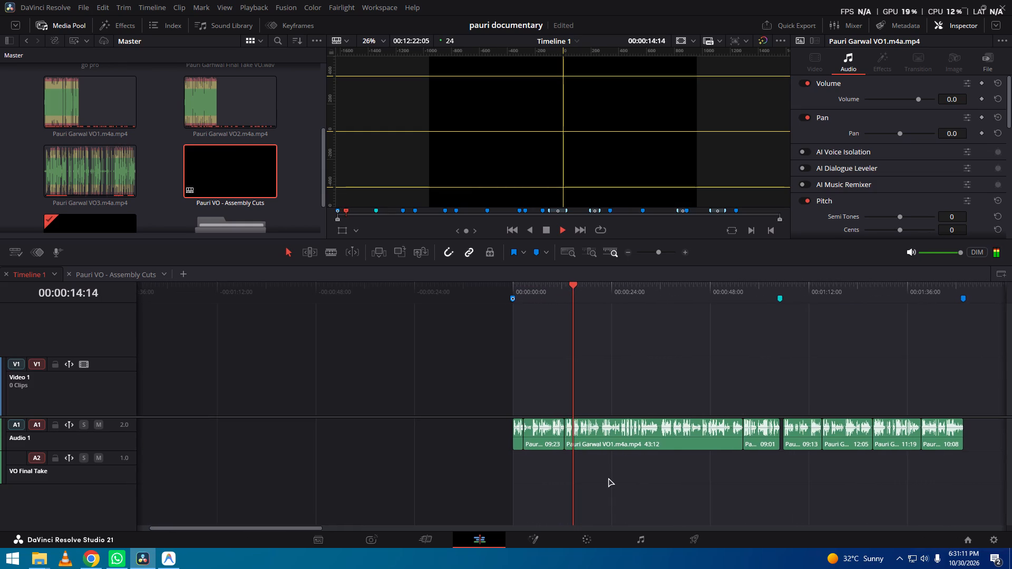
key("ctrl+s")
key("space")
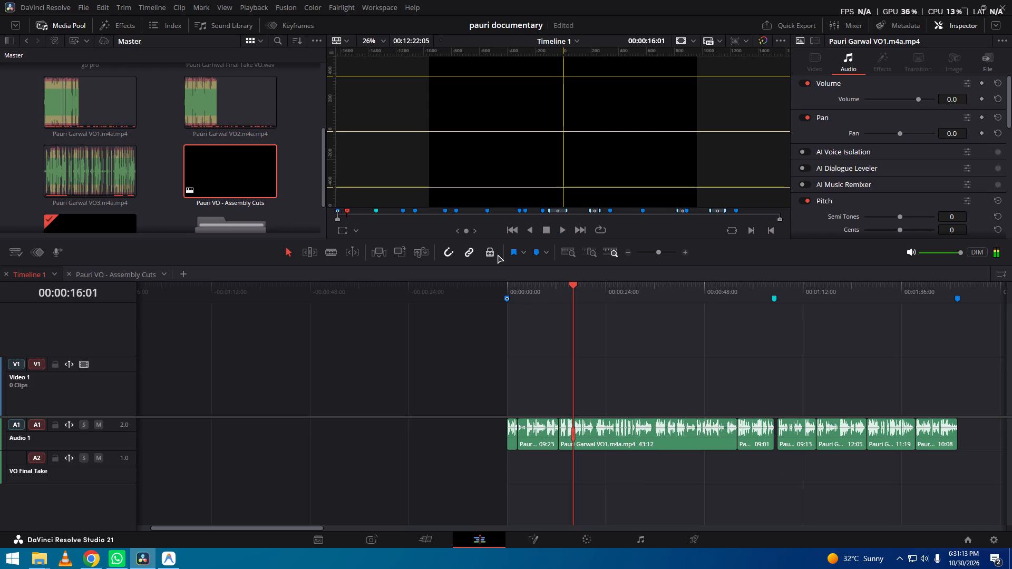
Replay the first second of the opening voiceover from the start of the timeline.
left_click_drag(322, 169, 328, 72)
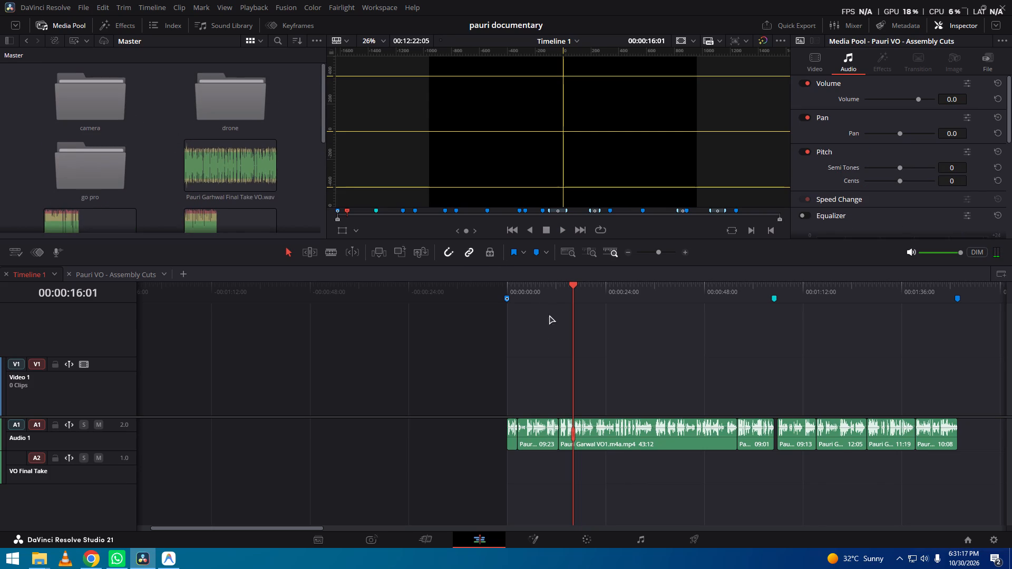
left_click_drag(547, 290, 695, 308)
key("space")
scroll(607, 406, "up", 14, "alt")
key("space")
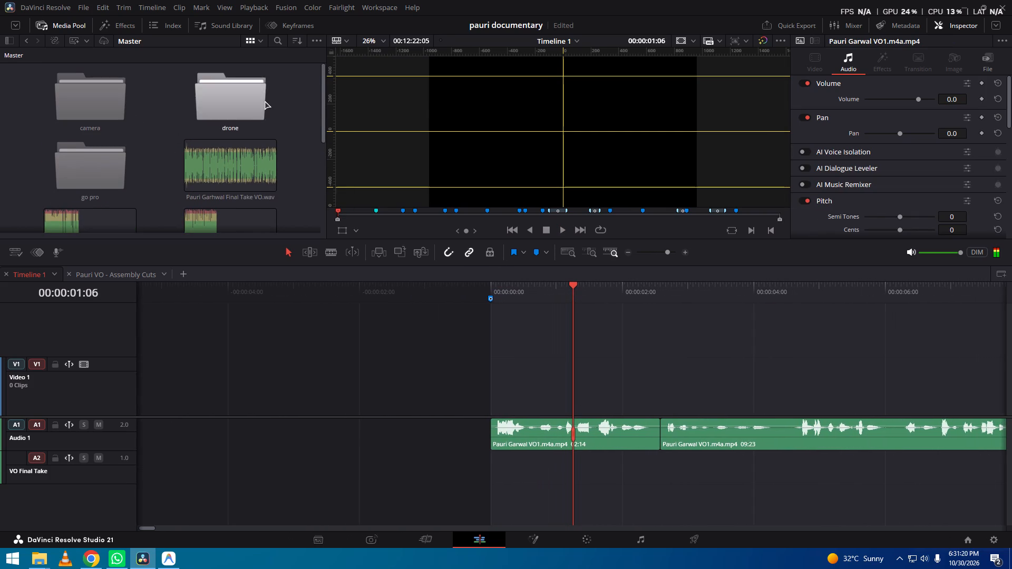
Open the drone bin in the media pool and look through its DJI clips for opening footage.
left_click_drag(324, 119, 323, 105)
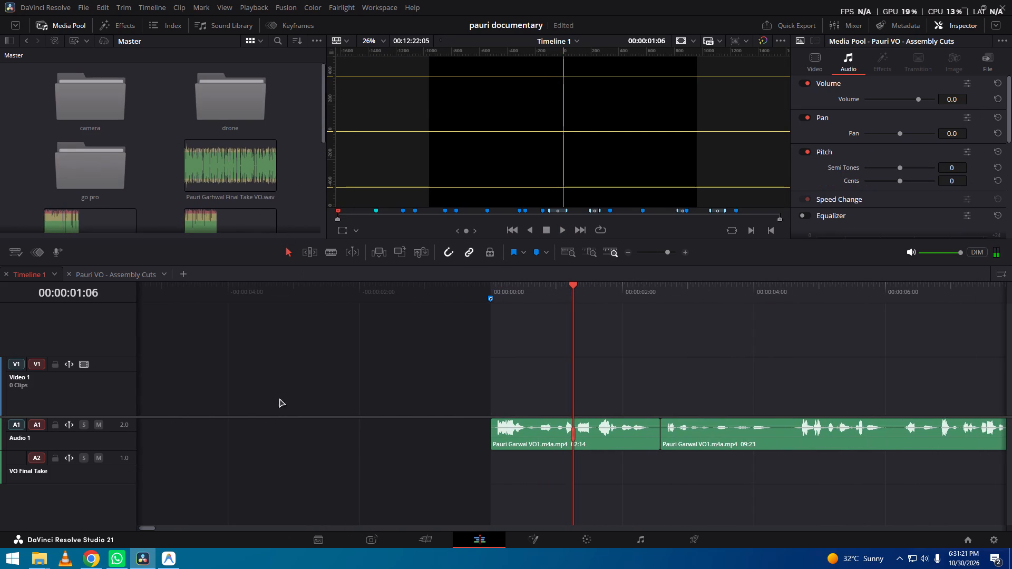
double_click(223, 112)
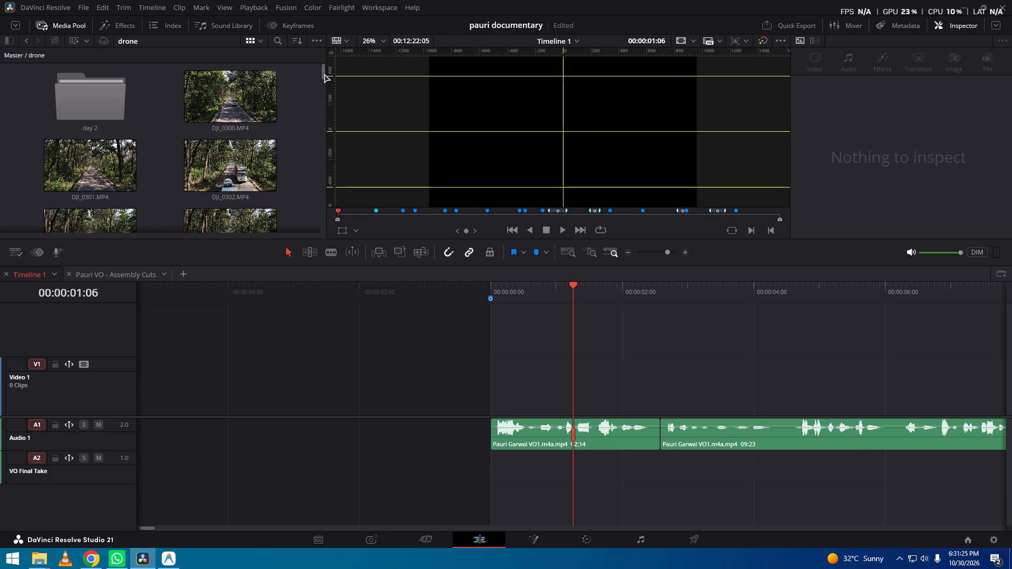
left_click_drag(324, 74, 327, 127)
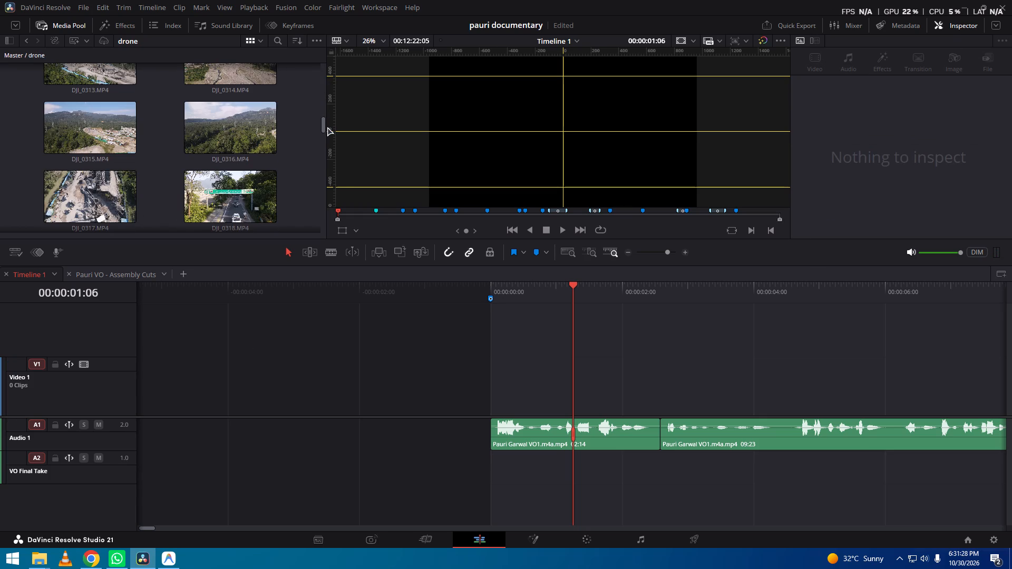
left_click_drag(327, 127, 342, 236)
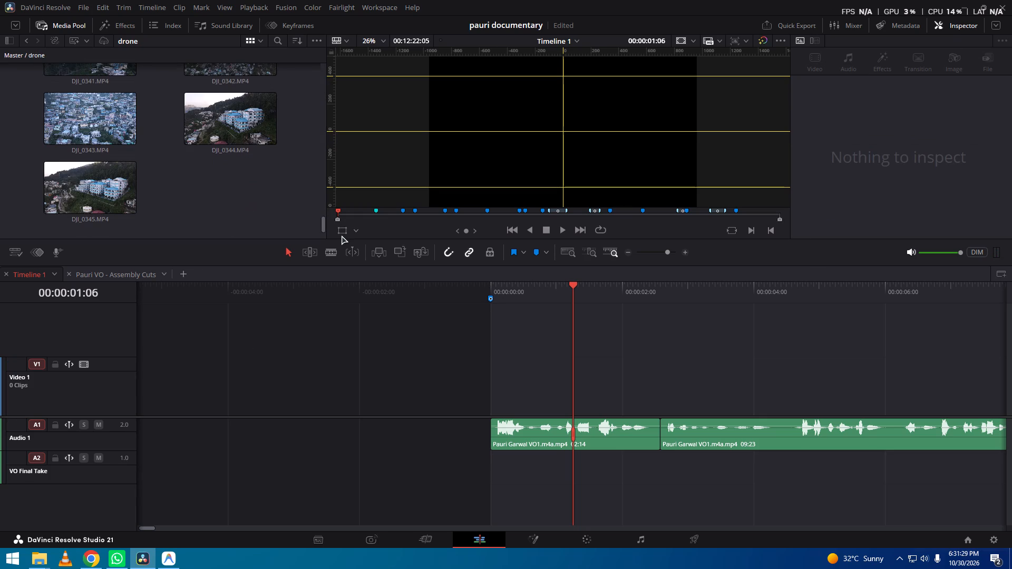
left_click_drag(342, 236, 359, 210)
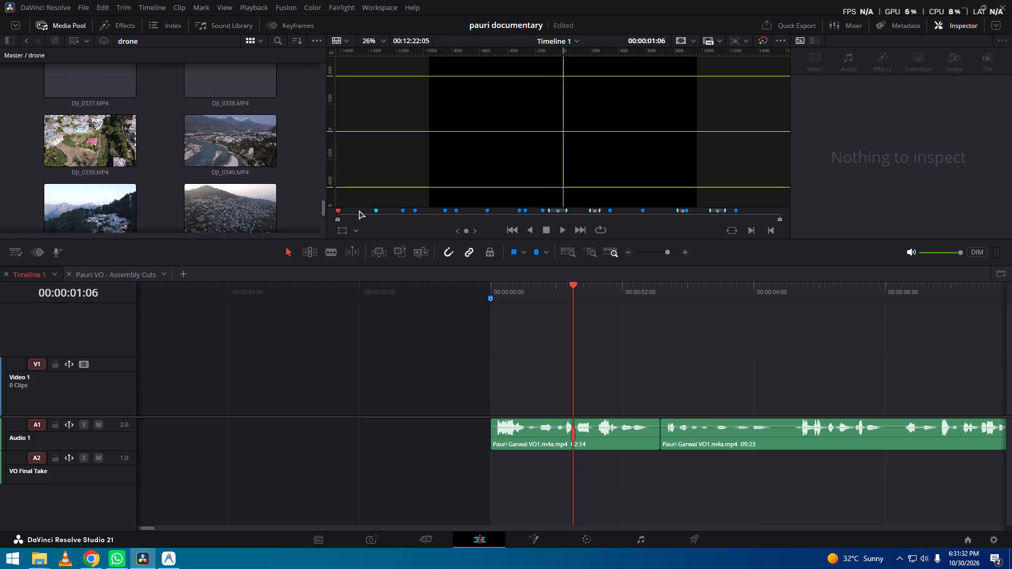
left_click_drag(359, 210, 364, 184)
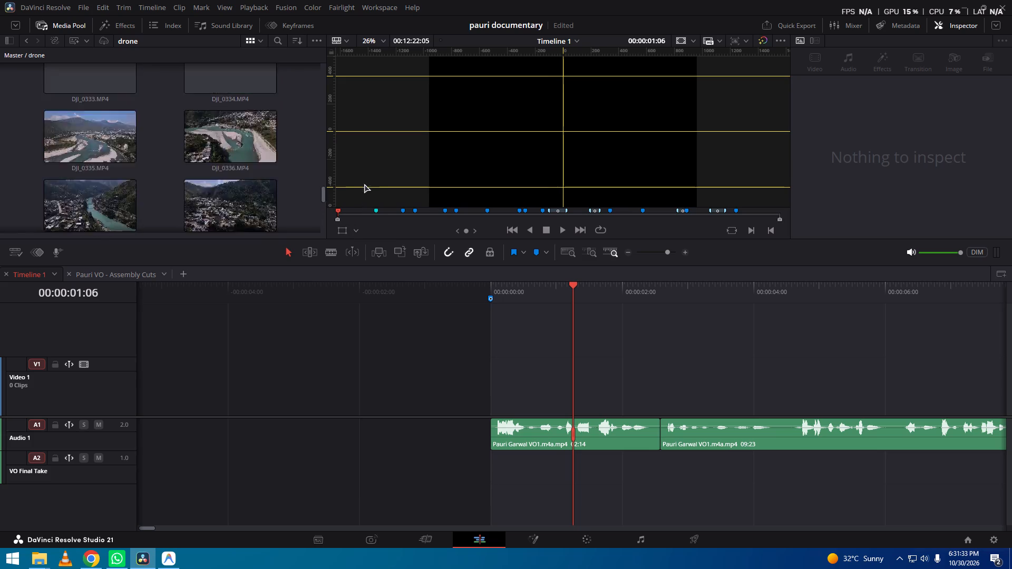
left_click_drag(364, 184, 352, 64)
Look through the drone footage in the day 2 bin, then return to the Master bin and check its contents.
double_click(118, 83)
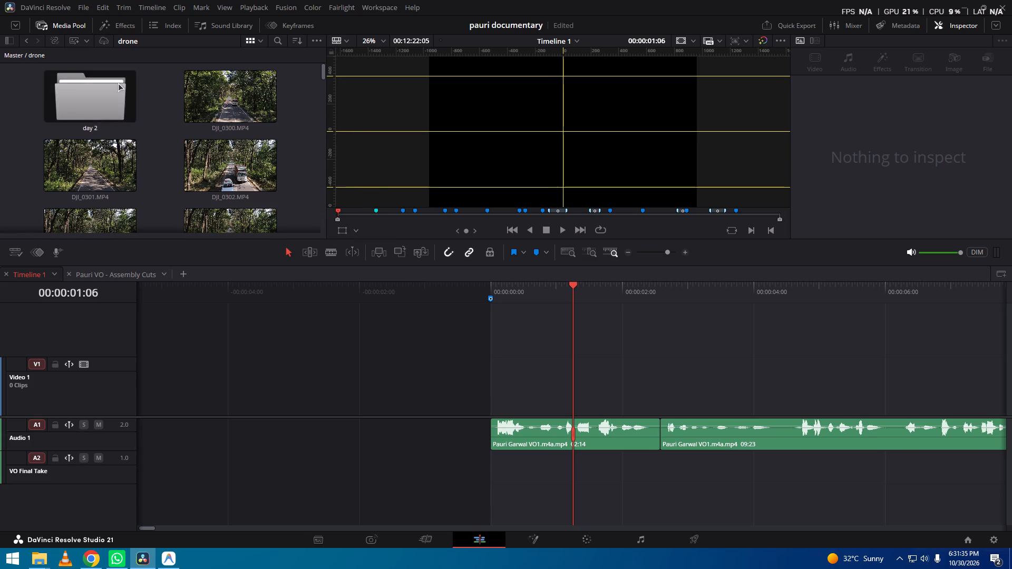
left_click_drag(322, 71, 322, 73)
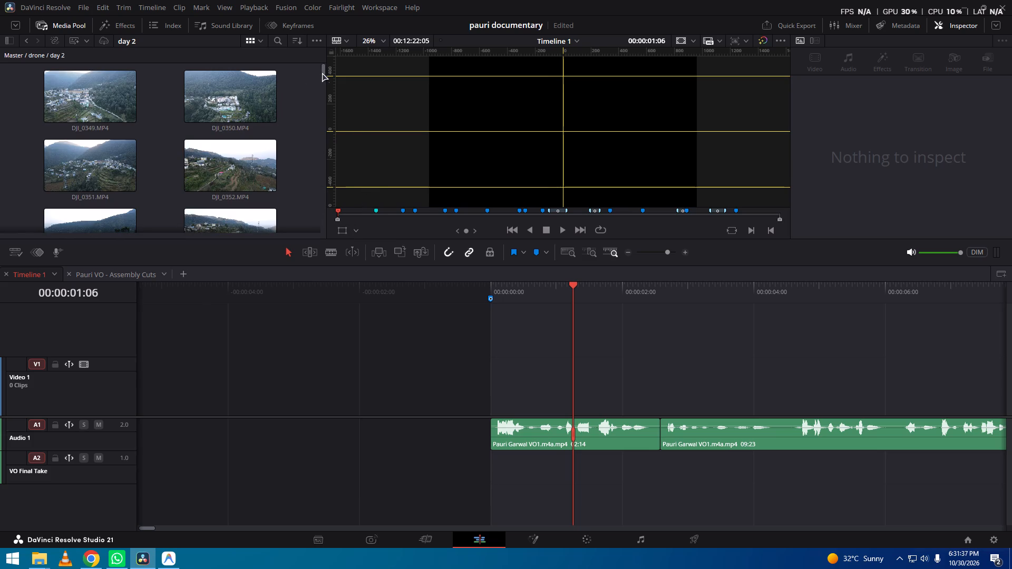
left_click_drag(322, 73, 329, 110)
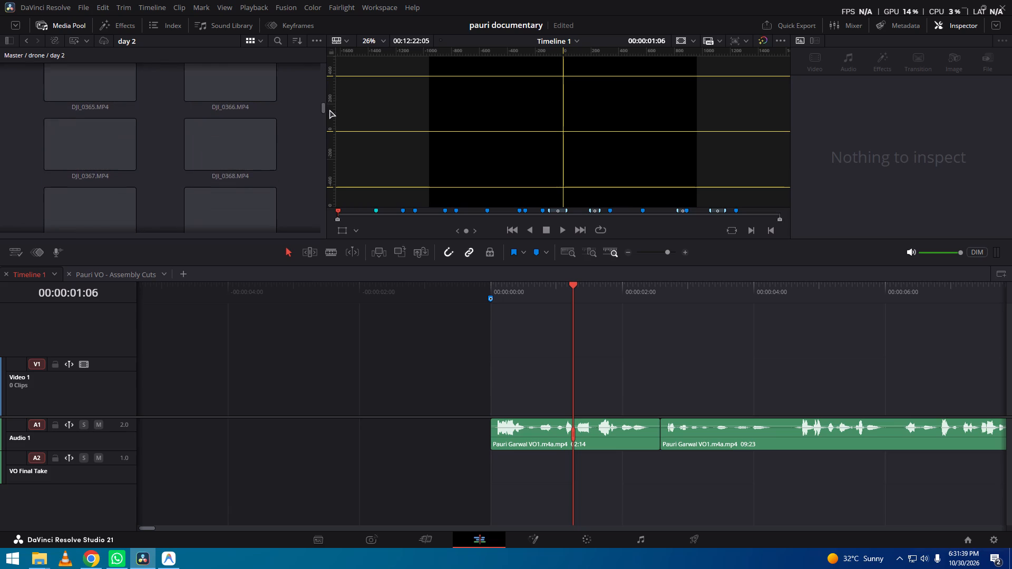
left_click_drag(329, 110, 332, 132)
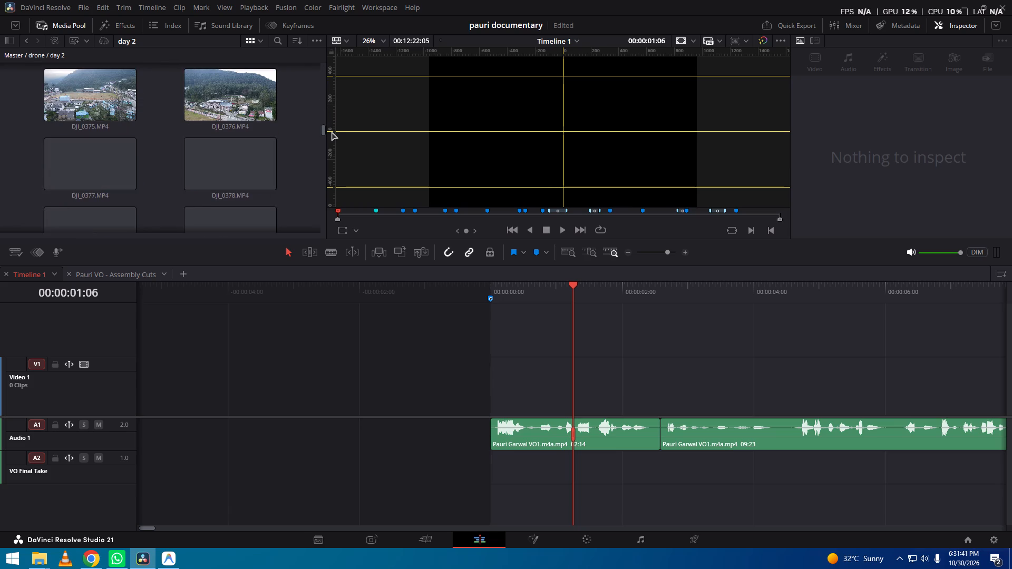
left_click_drag(332, 132, 333, 148)
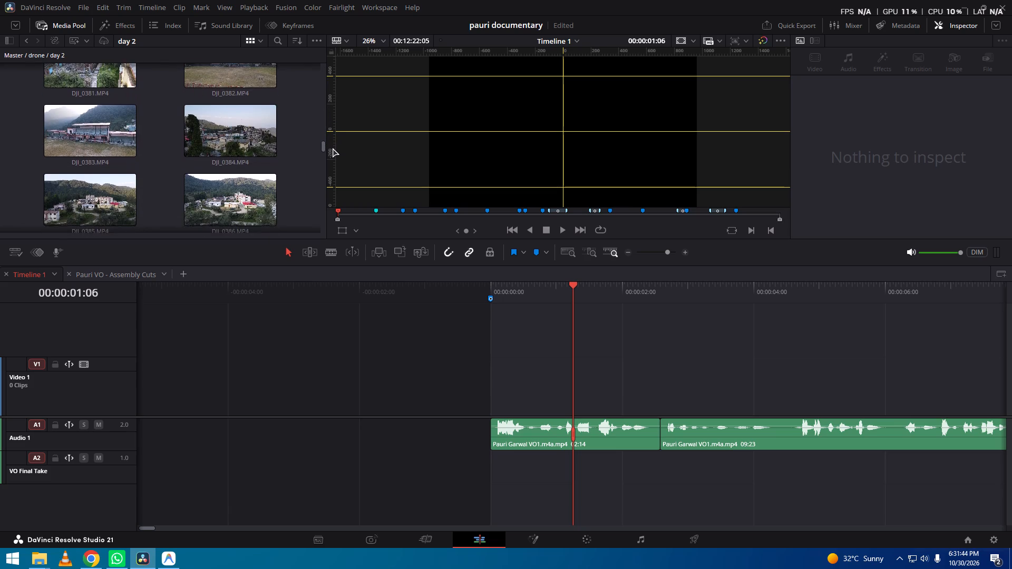
left_click_drag(333, 148, 328, 187)
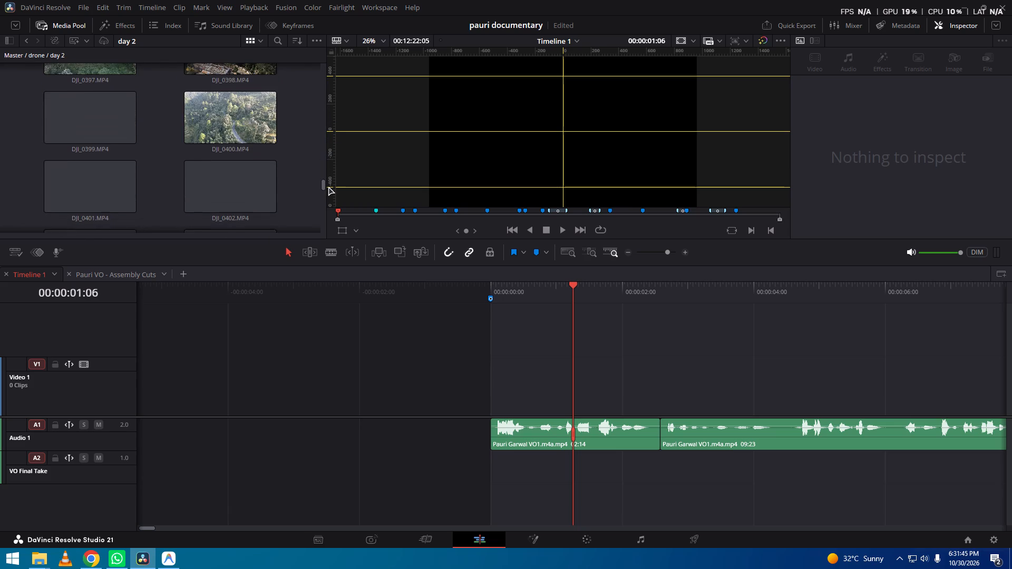
left_click_drag(328, 187, 320, 58)
left_click(36, 57)
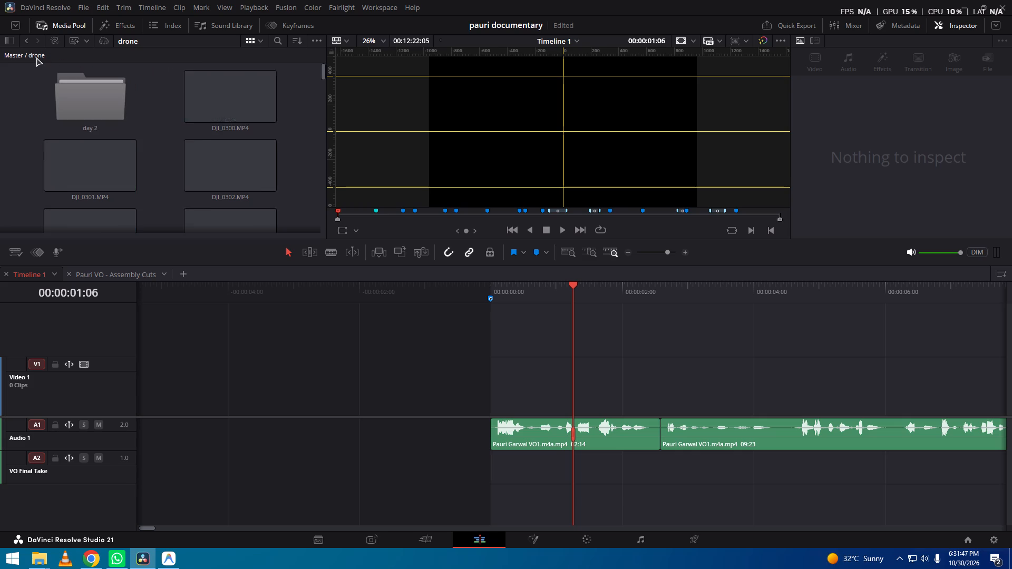
left_click(9, 57)
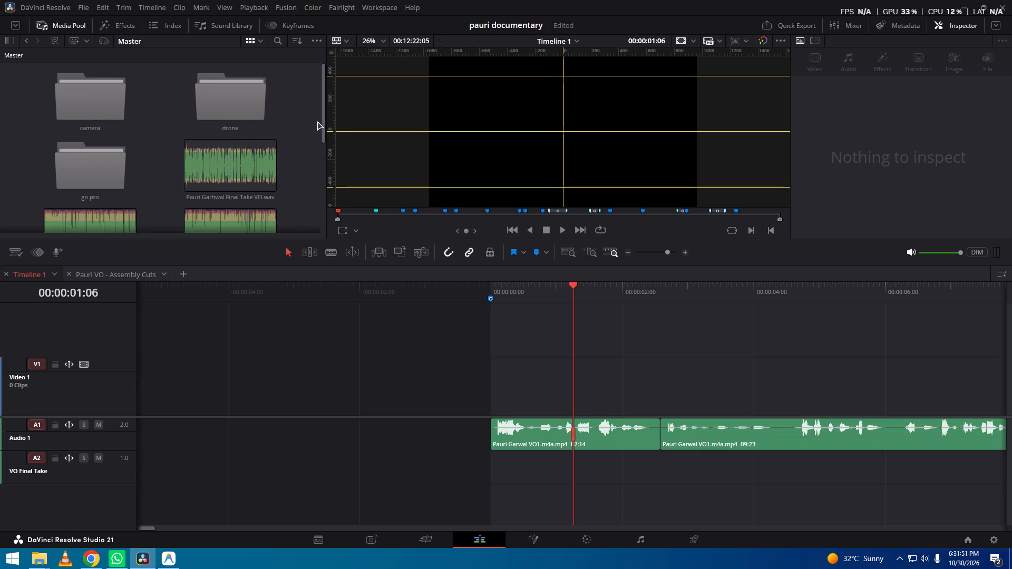
left_click_drag(322, 124, 308, 236)
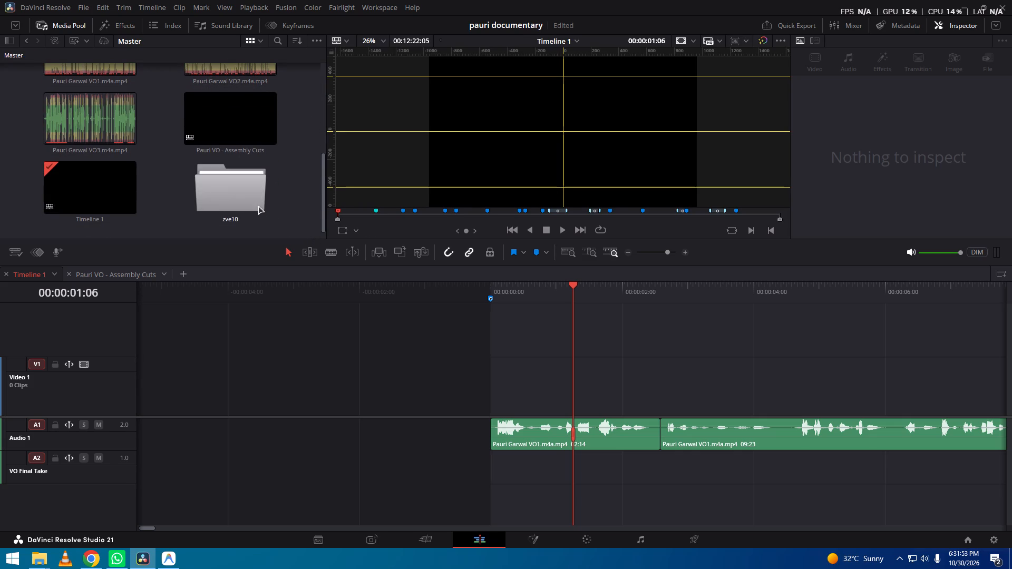
left_click_drag(322, 187, 345, 45)
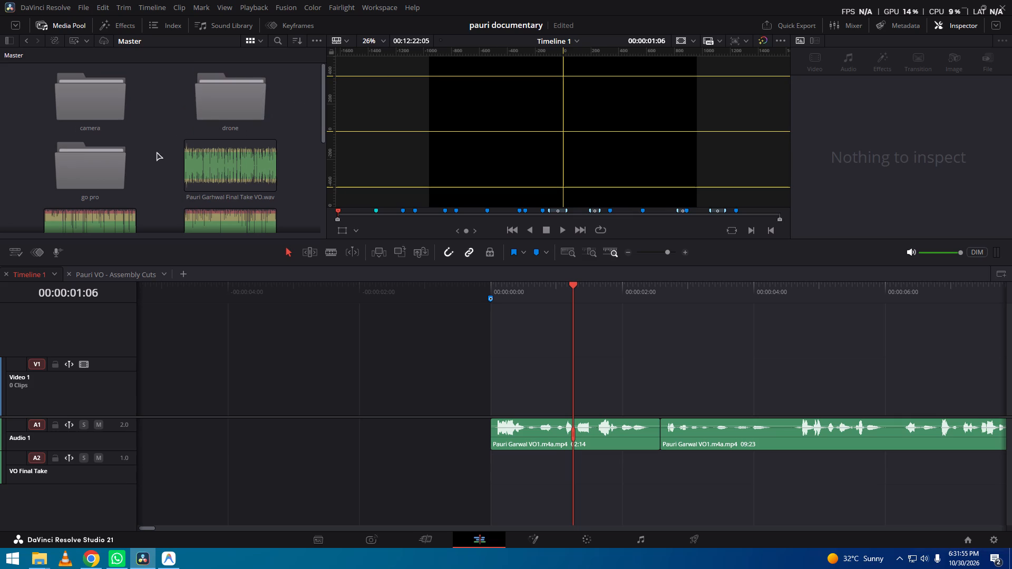
Play the opening voiceover past the first join, then place the playhead at that join at 00:00:02:14.
left_click(669, 390)
key("space")
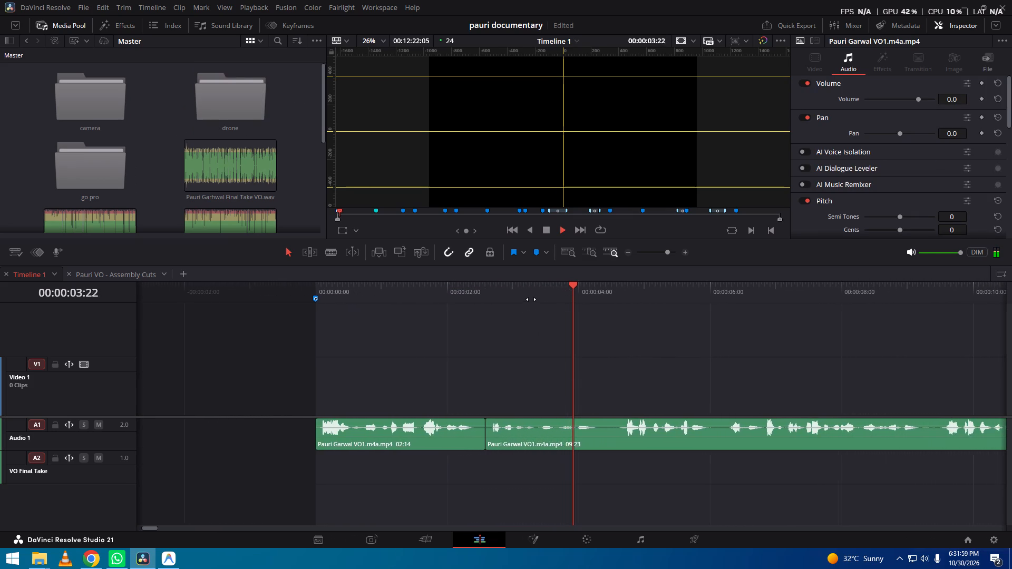
key("space")
left_click_drag(522, 294, 626, 295)
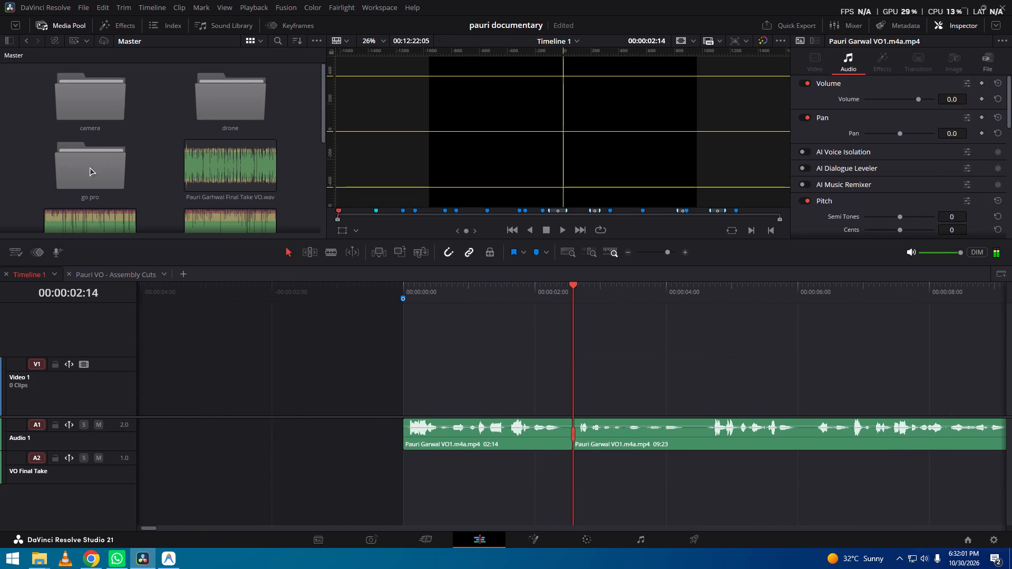
Open the camera bin's day 2 folder, browse its clips, and load the forest shot mu0053.MP4 for preview.
double_click(95, 96)
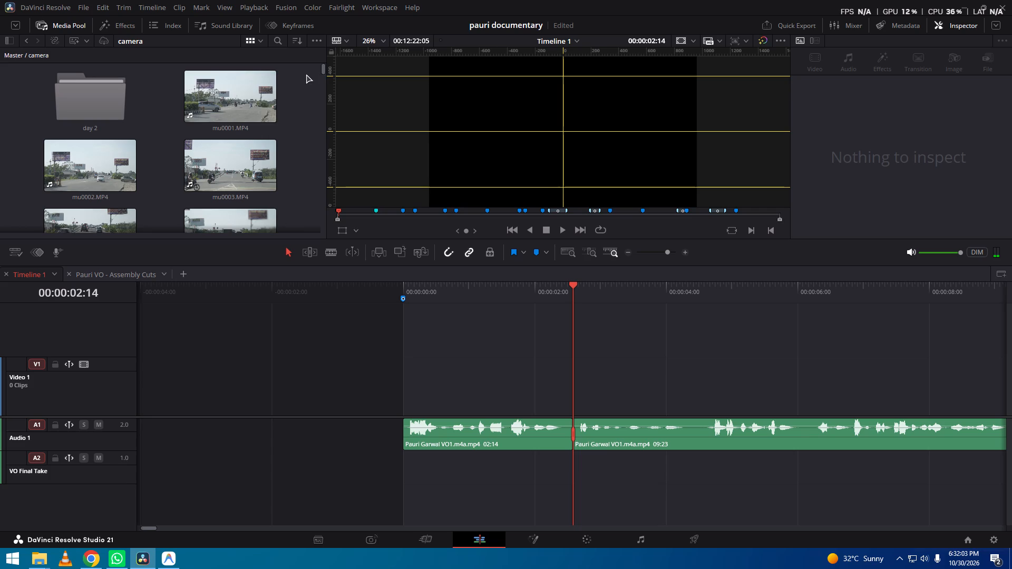
double_click(97, 92)
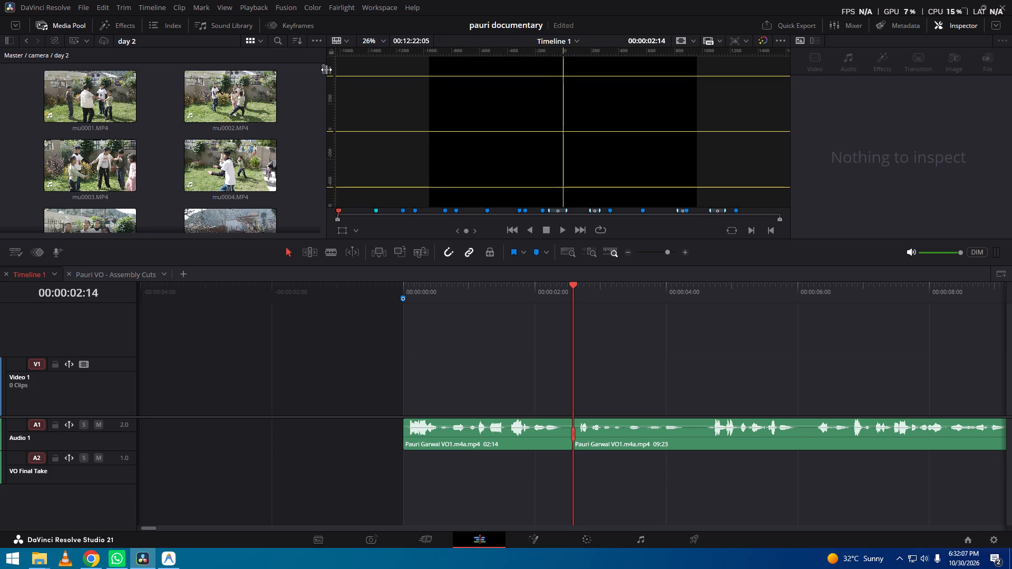
left_click_drag(324, 70, 325, 103)
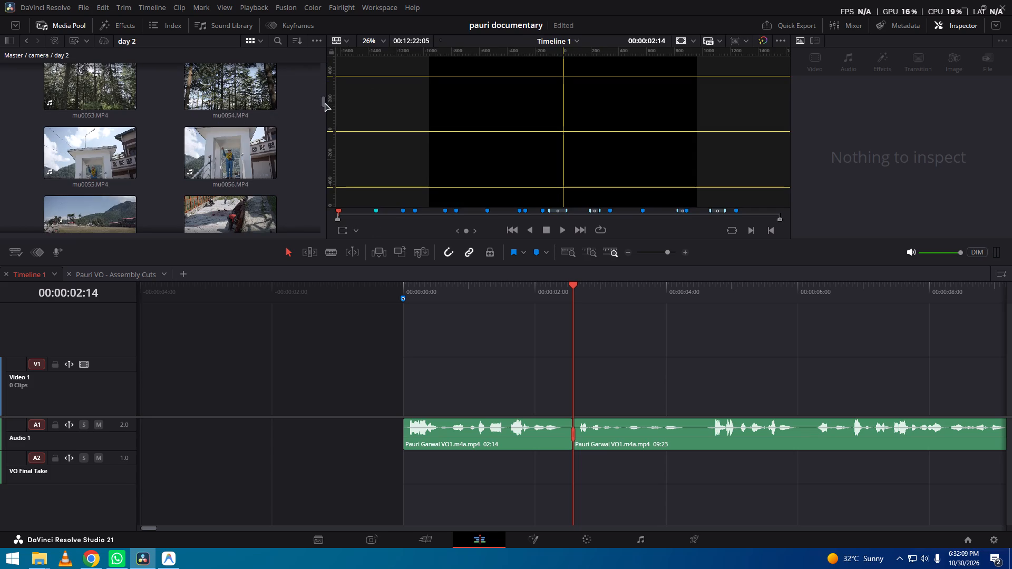
left_click_drag(325, 103, 325, 101)
scroll(274, 143, "down", 2)
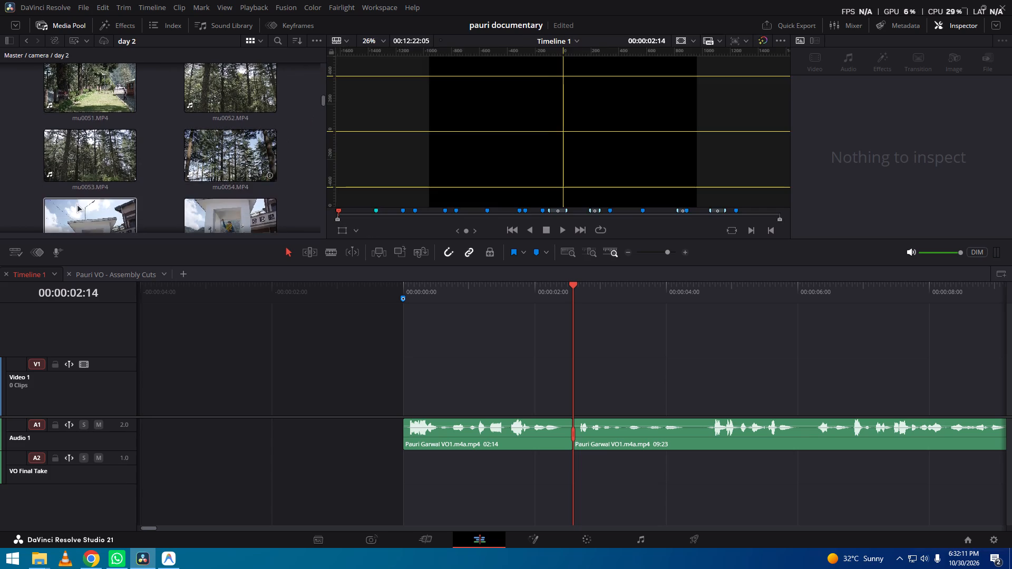
scroll(76, 204, "up", 4)
triple_click(92, 182)
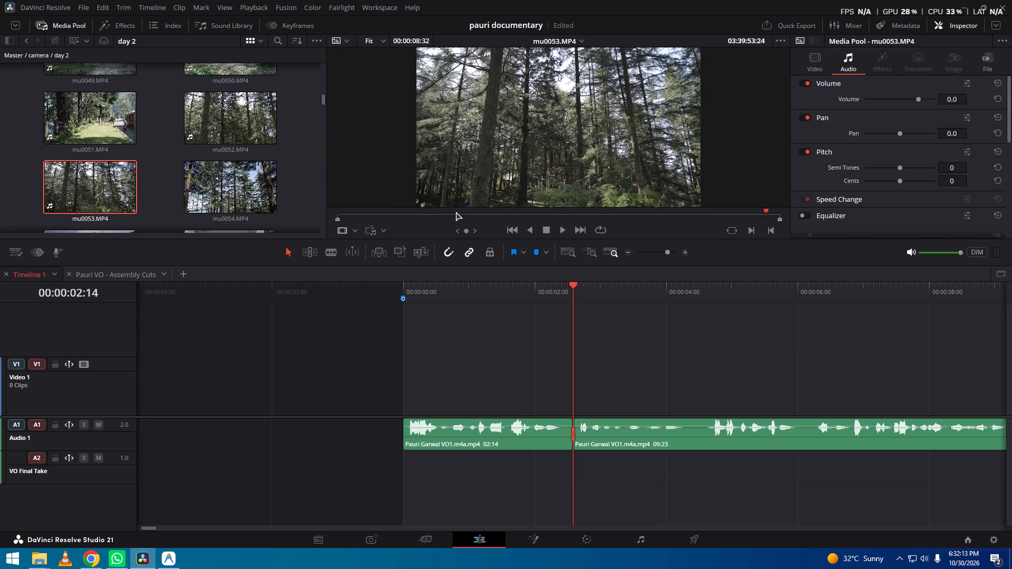
Mark a 02:21 range of mu0053.MP4 and place its video only on Video 1 at the 00:00:02:14 voiceover join.
left_click_drag(456, 212, 562, 210)
key("i")
key("o")
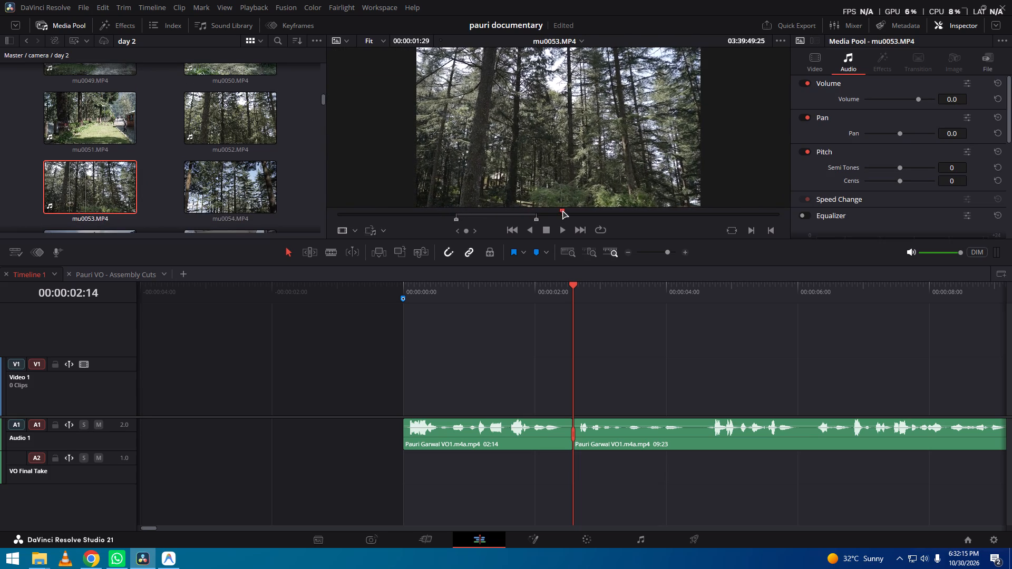
left_click_drag(562, 210, 603, 209)
key("o")
left_click_drag(547, 194, 575, 396)
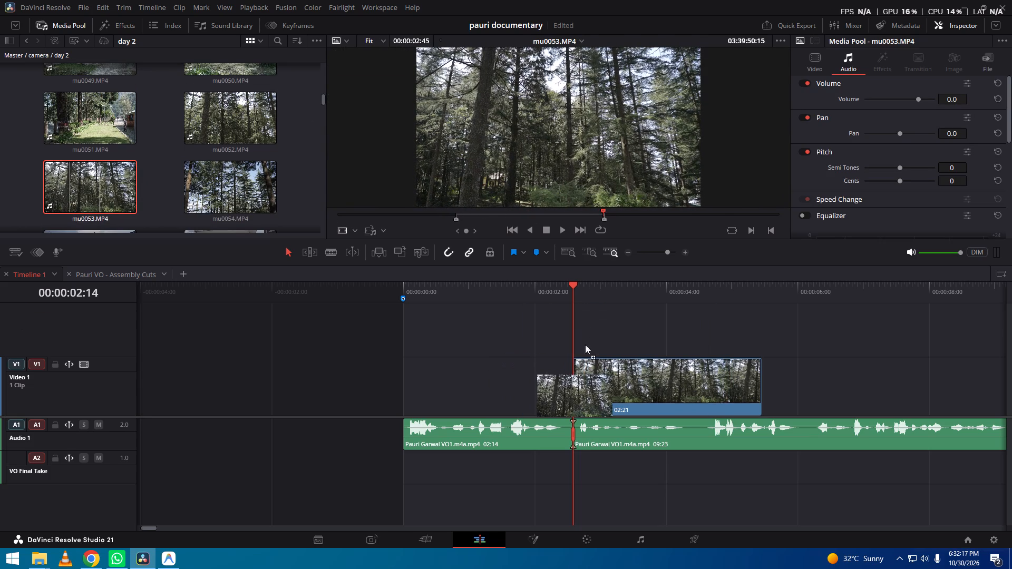
Play the forest shot, trim its start so the clip lasts 02:05, and move it back against the voiceover join.
left_click_drag(597, 294, 637, 298)
key("space")
scroll(575, 314, "down", 7, "alt")
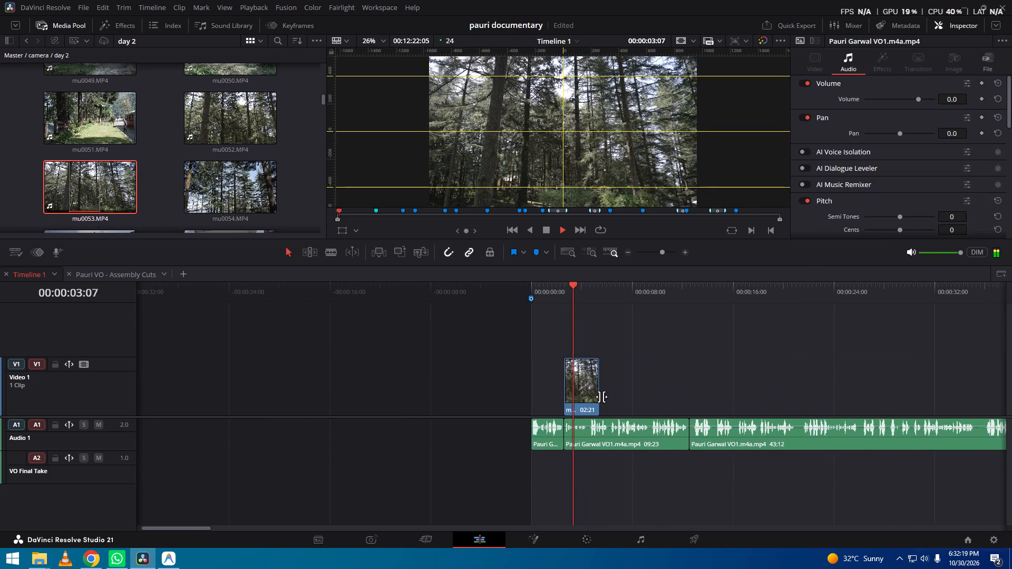
key("ctrl+f")
key("ctrl+f")
key("space")
scroll(554, 427, "up", 7, "alt")
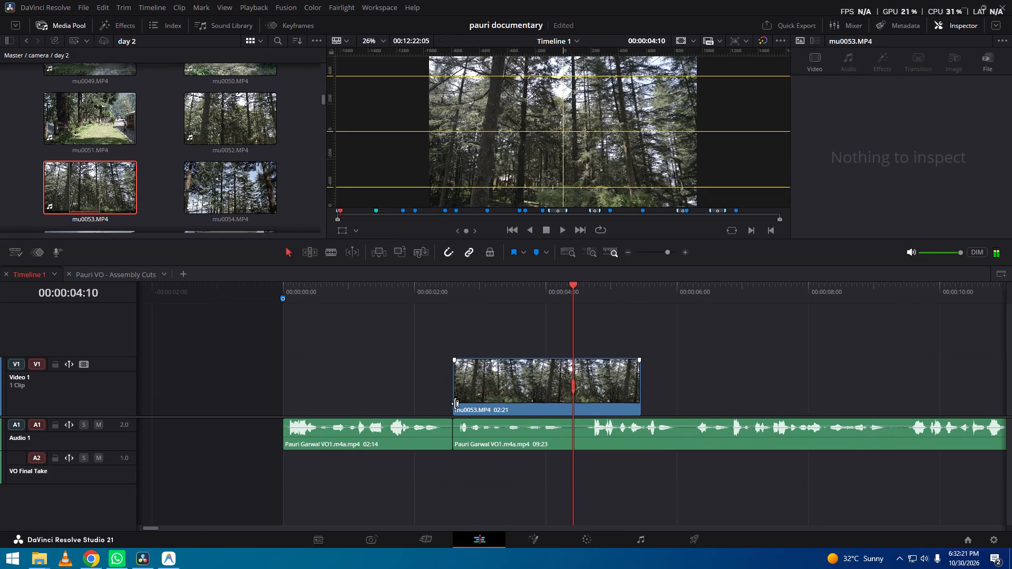
left_click_drag(456, 400, 501, 400)
left_click_drag(524, 395, 473, 391)
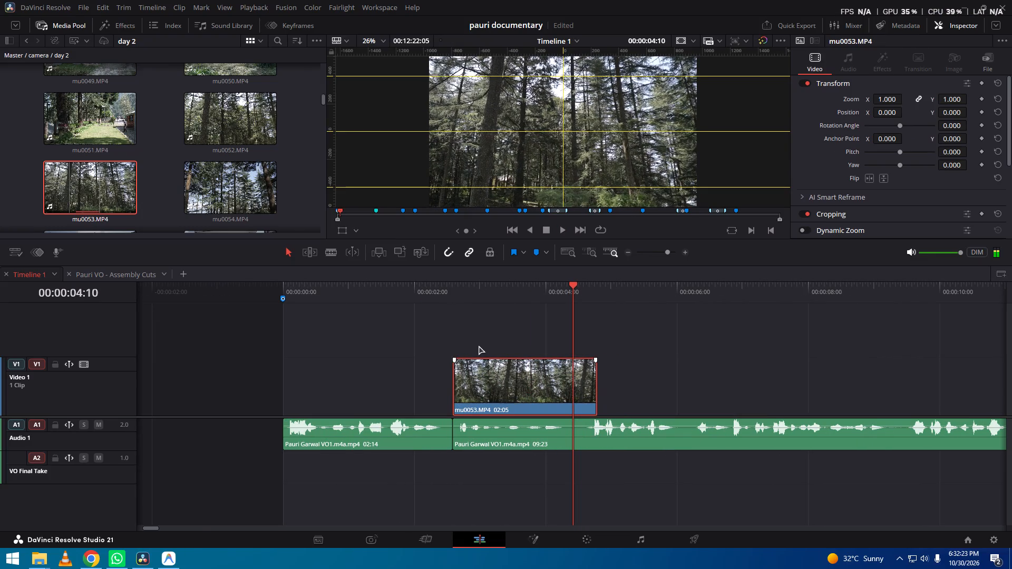
Review the forest shot full screen and trim its end so the clip lasts 02:02.
left_click_drag(489, 292, 619, 294)
key("ctrl+f")
key("space")
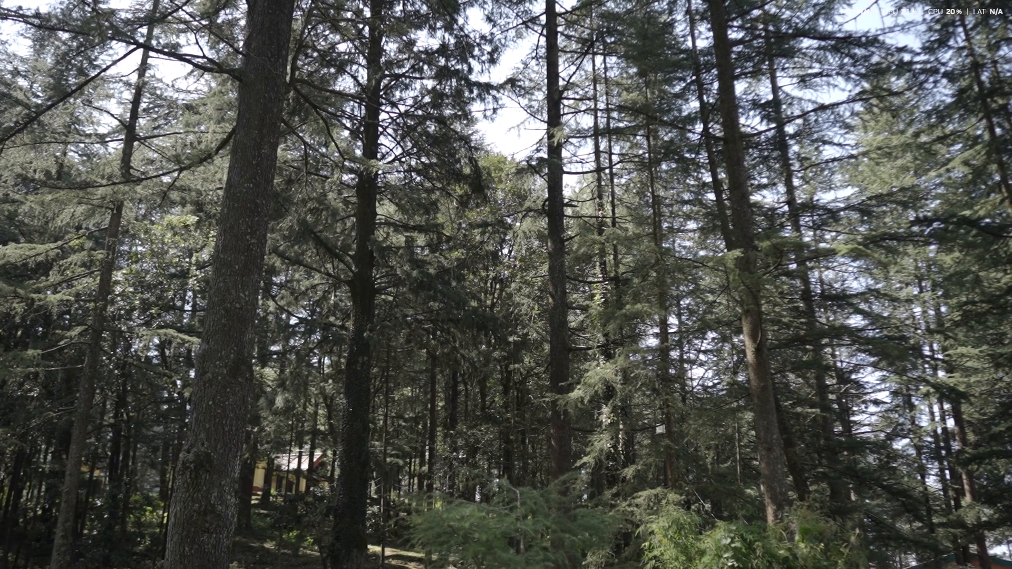
key("ctrl+f")
key("space")
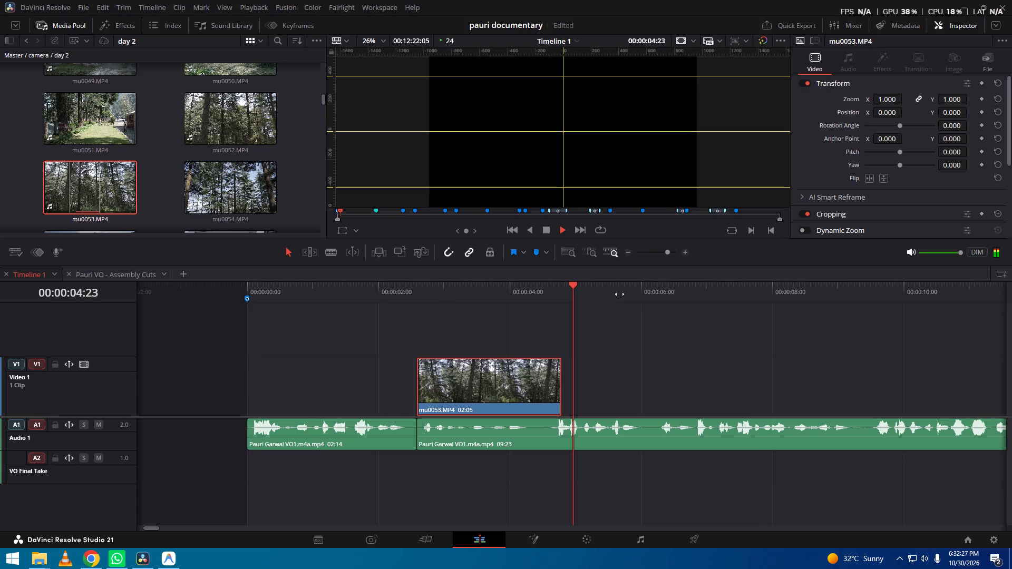
left_click_drag(552, 397, 542, 394)
Stabilize the mu0053.MP4 clip on Video 1.
left_click(501, 377)
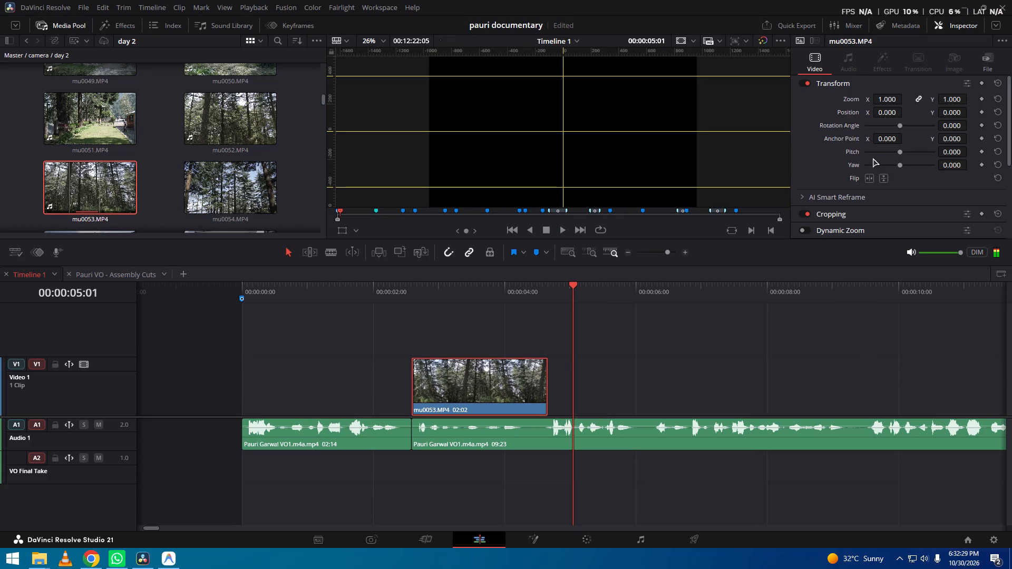
scroll(869, 205, "down", 8)
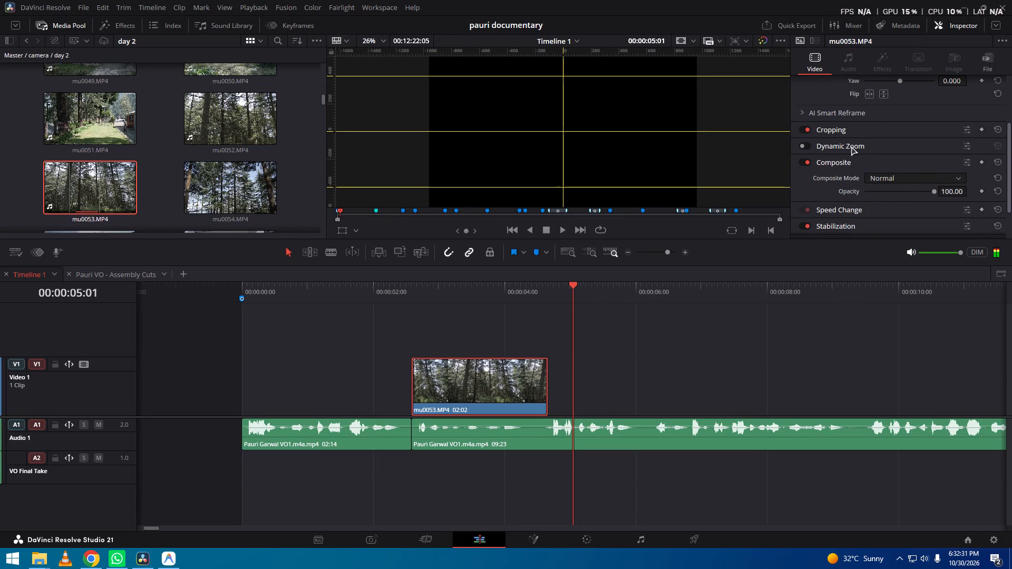
scroll(844, 210, "down", 4)
left_click(863, 185)
left_click(898, 199)
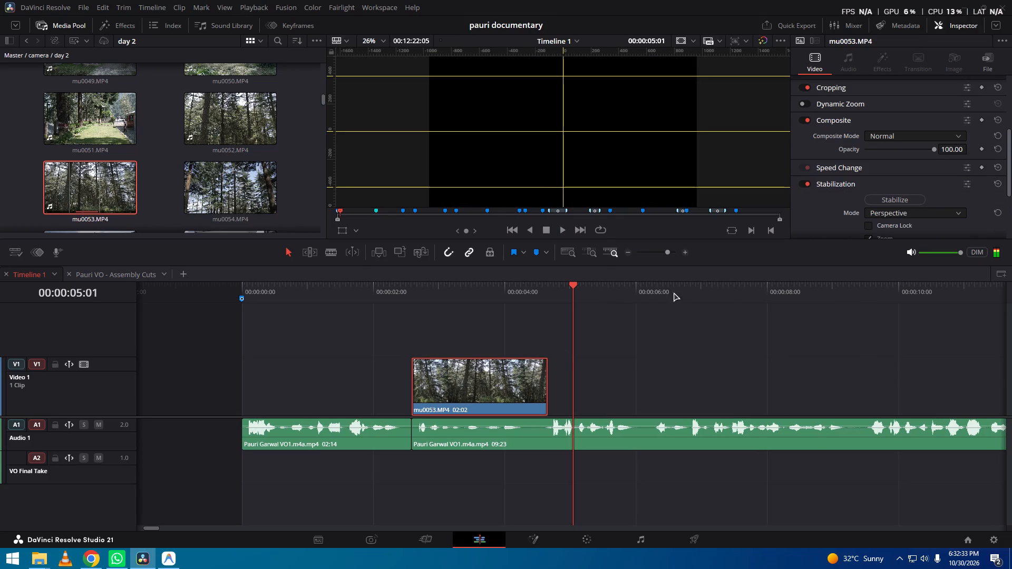
Replay the forest shot full screen, play on through the voiceover to about 00:00:06:04, and save the project.
left_click_drag(418, 296, 590, 299)
key("ctrl+f")
key("space")
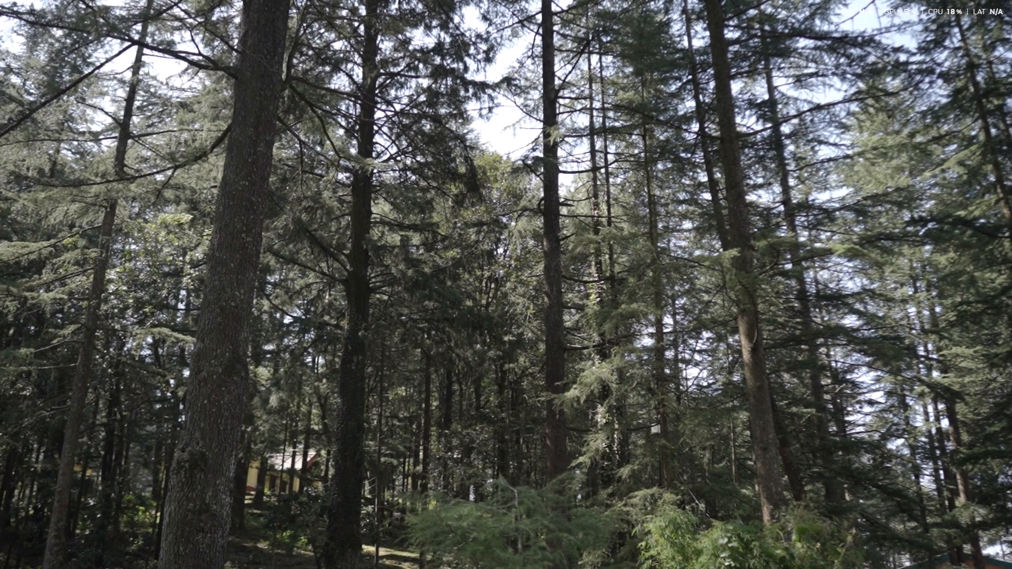
key("space")
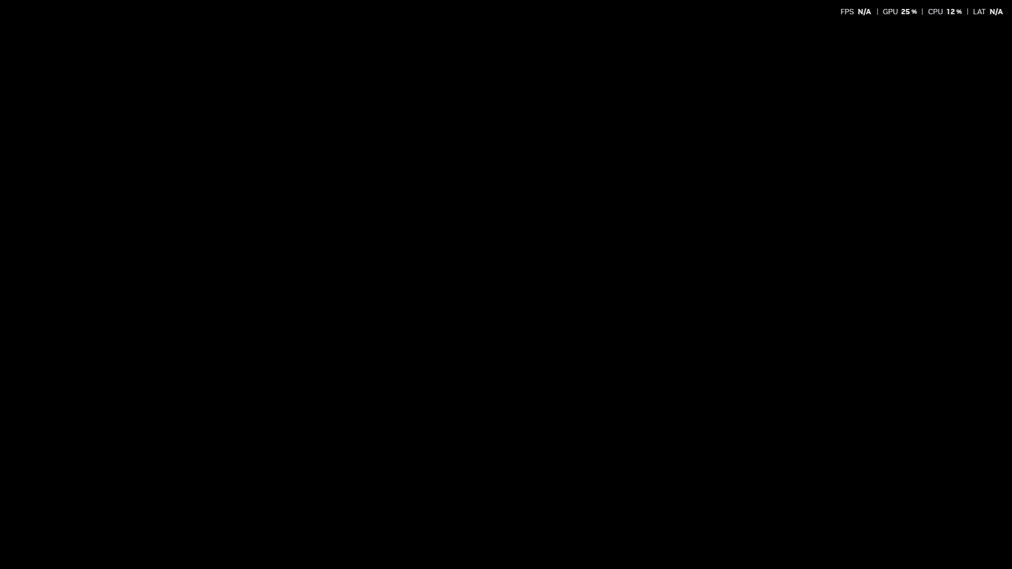
key("Escape")
left_click_drag(510, 290, 622, 303)
key("space")
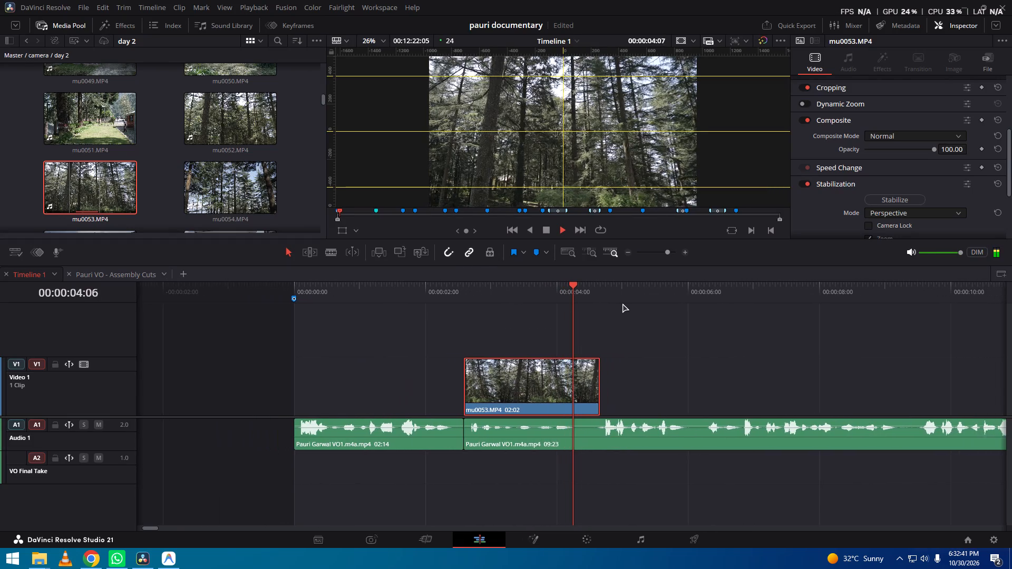
left_click(619, 378)
key("space")
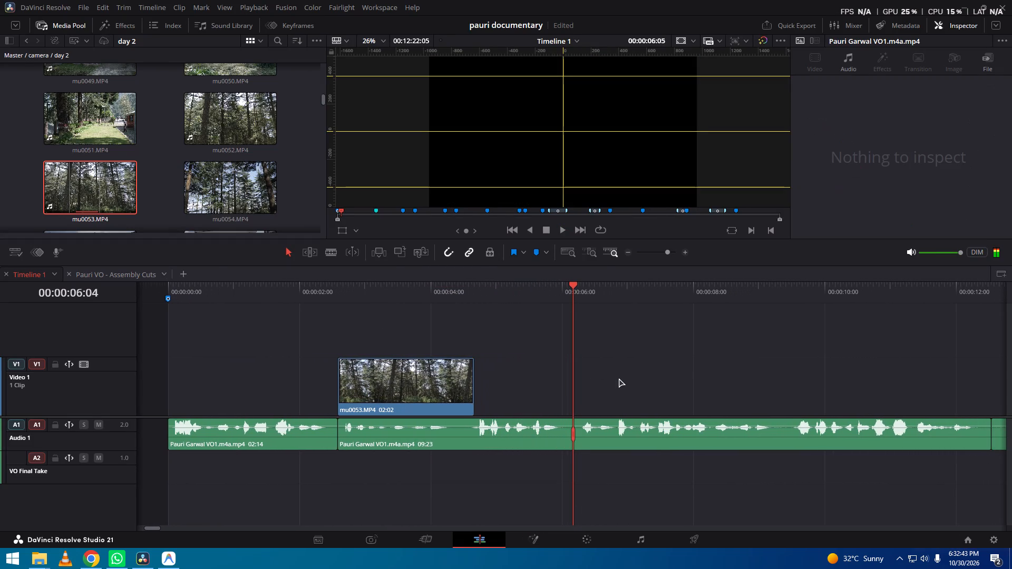
key("ctrl+s")
Place a marked portion of mu0045.MP4, video only, on Video 1 directly after the forest clip and extend it to 01:12.
scroll(259, 176, "up", 15)
scroll(259, 176, "up", 20)
triple_click(93, 190)
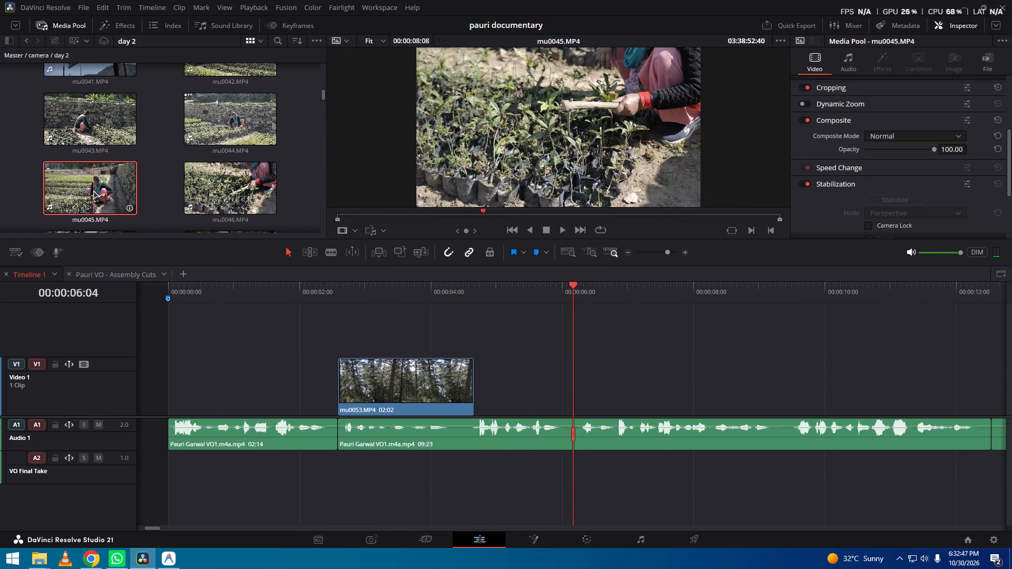
left_click_drag(500, 216, 489, 216)
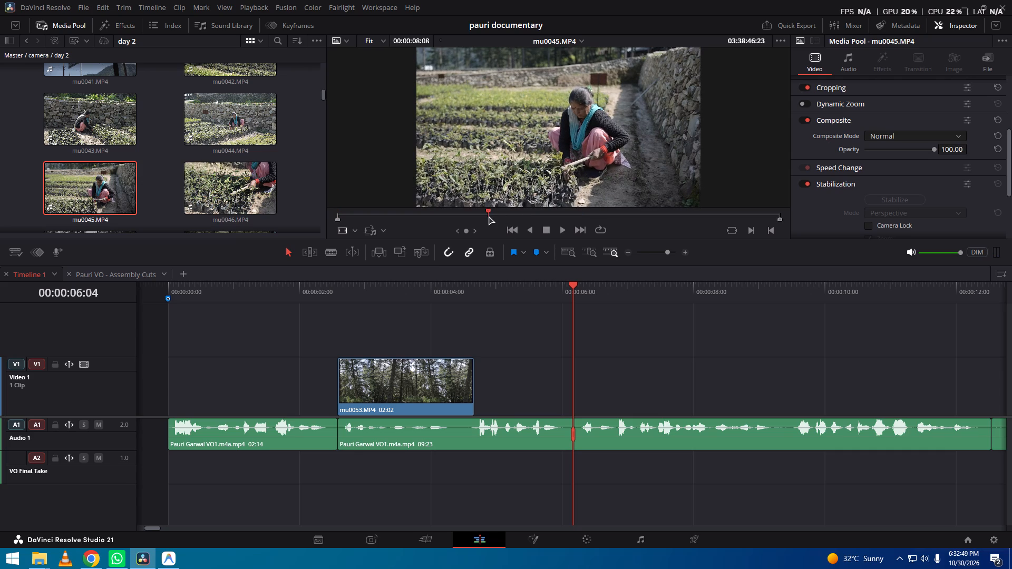
left_click_drag(489, 216, 534, 218)
key("i")
key("o")
left_click_drag(547, 192, 475, 406)
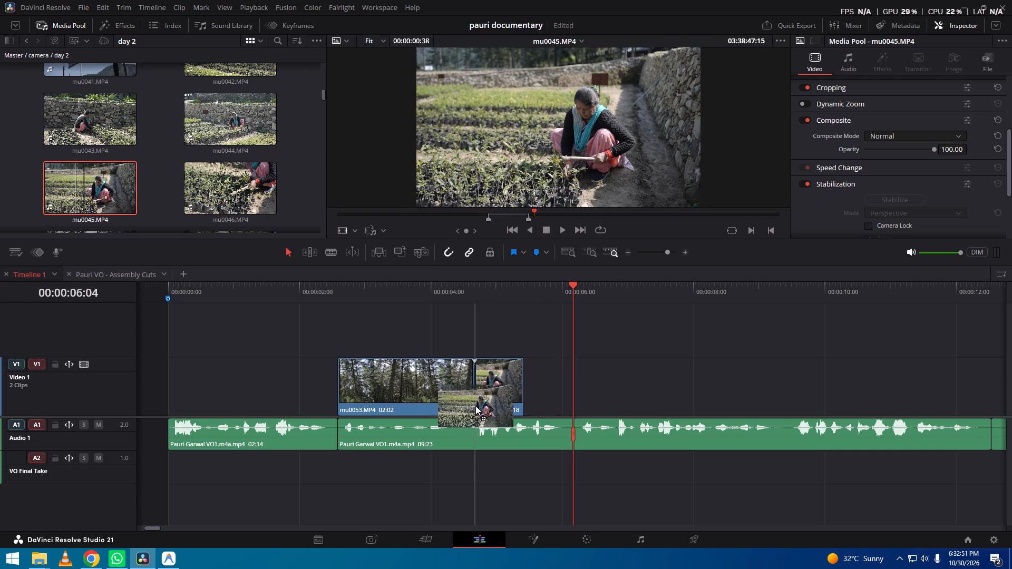
left_click_drag(475, 406, 476, 404)
left_click_drag(522, 391, 567, 395)
Play the mu0045.MP4 shot over the voiceover, checking it full screen, and save the project.
left_click_drag(545, 294, 690, 294)
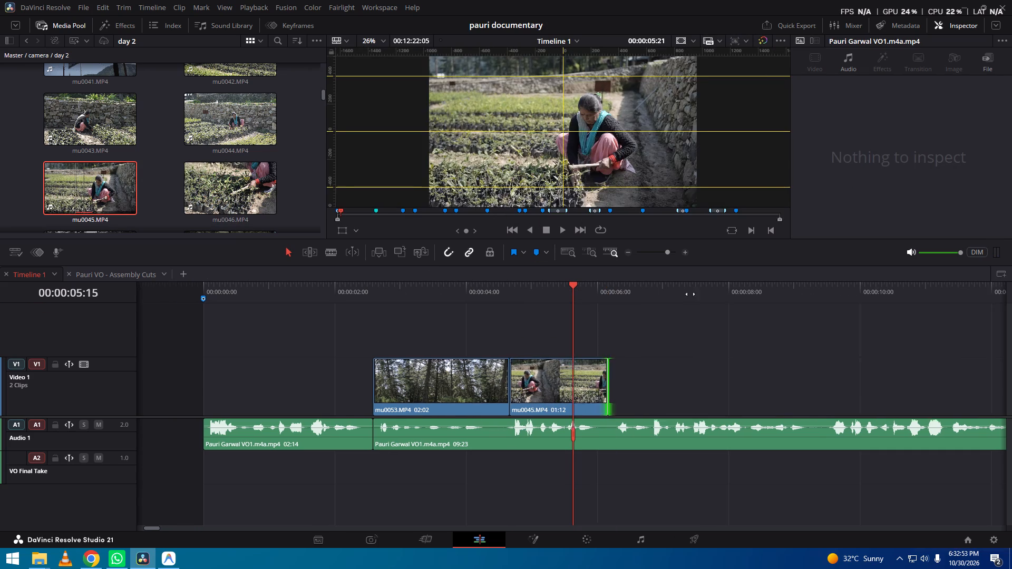
left_click_drag(690, 294, 704, 294)
key("space")
key("ctrl+f")
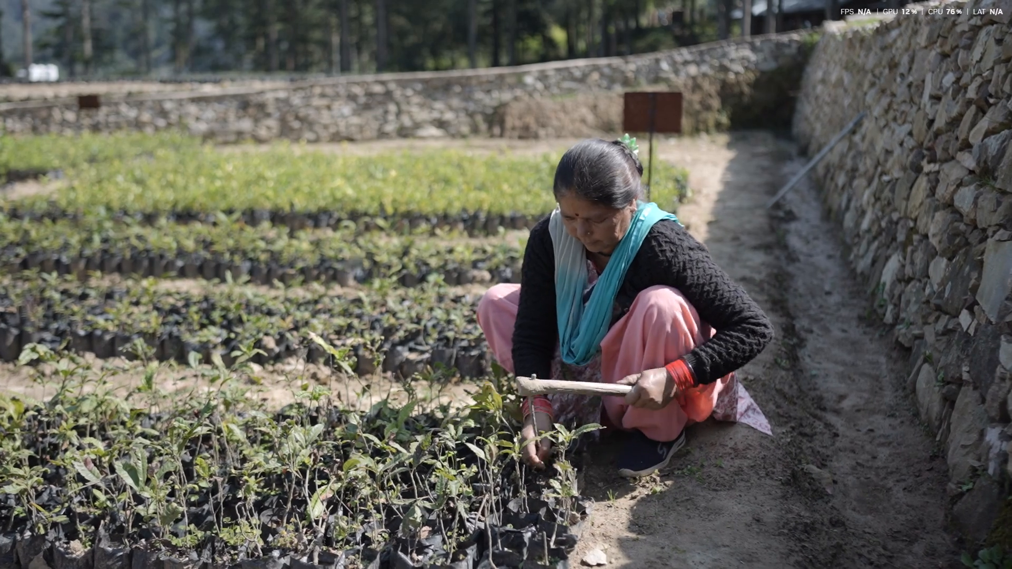
key("ctrl+f")
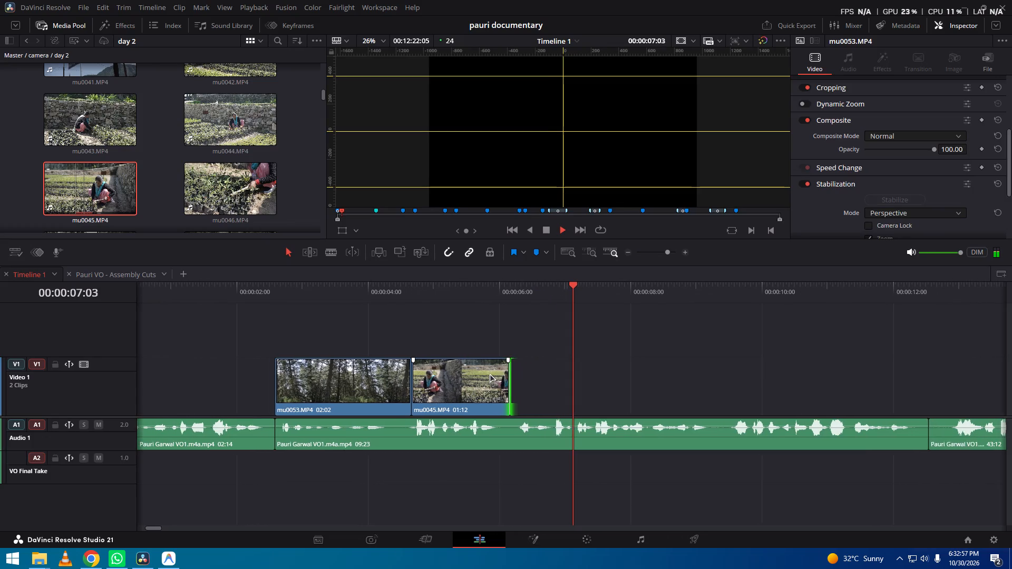
key("space")
key("ctrl+s")
Listen to the voiceover following the mu0045.MP4 clip, place the playhead at 00:00:09:12, and save the project.
left_click(526, 316)
left_click_drag(500, 290, 588, 301)
key("space")
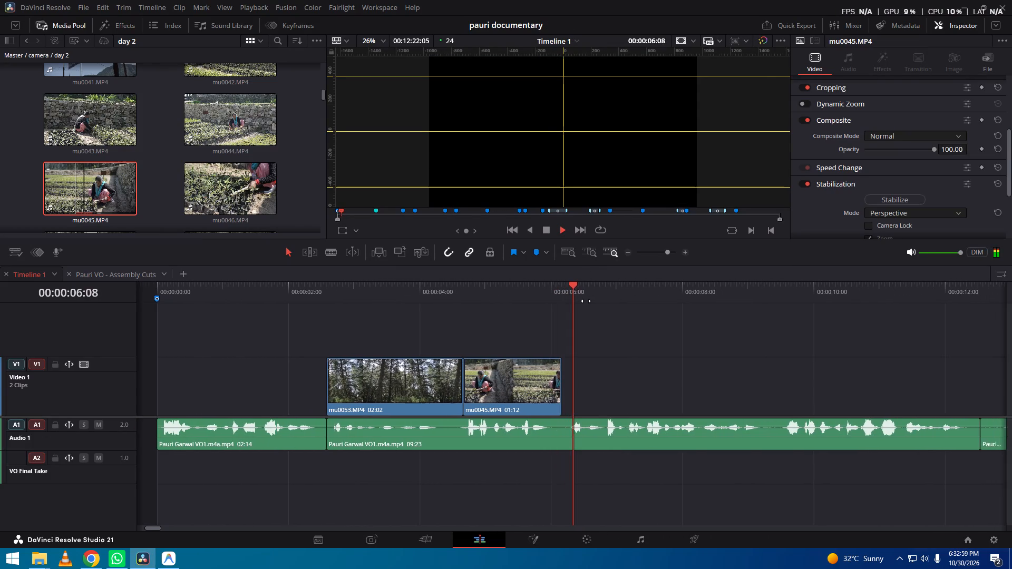
scroll(567, 370, "down", 4, "alt")
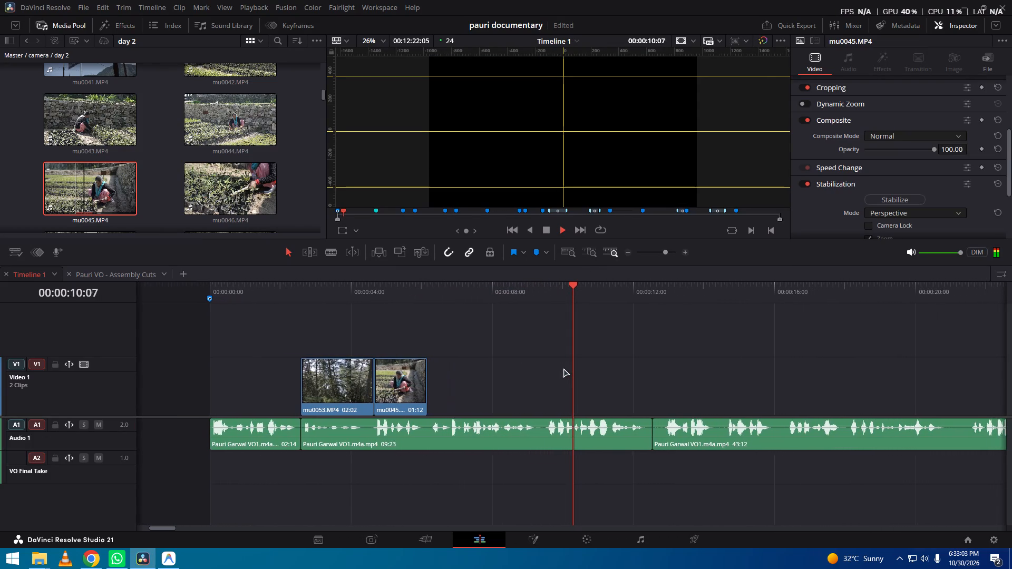
key("space")
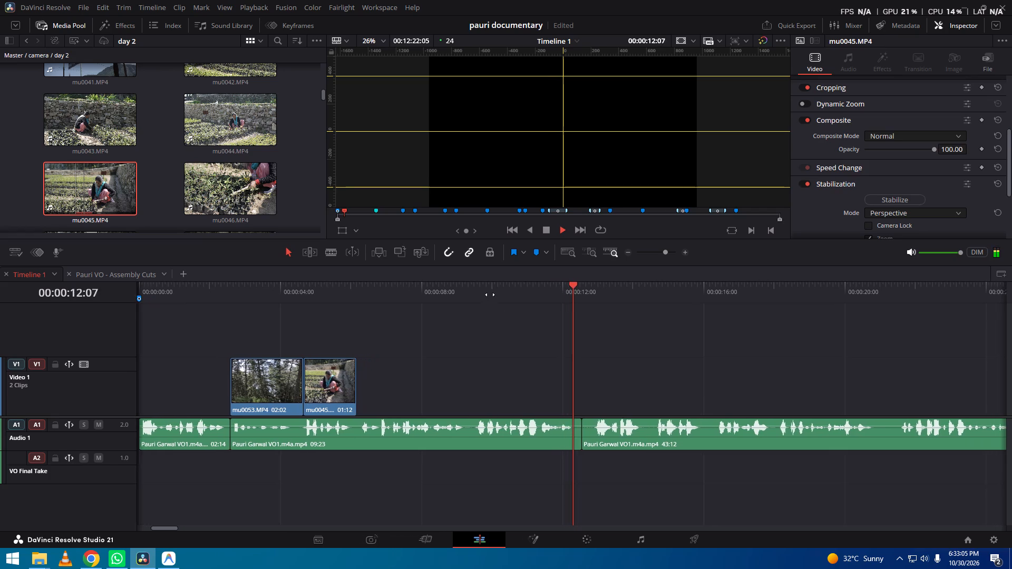
left_click_drag(490, 294, 591, 311)
key("space")
key("space")
left_click_drag(559, 298, 567, 301)
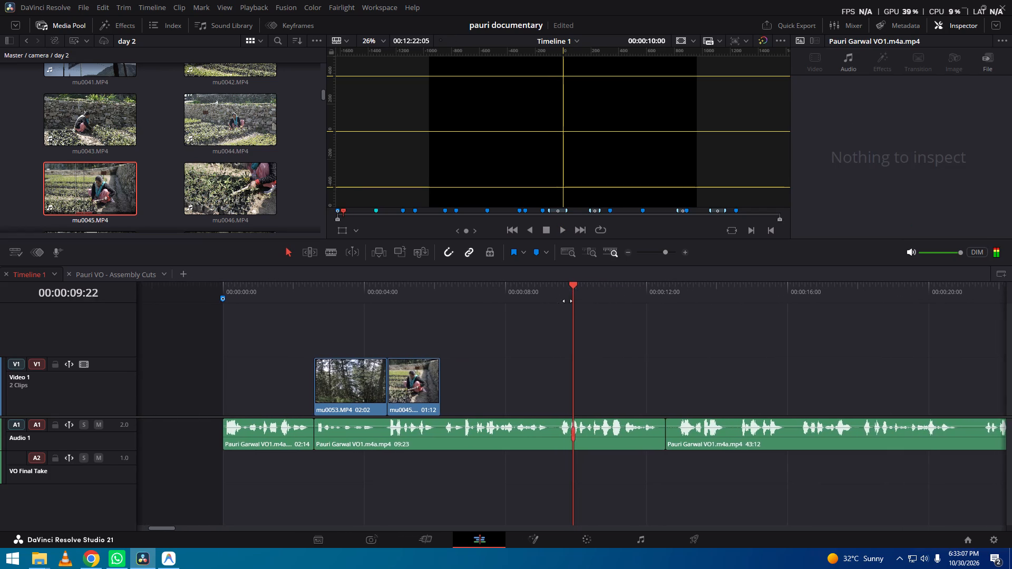
left_click_drag(567, 301, 576, 304)
key("ctrl+s")
Place a marked 04:16 portion of the drone clip DJI_0342.MP4 on Video 1, starting at 00:00:09:12.
left_click_drag(323, 95, 323, 100)
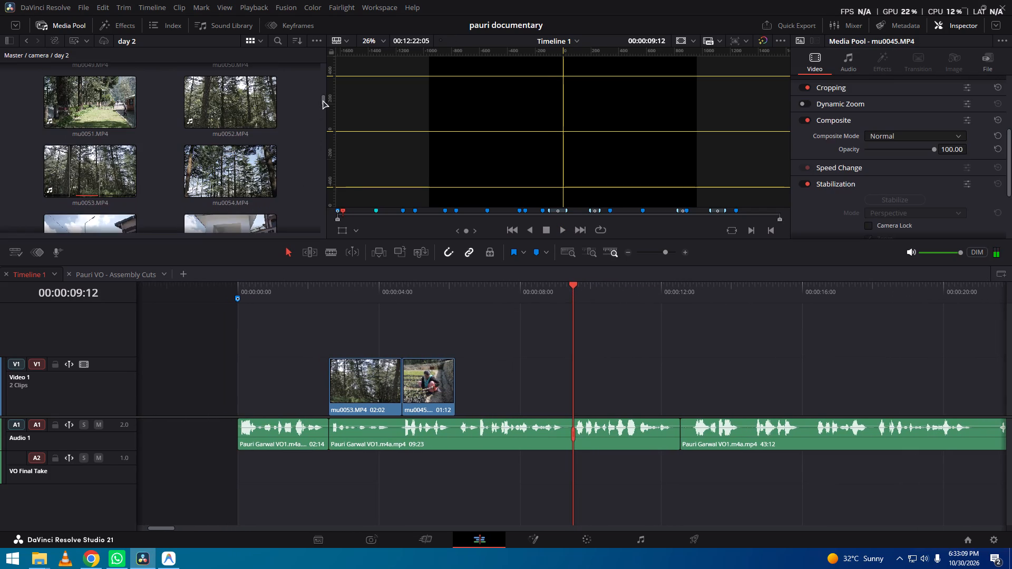
left_click_drag(323, 100, 323, 52)
left_click(44, 57)
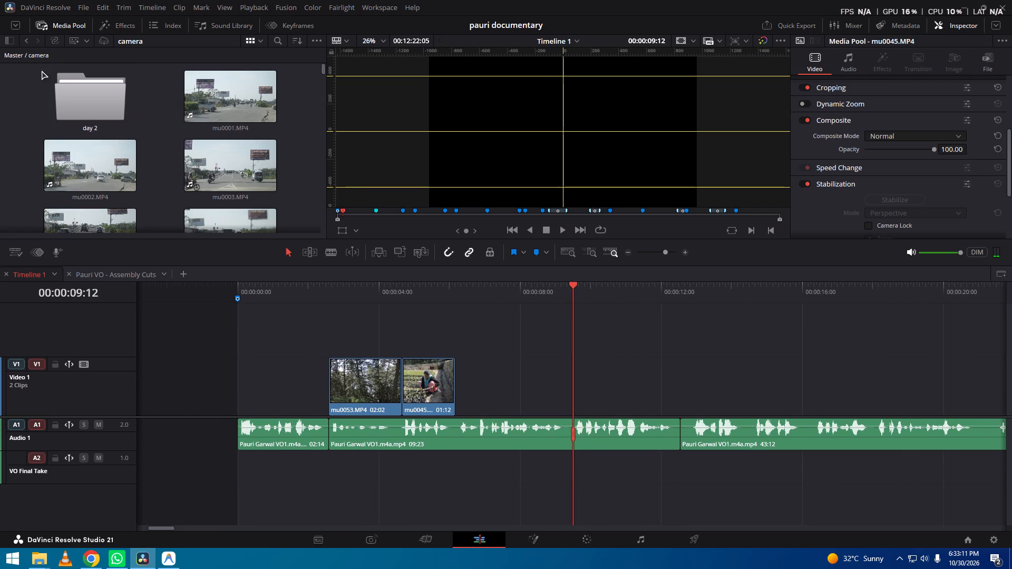
left_click(14, 56)
double_click(222, 113)
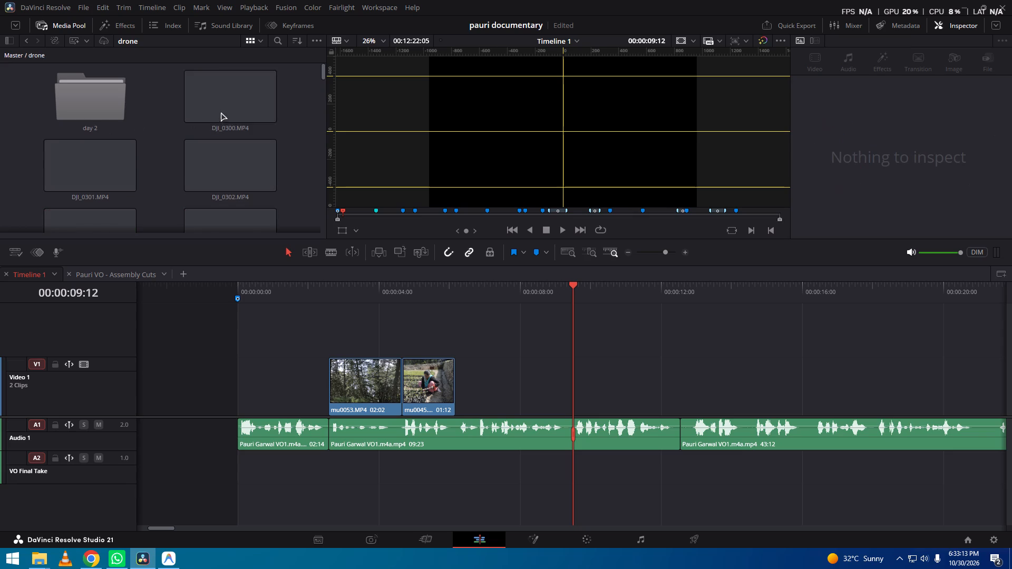
left_click_drag(324, 73, 324, 208)
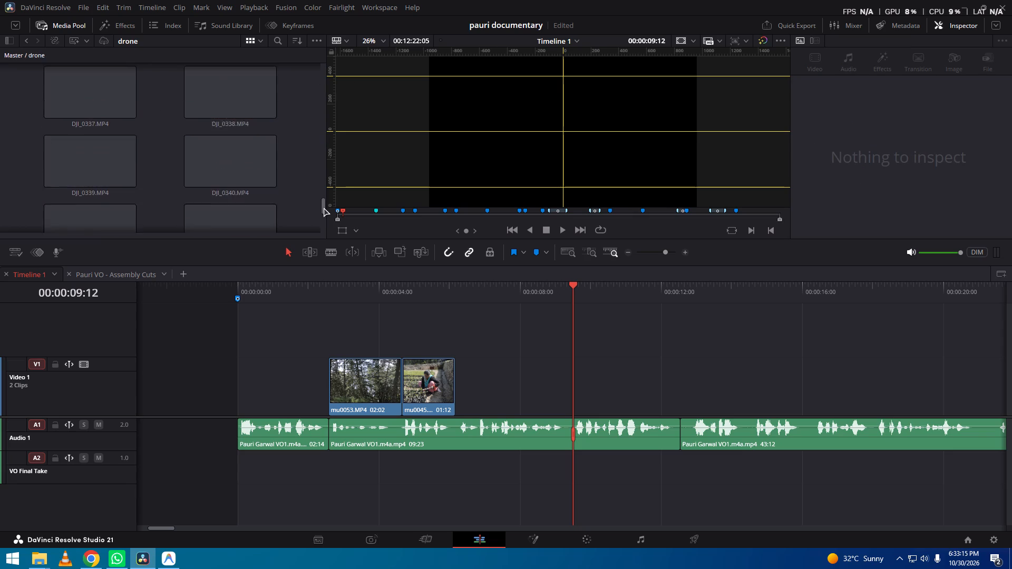
left_click_drag(324, 208, 325, 213)
double_click(251, 182)
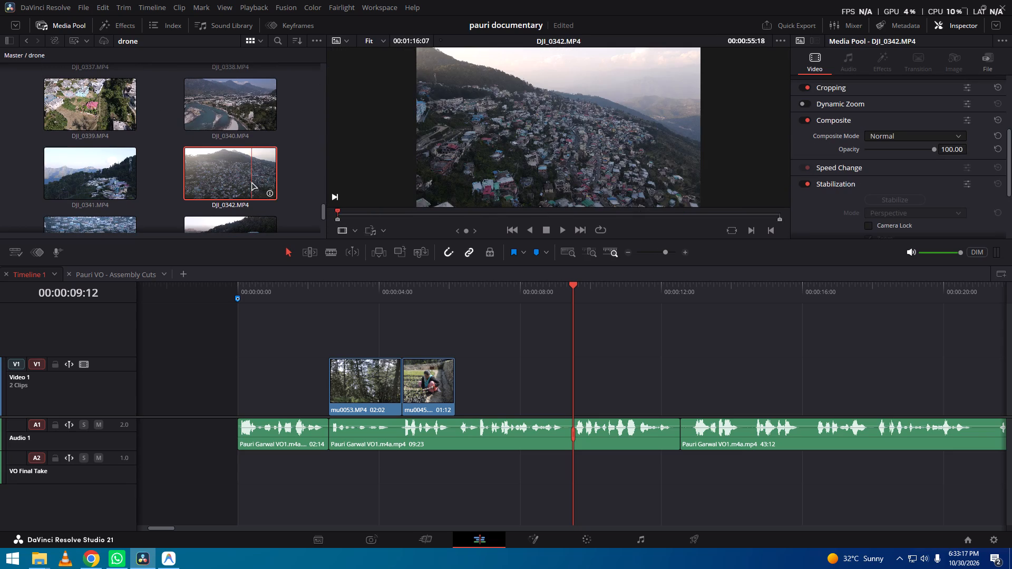
left_click(528, 216)
key("i")
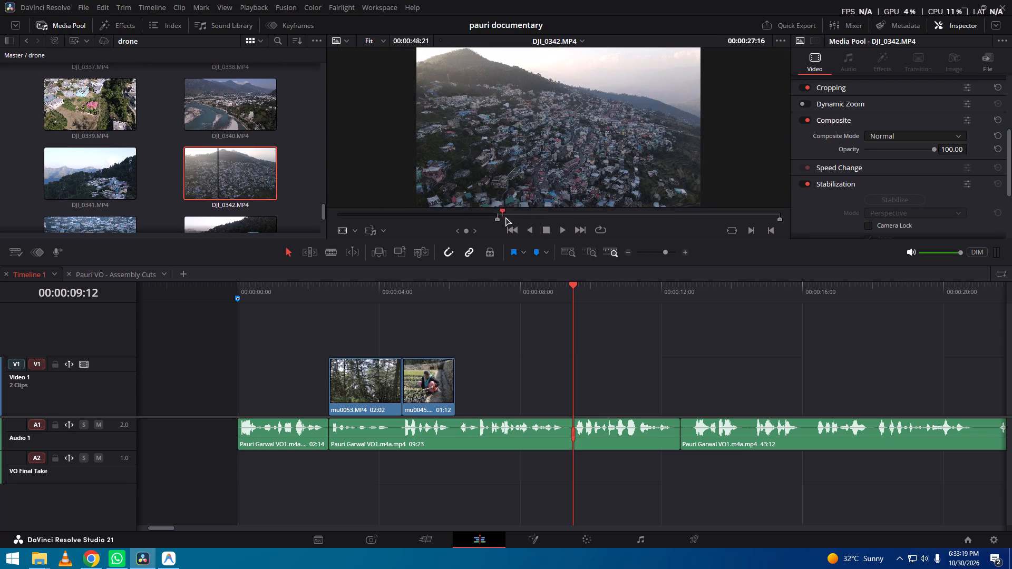
key("o")
left_click_drag(538, 191, 573, 382)
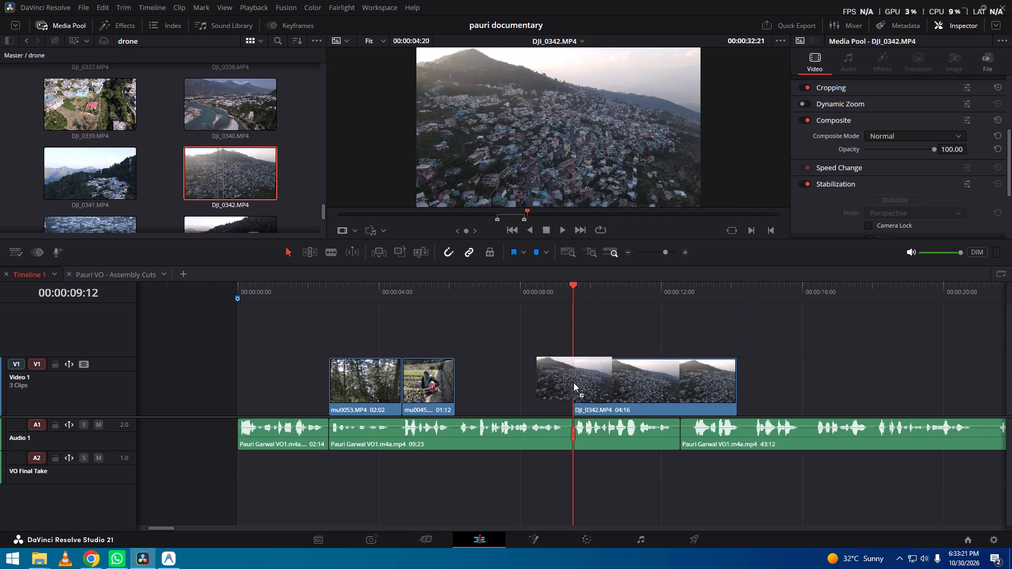
left_click_drag(573, 382, 572, 389)
Play the DJI_0342.MP4 hillside town shot over the voiceover, checking it full screen.
left_click_drag(590, 289, 614, 290)
key("space")
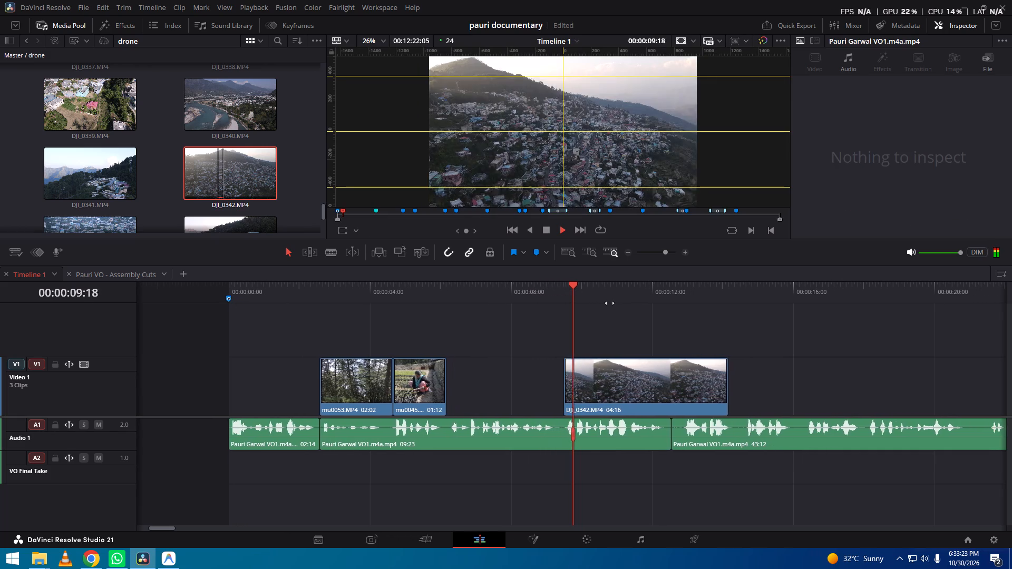
key("ctrl+f")
key("ctrl+f")
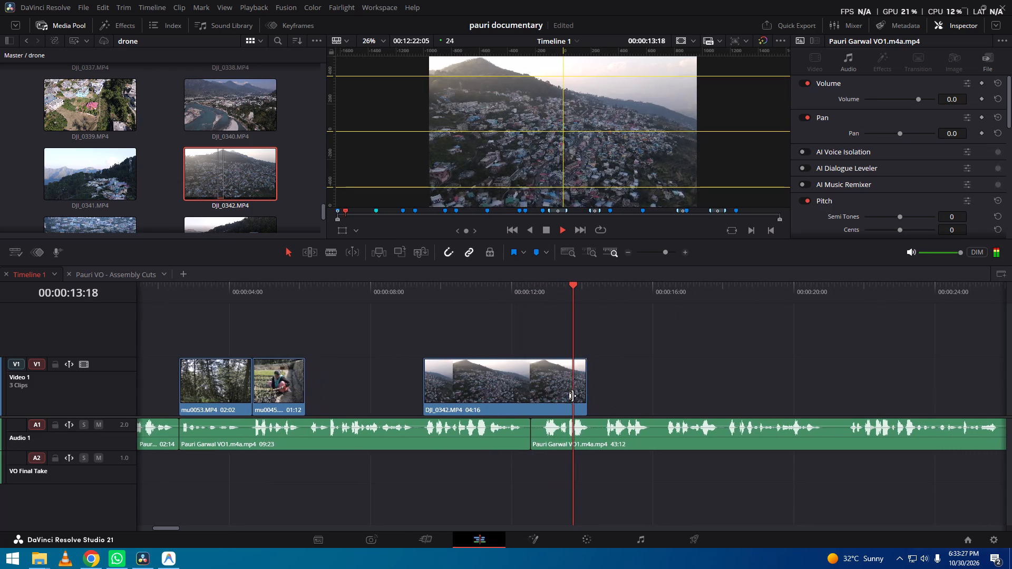
key("space")
Trim the end of the DJI_0342.MP4 clip to a 03:06 duration and save the project.
left_click_drag(564, 397, 513, 402)
left_click(548, 364)
key("ctrl+s")
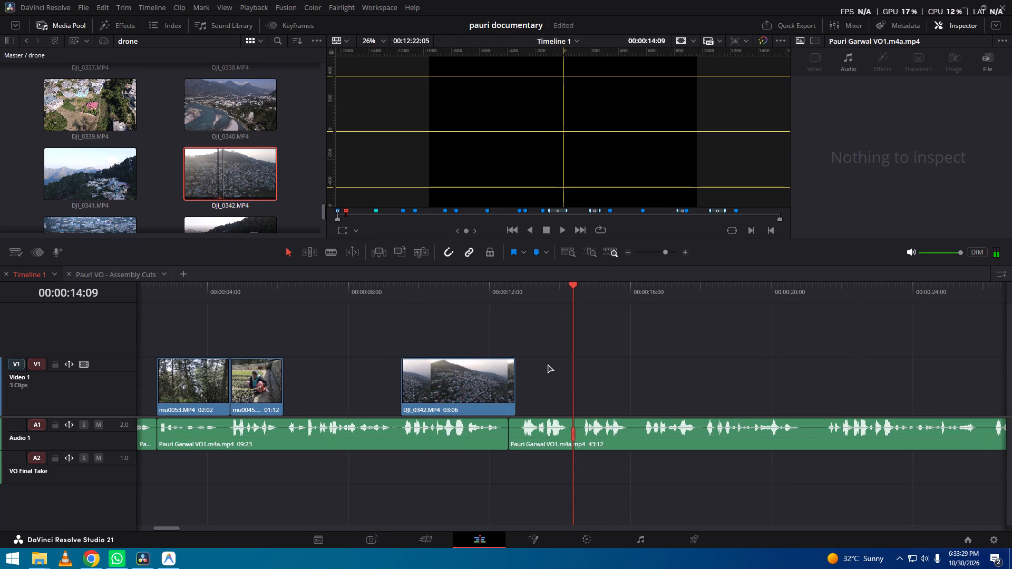
Listen to the voiceover past the end of the DJI_0342.MP4 clip, stopping at about 00:00:13:15.
left_click_drag(540, 290, 609, 301)
key("space")
key("space")
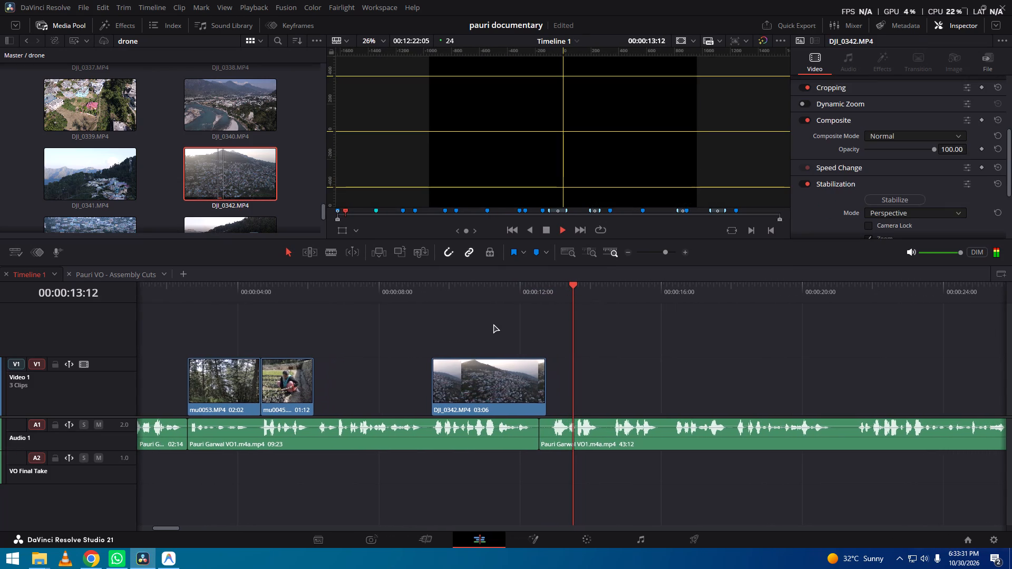
Place a marked 04:16 portion of the drone river shot DJI_0335.MP4 on Video 1 directly after the DJI_0342.MP4 clip.
scroll(211, 149, "up", 5)
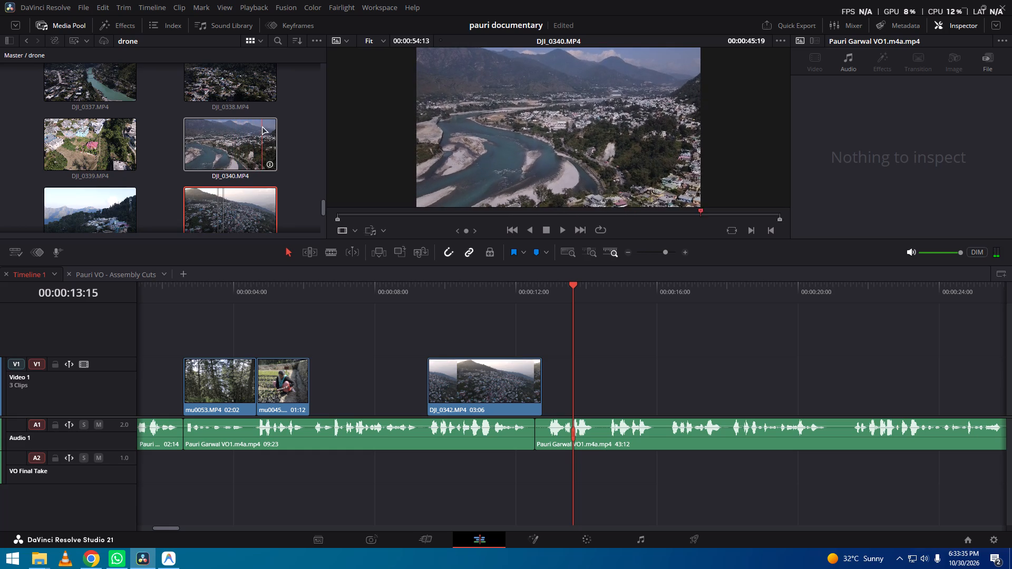
scroll(206, 132, "up", 4)
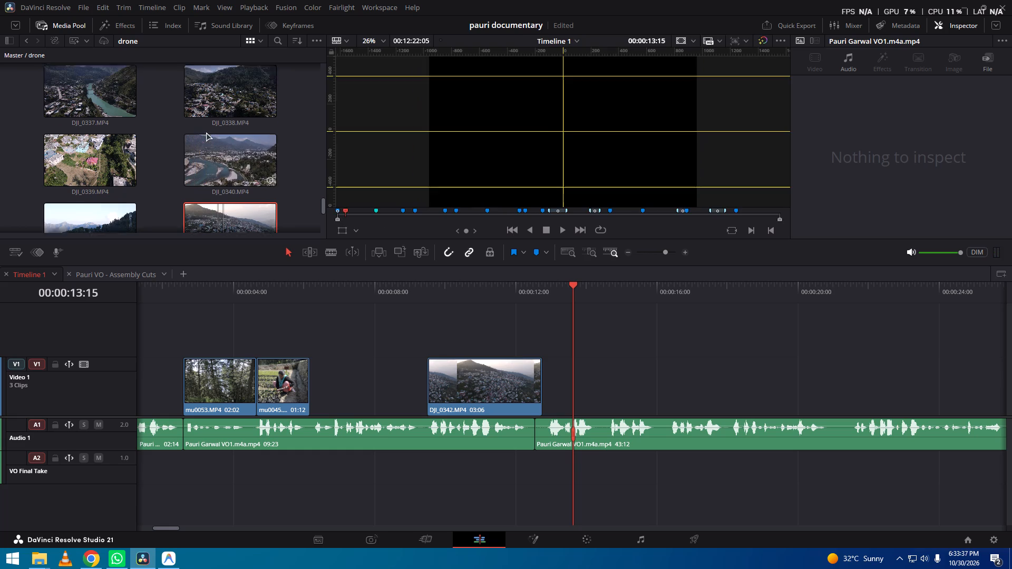
scroll(206, 132, "up", 2)
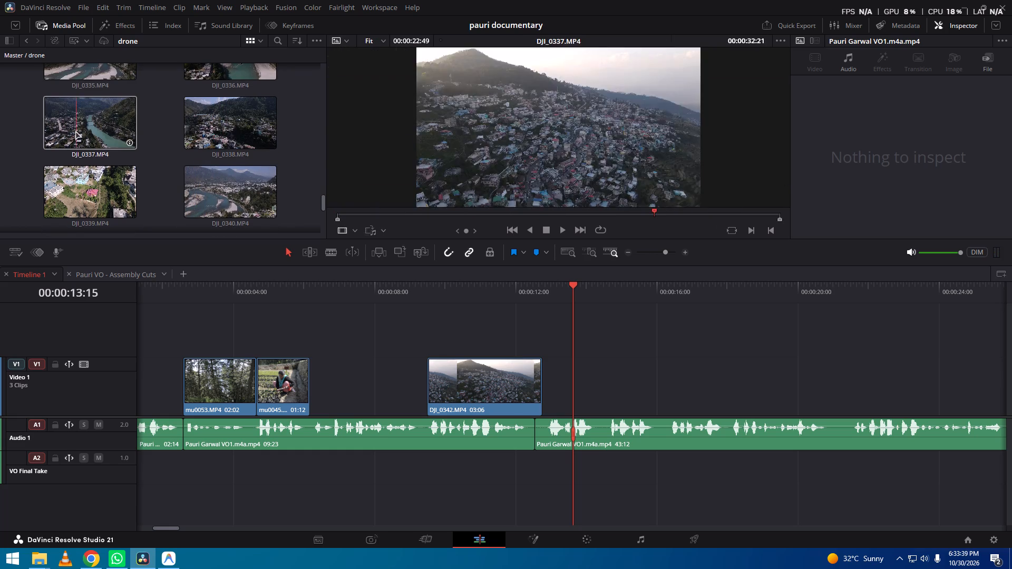
scroll(65, 179, "up", 8)
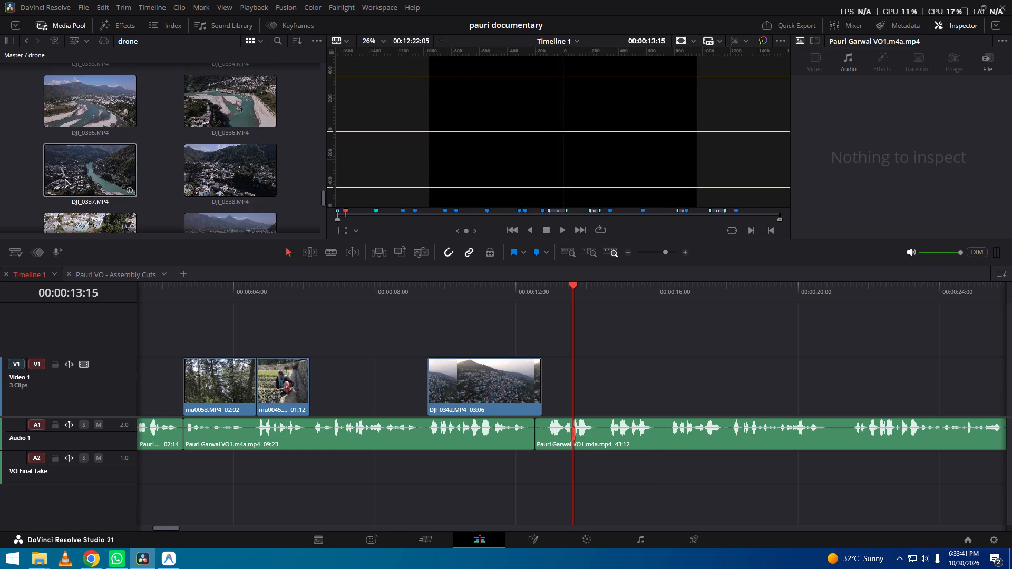
scroll(65, 179, "up", 3)
triple_click(61, 135)
left_click(61, 135)
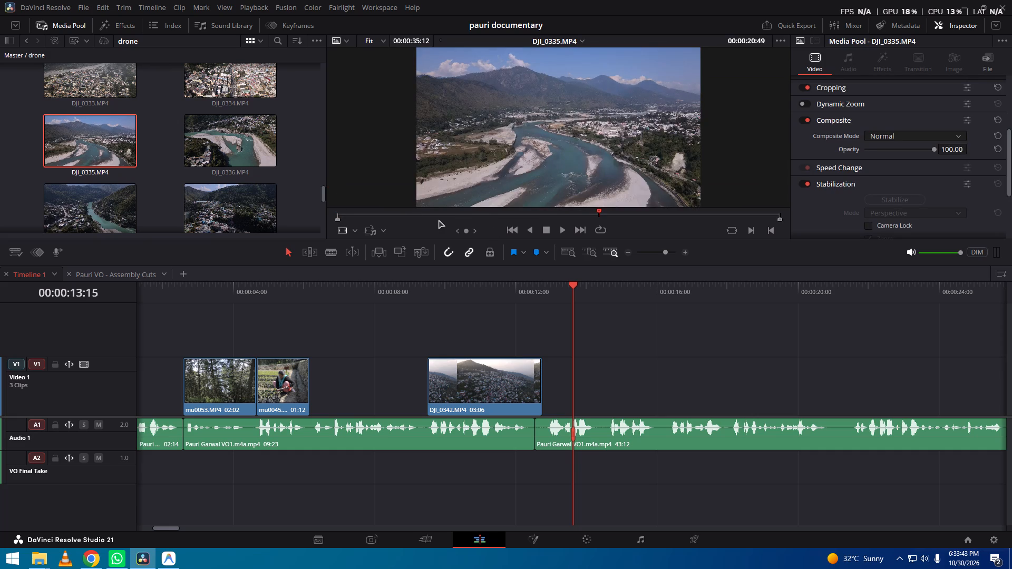
left_click_drag(439, 220, 511, 219)
key("i")
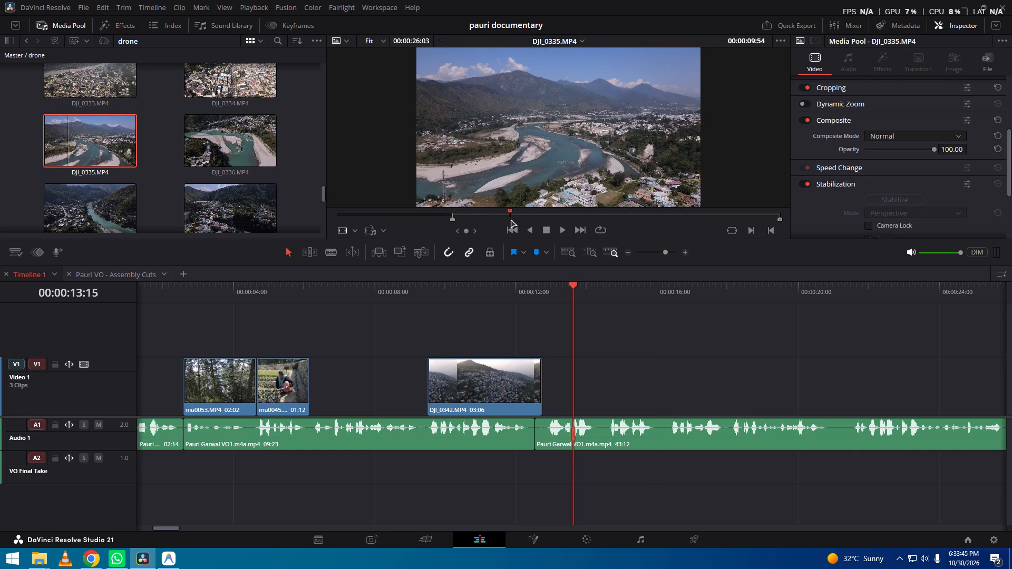
left_click_drag(511, 219, 511, 219)
key("o")
left_click_drag(545, 197, 555, 401)
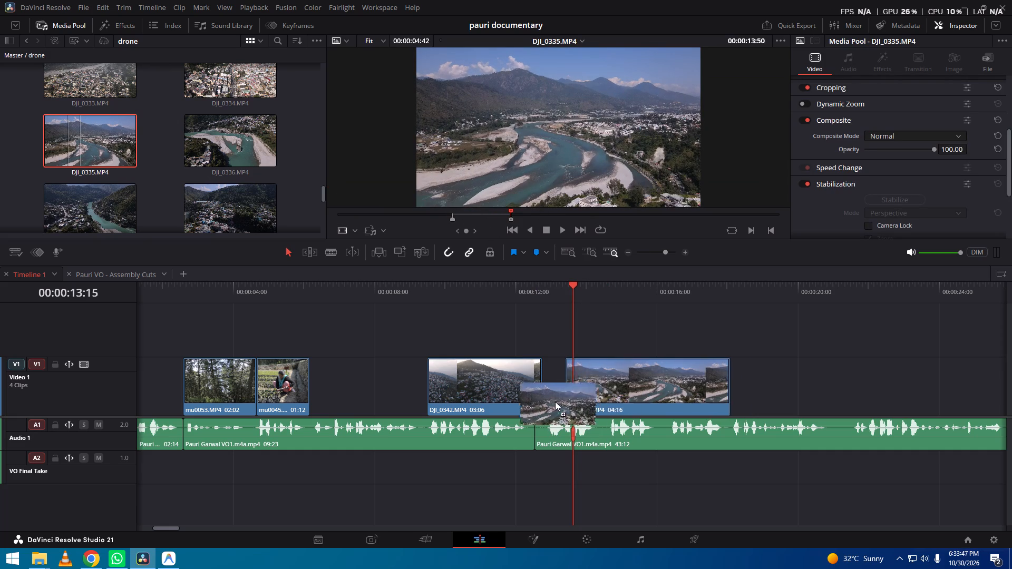
left_click_drag(555, 401, 540, 393)
Play across the cut from DJI_0342.MP4 into DJI_0335.MP4 to check the river shot against the voiceover.
left_click_drag(544, 297, 602, 295)
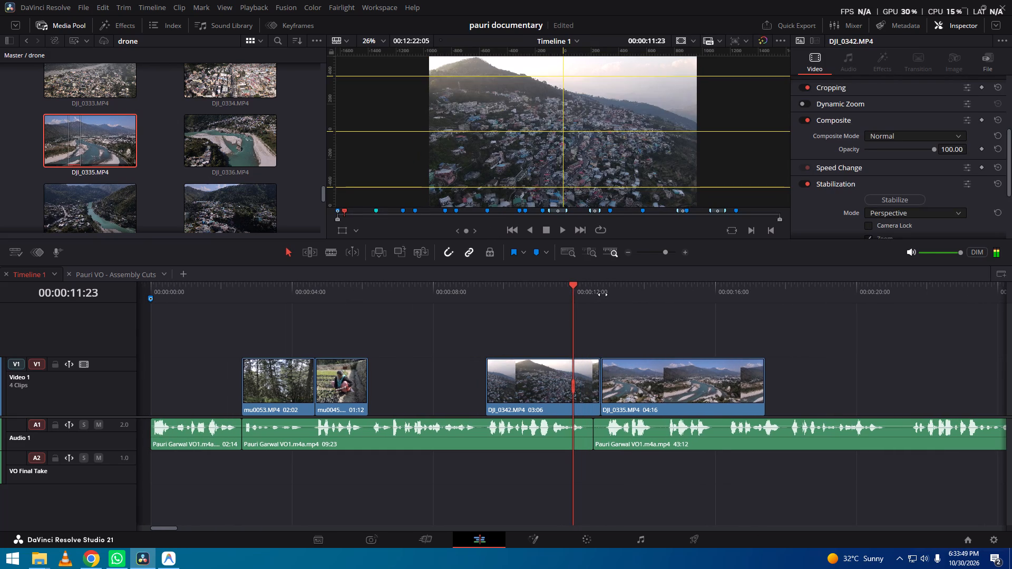
key("space")
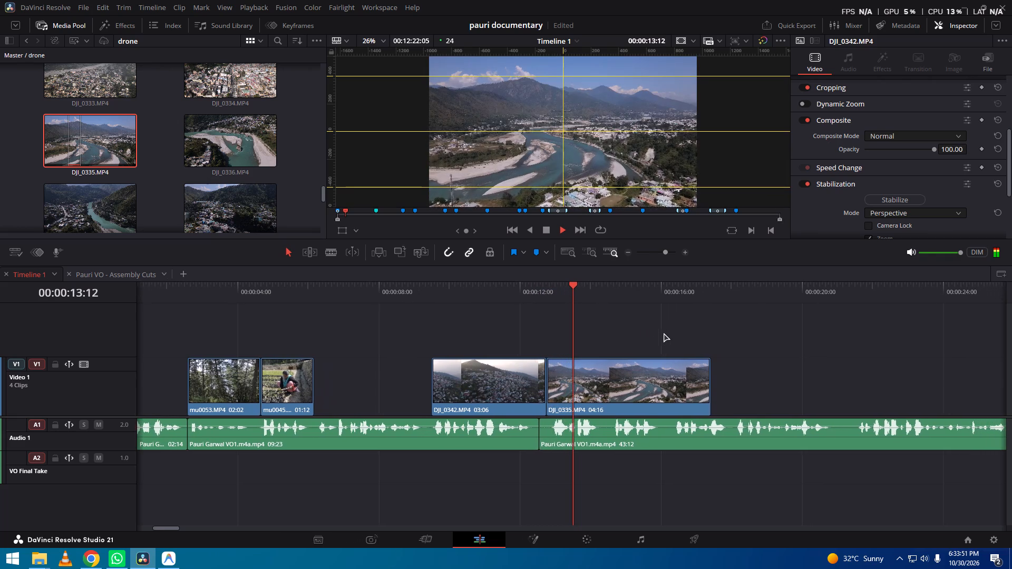
key("space")
key("space")
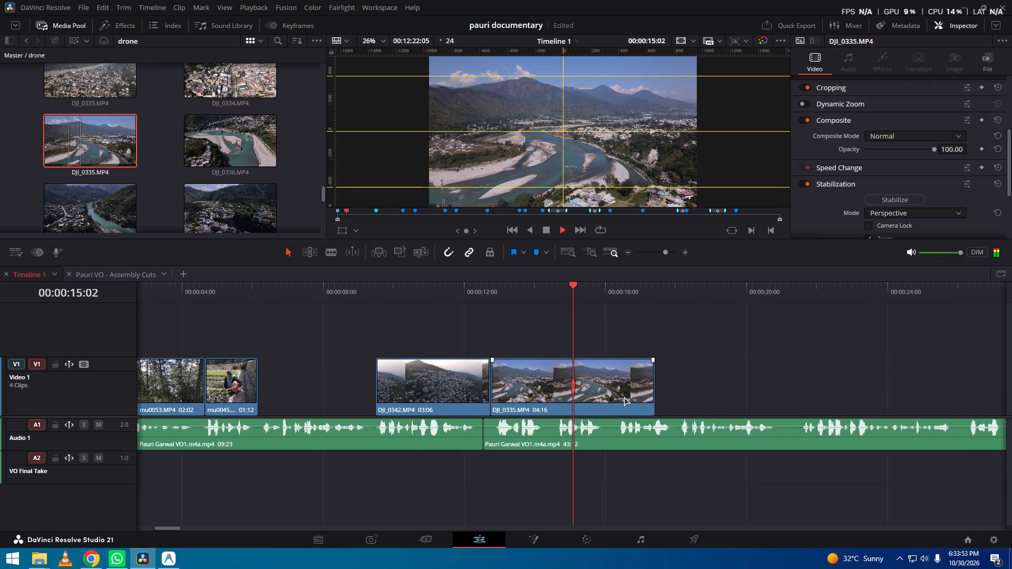
key("space")
Trim the end of the DJI_0335.MP4 clip to 01:23, just past 00:00:14:13, and save the project.
left_click_drag(530, 294, 583, 305)
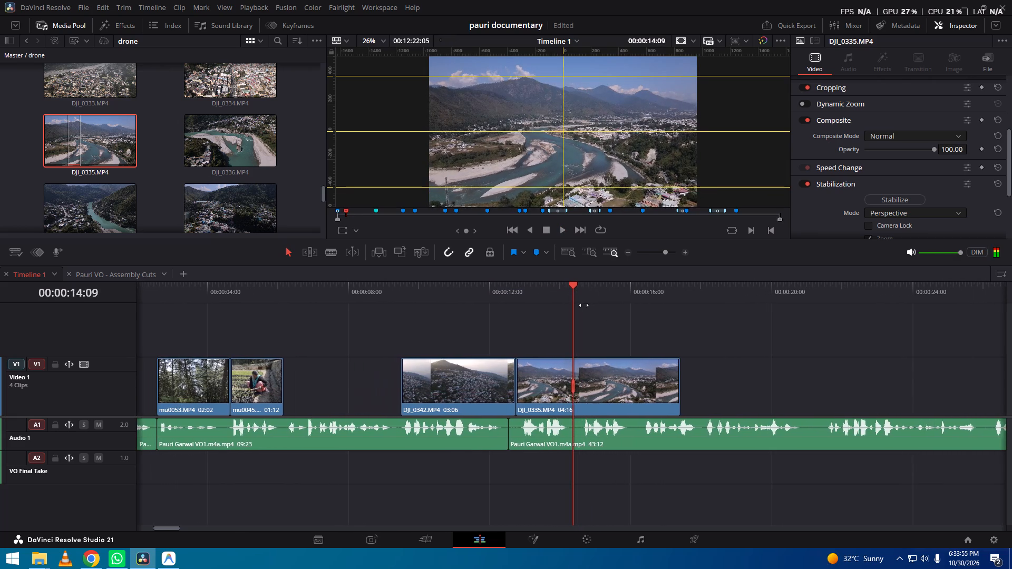
left_click_drag(583, 305, 579, 305)
left_click_drag(669, 387, 569, 390)
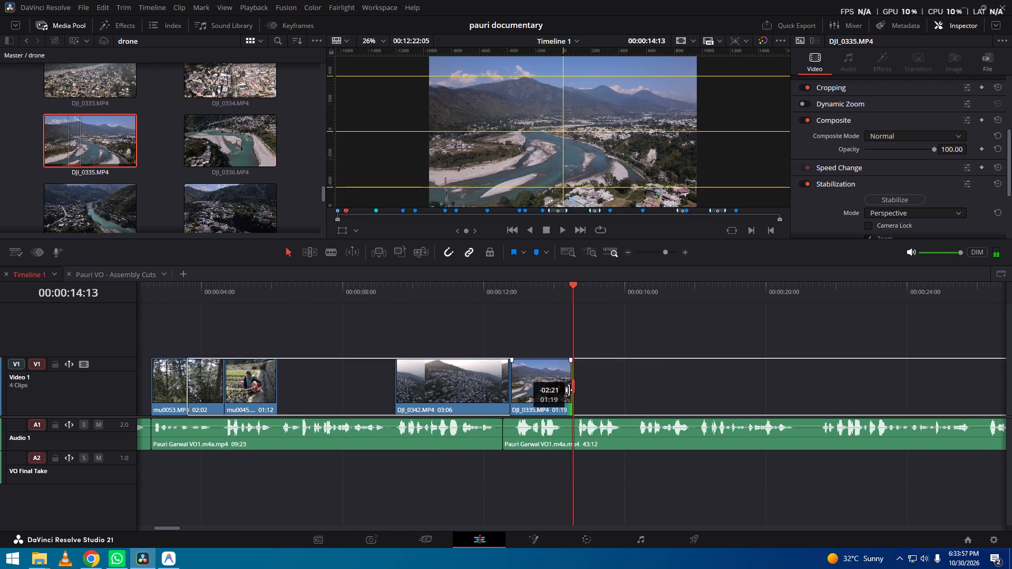
left_click_drag(569, 390, 572, 388)
scroll(593, 387, "up", 1)
left_click(593, 387)
key("ctrl+s")
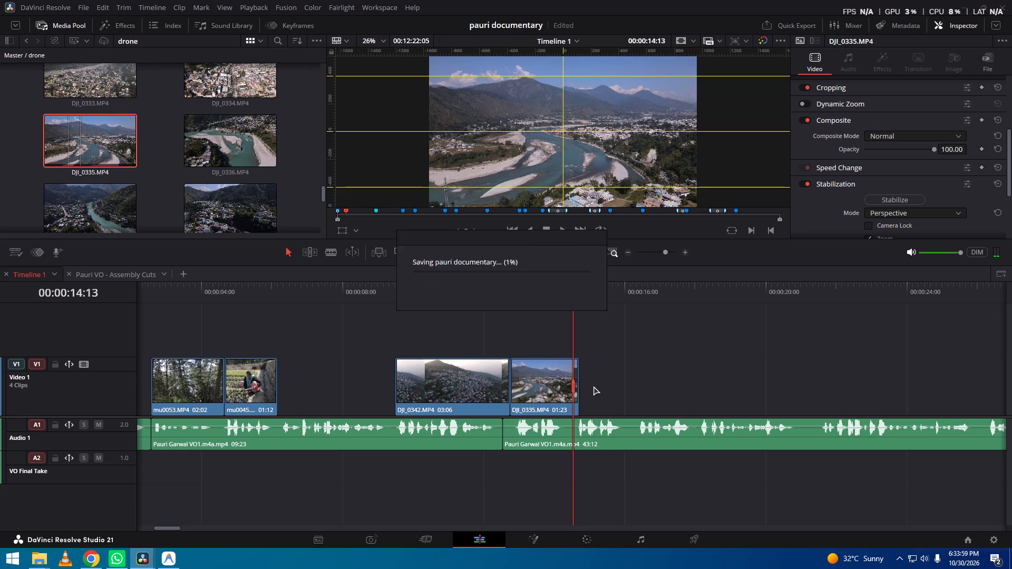
Look through the drone clips preceding DJI_0335.MP4 in the bin for a shot to follow the river clip.
scroll(255, 174, "up", 19)
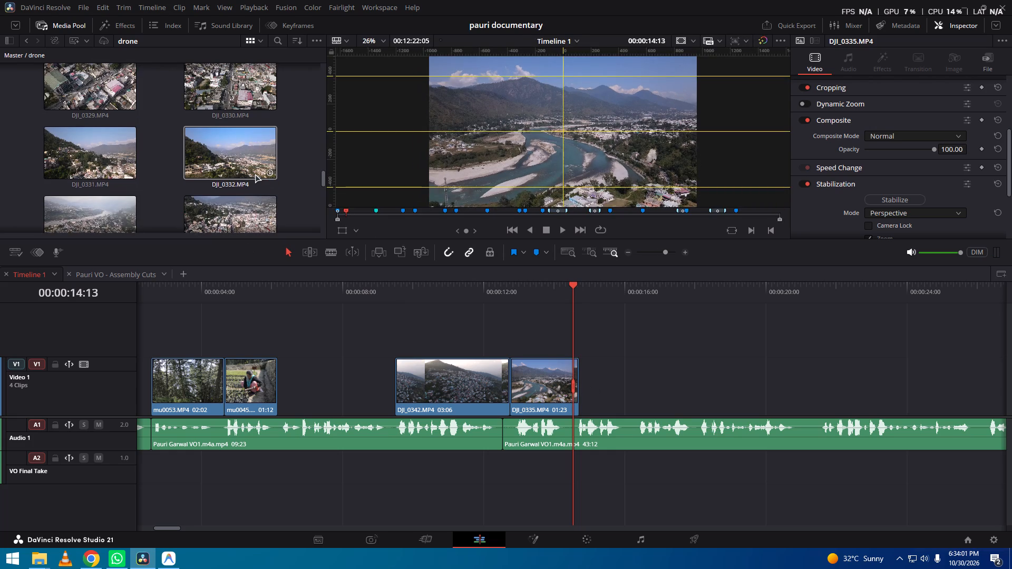
scroll(255, 174, "up", 14)
scroll(255, 174, "up", 7)
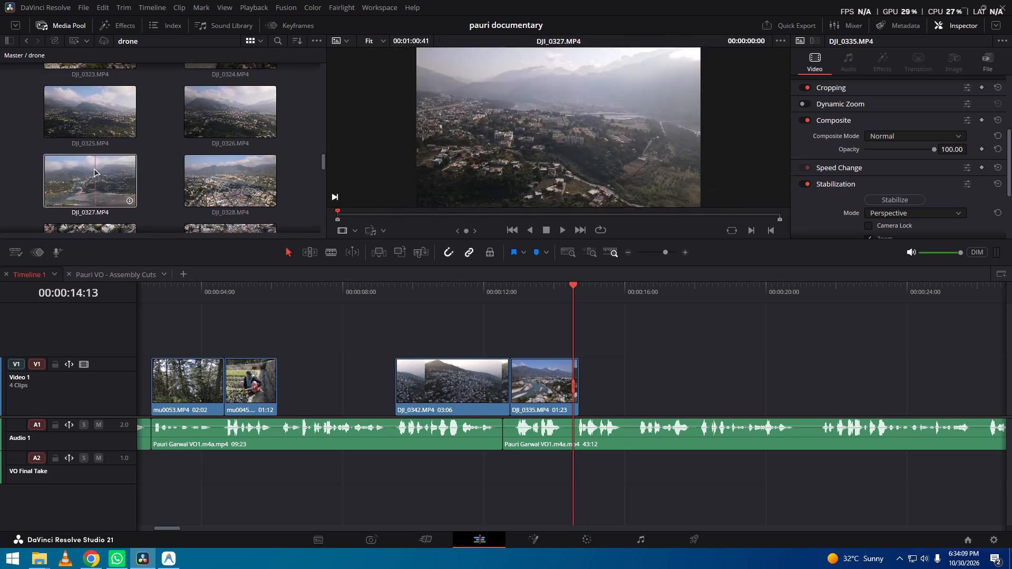
scroll(94, 168, "up", 7)
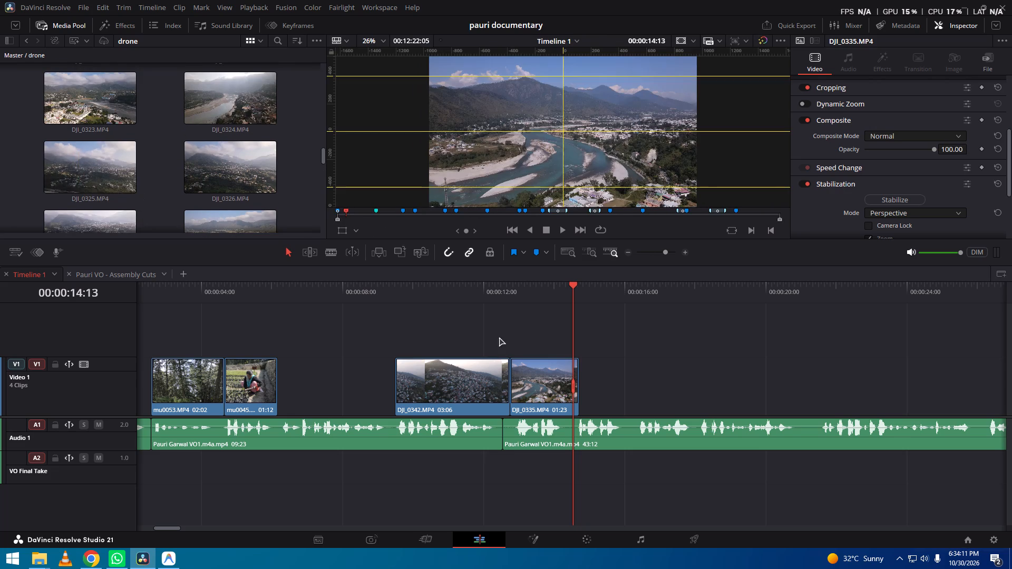
Listen to the voiceover around the end of the DJI_0335.MP4 clip, stopping at 00:00:15:13.
left_click_drag(523, 297, 554, 296)
key("space")
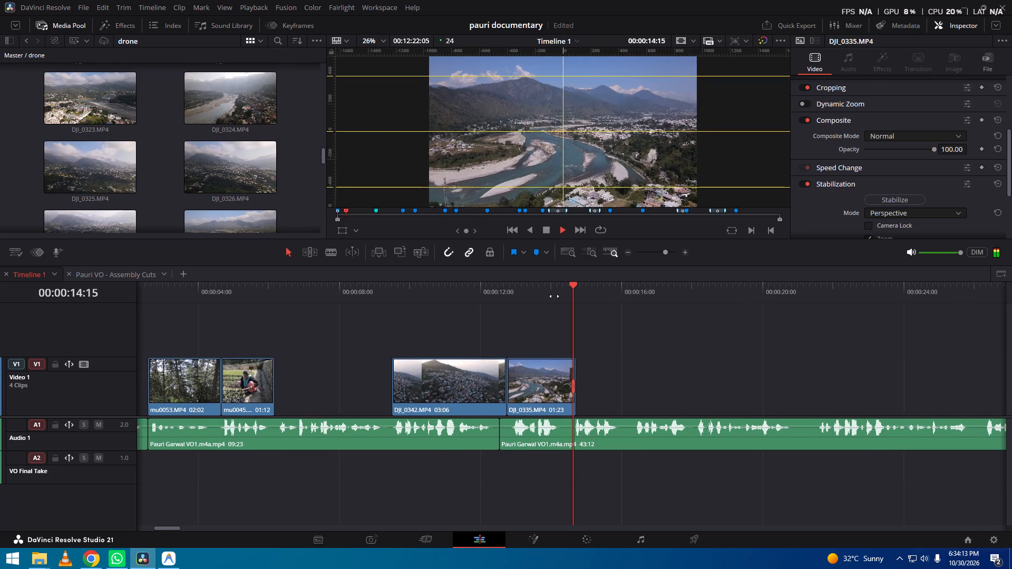
key("space")
Search the drone bin for the next shot, previewing the forest road clip DJI_0306.MP4.
scroll(197, 186, "up", 20)
scroll(197, 186, "up", 1)
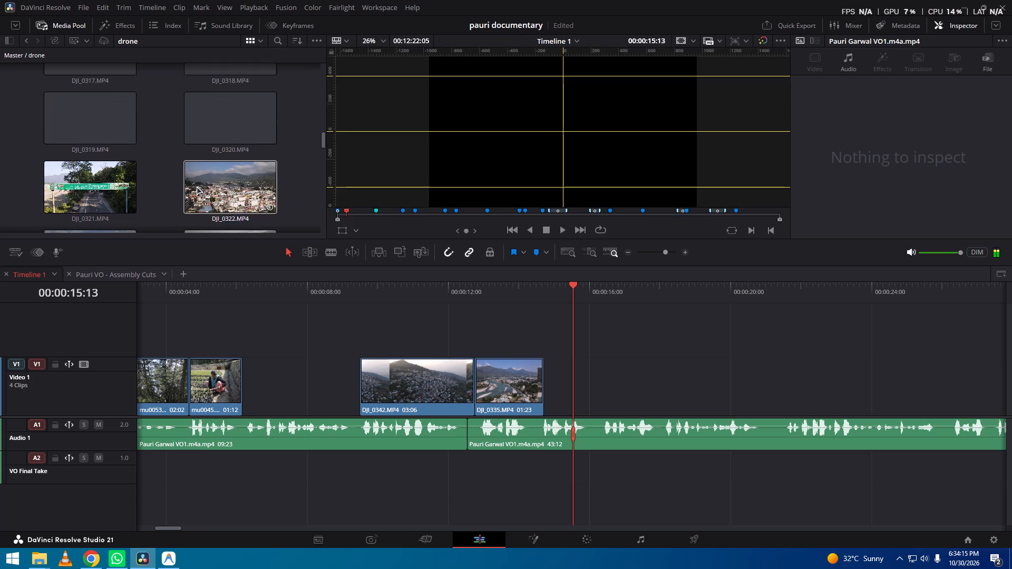
left_click_drag(323, 139, 325, 122)
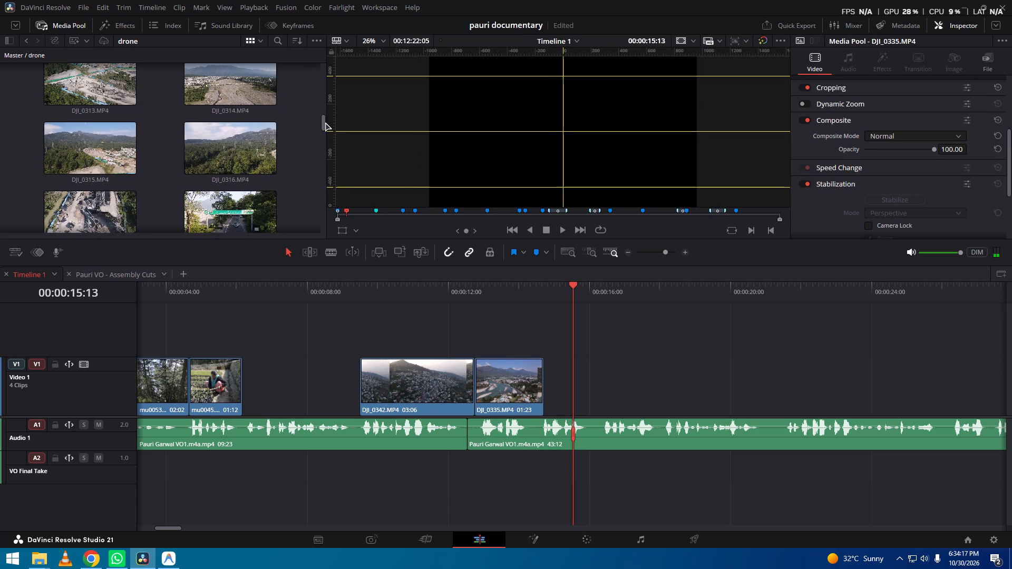
left_click_drag(325, 122, 324, 122)
left_click_drag(322, 124, 325, 91)
double_click(220, 125)
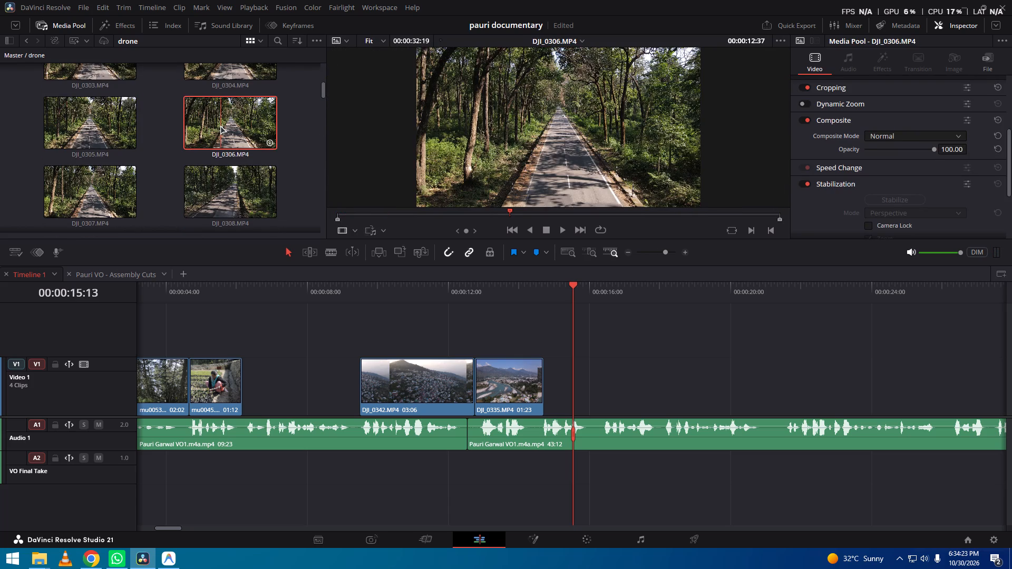
left_click_drag(322, 92, 323, 174)
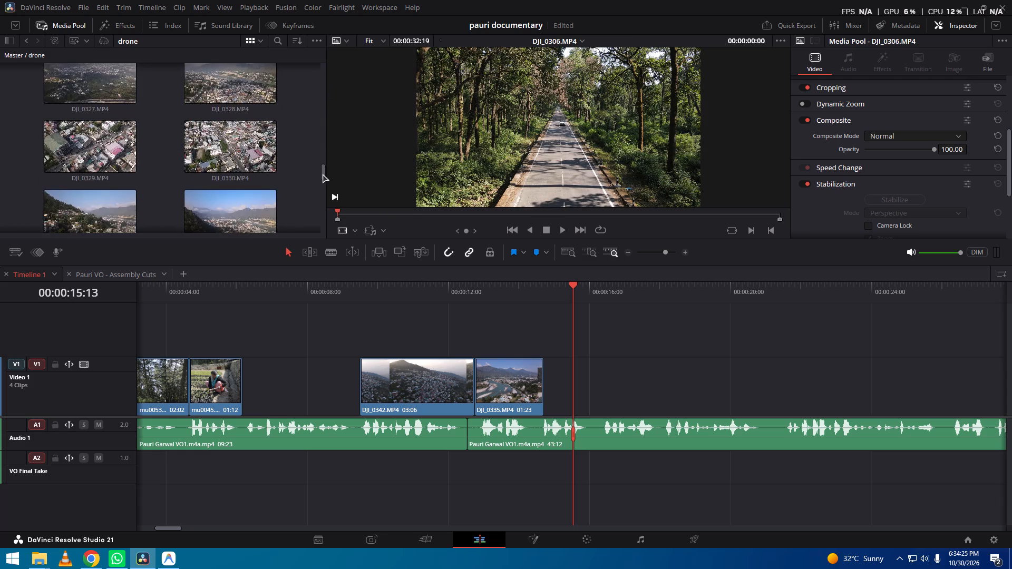
left_click_drag(323, 174, 320, 199)
Find mu0053.MP4's bin among the camera day 2 footage and open the neighbouring forest clip mu0052.MP4 as the next shot.
left_click(166, 394)
right_click(166, 394)
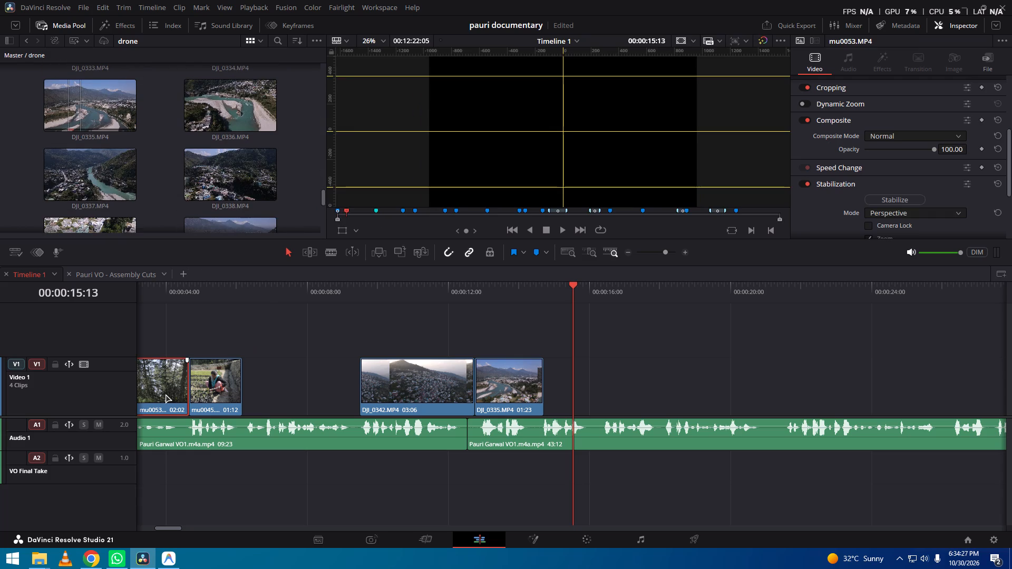
left_click(210, 347)
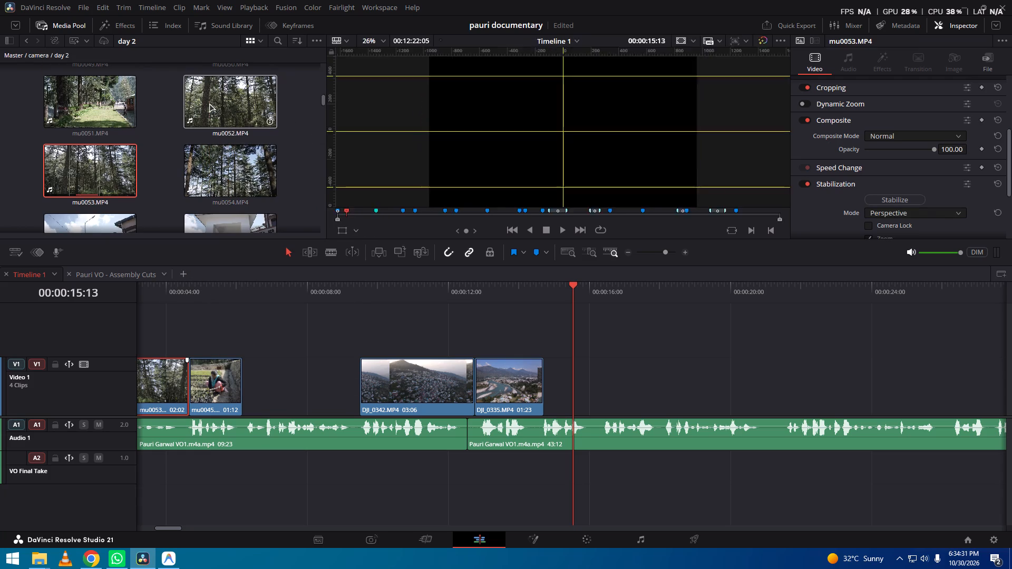
scroll(96, 125, "up", 2)
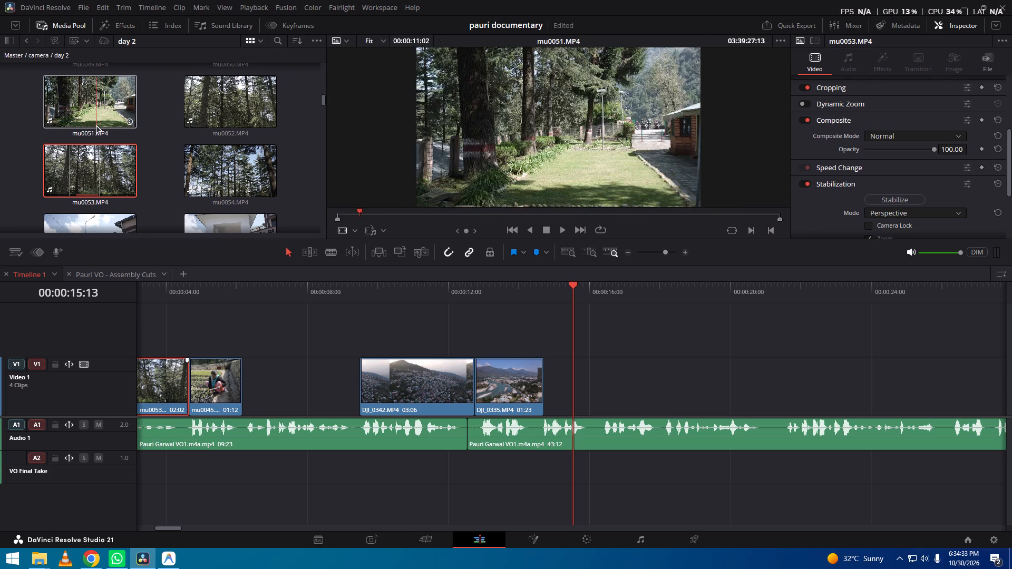
scroll(96, 125, "up", 20)
scroll(201, 213, "up", 7)
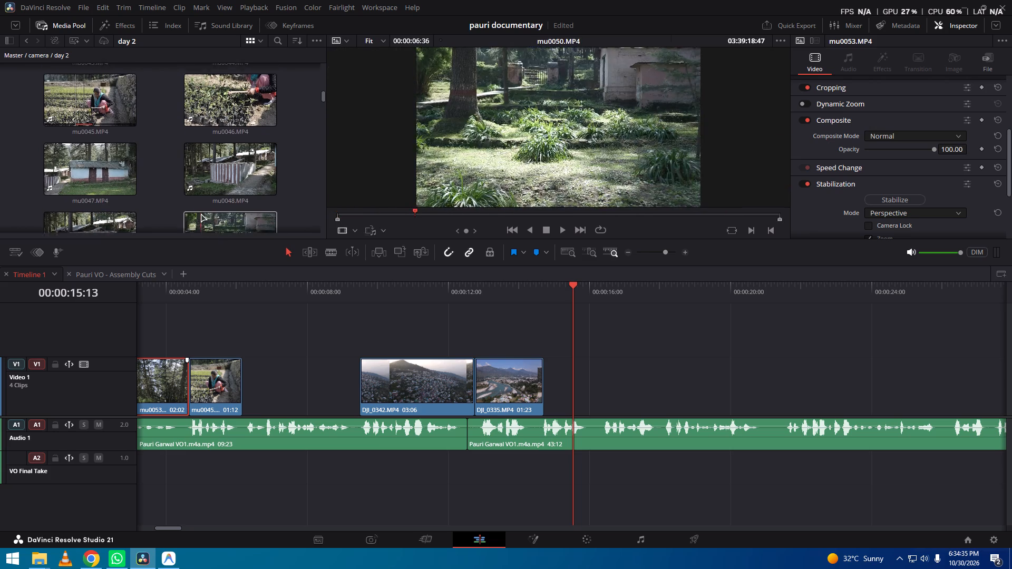
scroll(201, 213, "down", 20)
scroll(201, 213, "down", 18)
scroll(200, 213, "up", 11)
triple_click(222, 119)
left_click(222, 119)
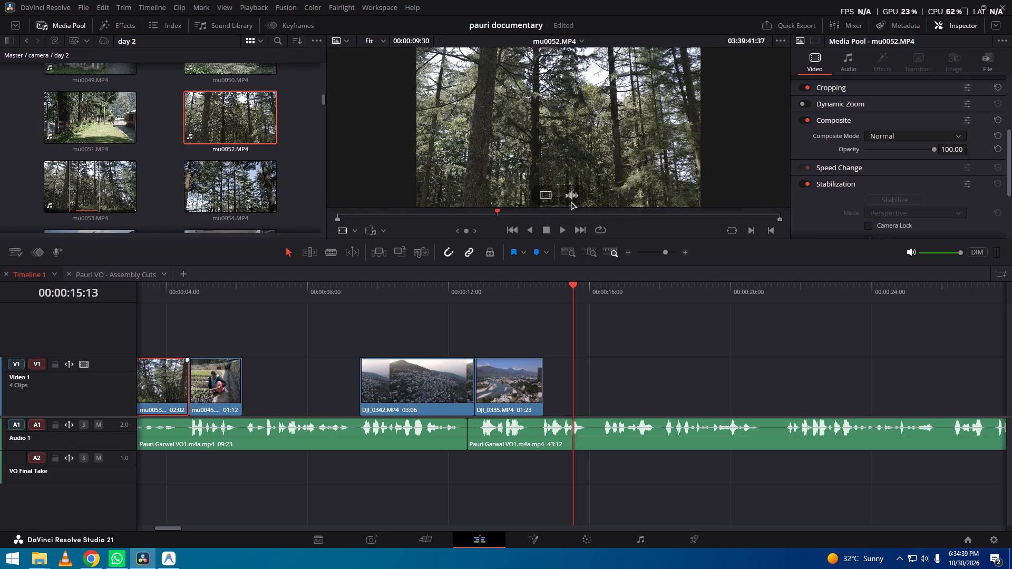
Mark a 02:04 section of mu0052.MP4 and place its video on Video 1 directly after DJI_0335.MP4.
left_click_drag(482, 217, 582, 219)
key("i")
key("o")
left_click_drag(549, 201, 548, 383)
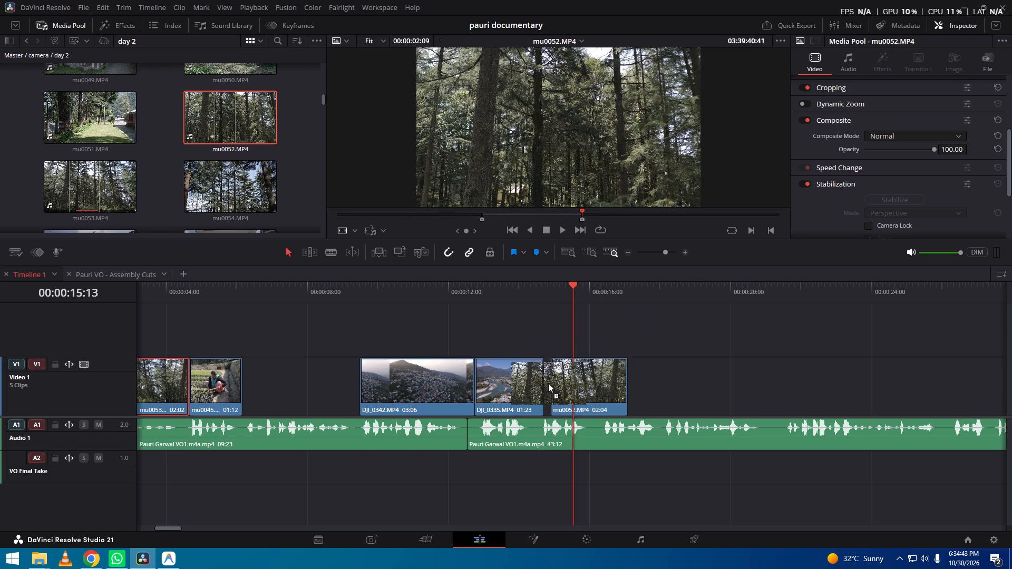
left_click_drag(548, 383, 547, 384)
Play the voiceover across the mu0052.MP4 forest clip and trim the clip's end to 02:02.
left_click_drag(534, 288, 572, 296)
key("space")
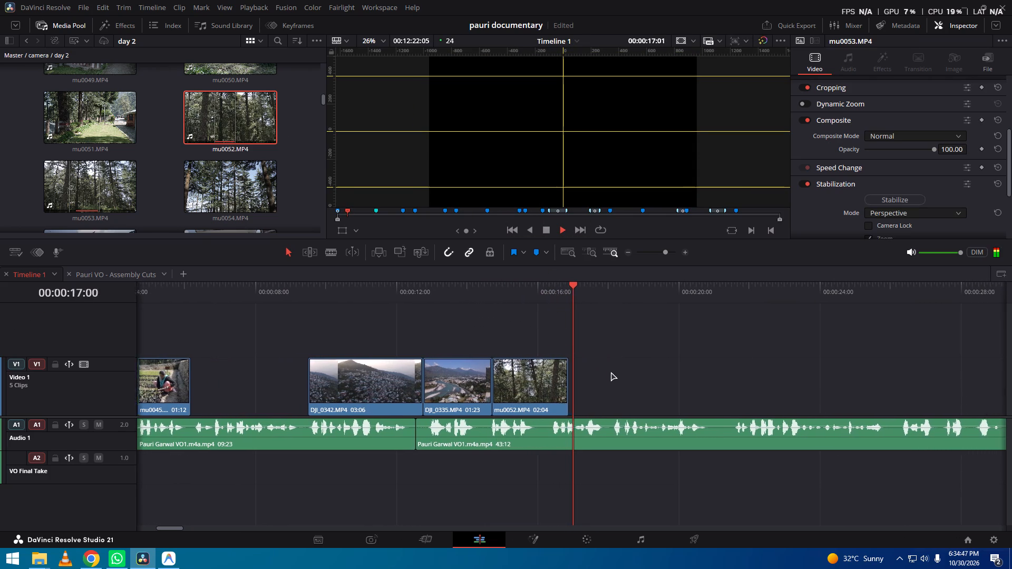
key("space")
left_click(537, 399)
left_click(502, 401)
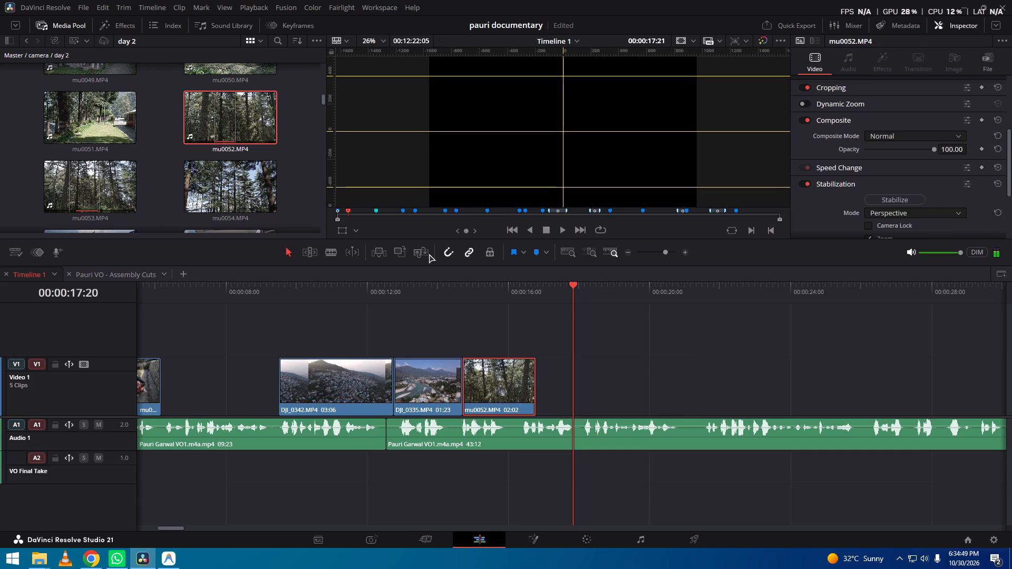
Mark a 04:17 section of the river valley drone clip DJI_0337.MP4 and place it on Video 1 directly after mu0052.MP4.
left_click(434, 398)
right_click(434, 398)
left_click(476, 357)
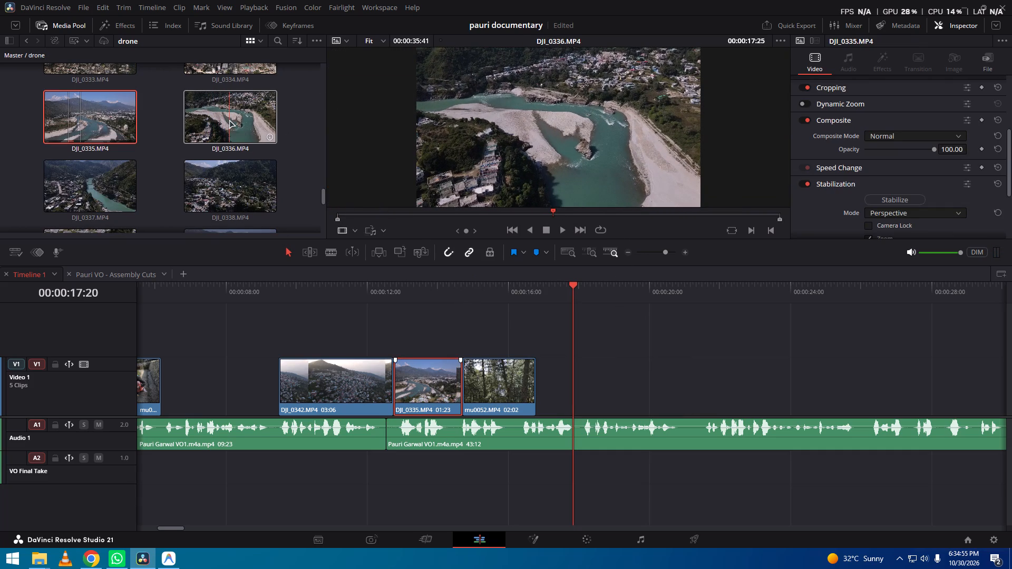
triple_click(229, 120)
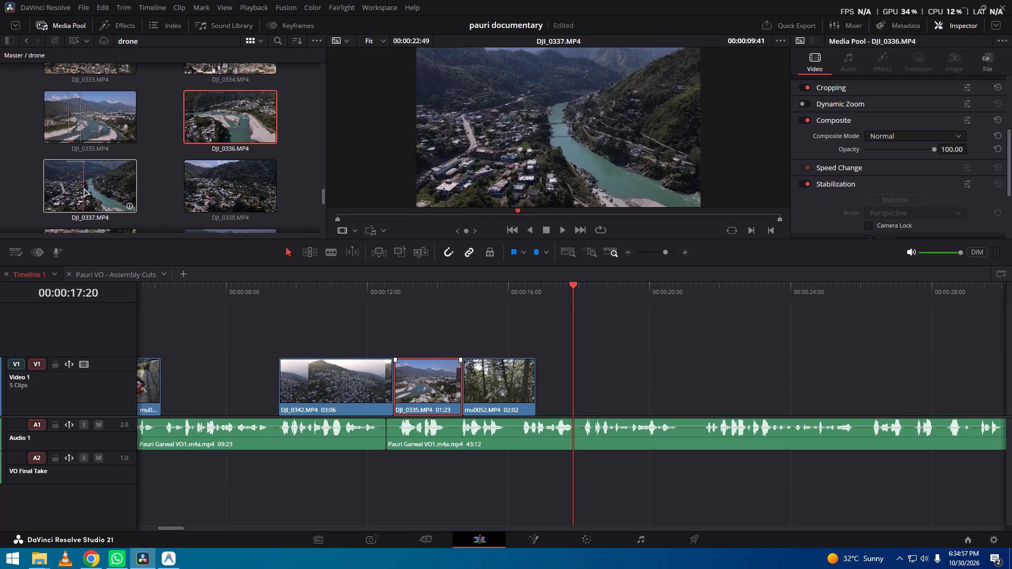
double_click(85, 188)
left_click_drag(497, 218, 585, 215)
key("i")
key("o")
left_click_drag(558, 195, 541, 385)
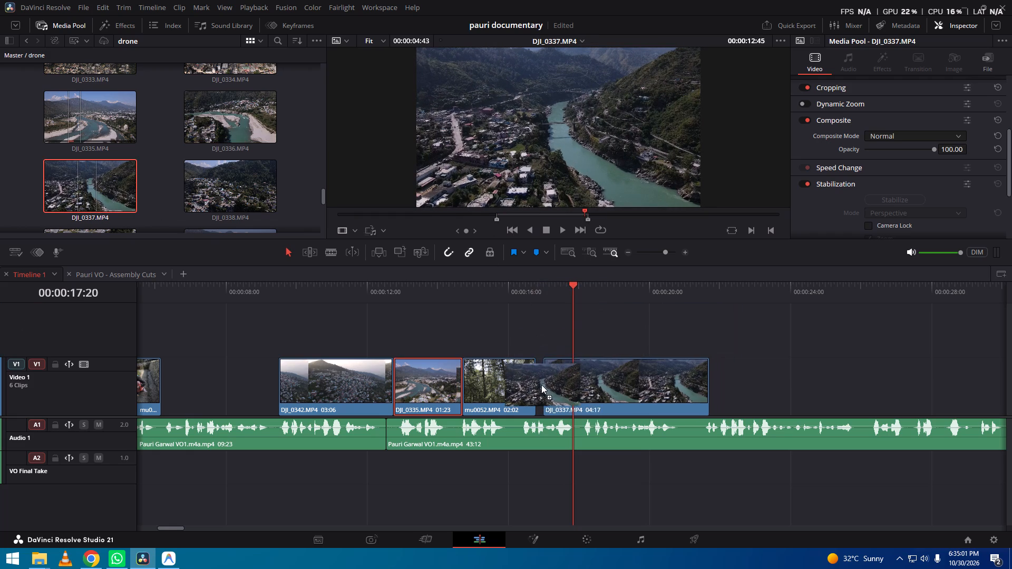
left_click_drag(541, 385, 537, 386)
Play the voiceover over DJI_0337.MP4, trim the clip's end to 01:06, save, and park the playhead at 00:00:18:01.
left_click_drag(534, 293, 585, 298)
key("space")
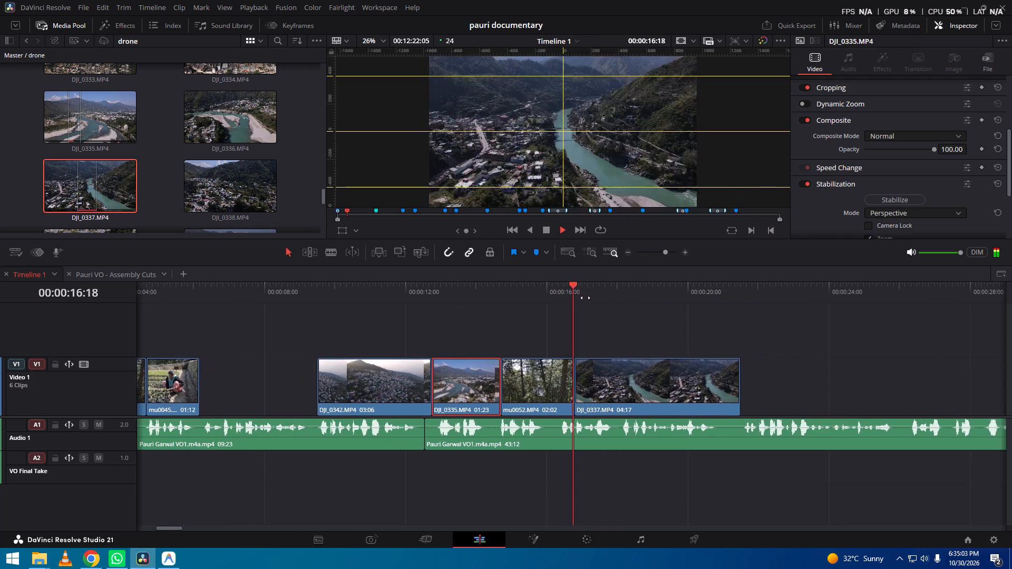
key("ctrl+f")
key("ctrl+f")
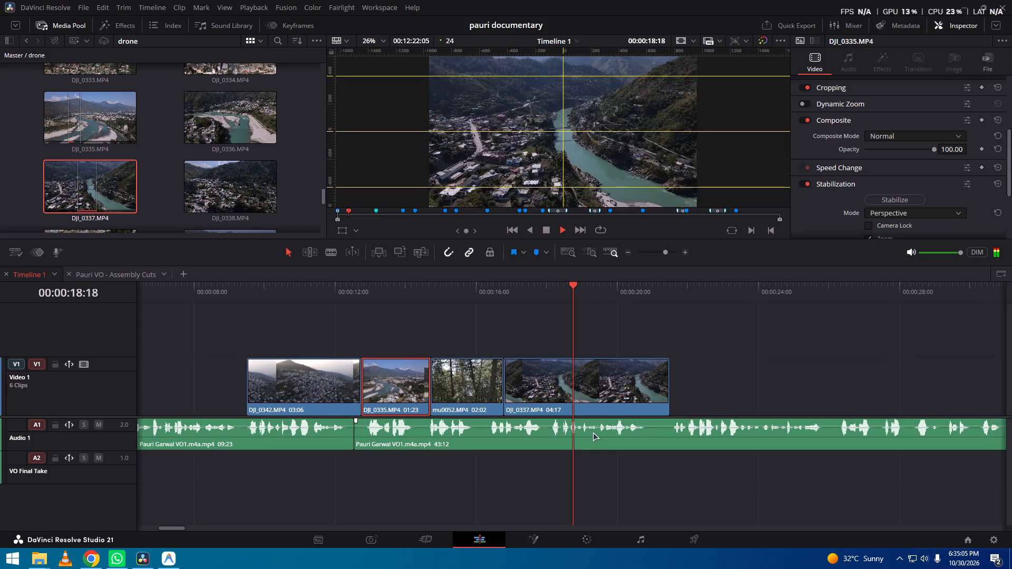
key("space")
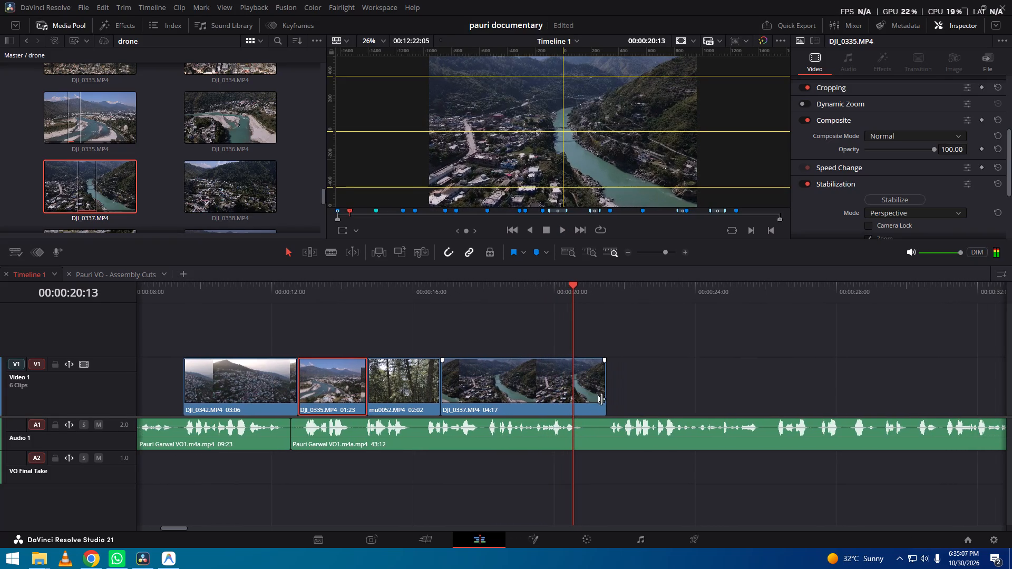
left_click_drag(601, 399, 479, 403)
left_click(520, 388)
key("ctrl+s")
left_click(467, 384)
left_click_drag(468, 297, 524, 293)
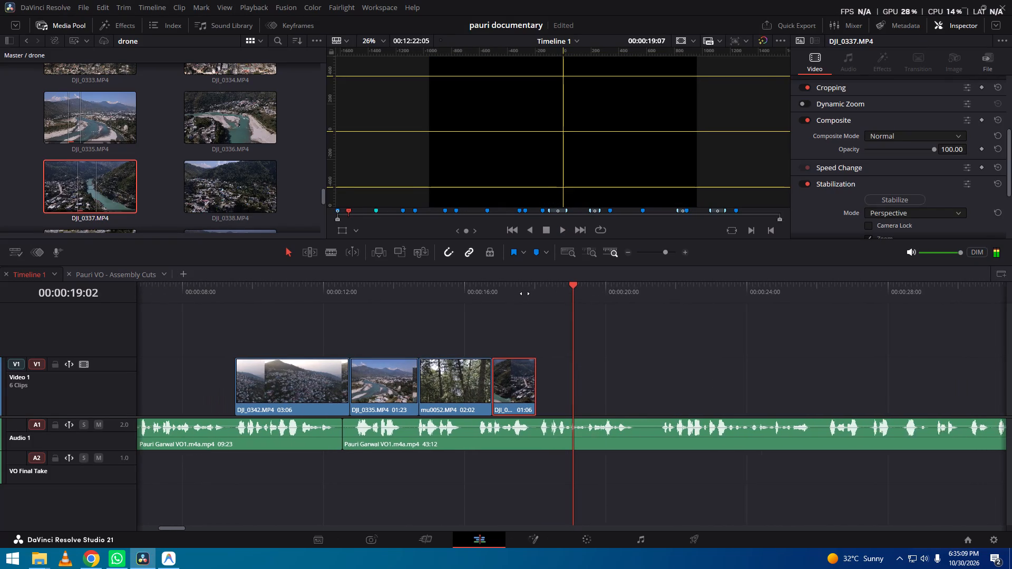
left_click_drag(524, 293, 556, 305)
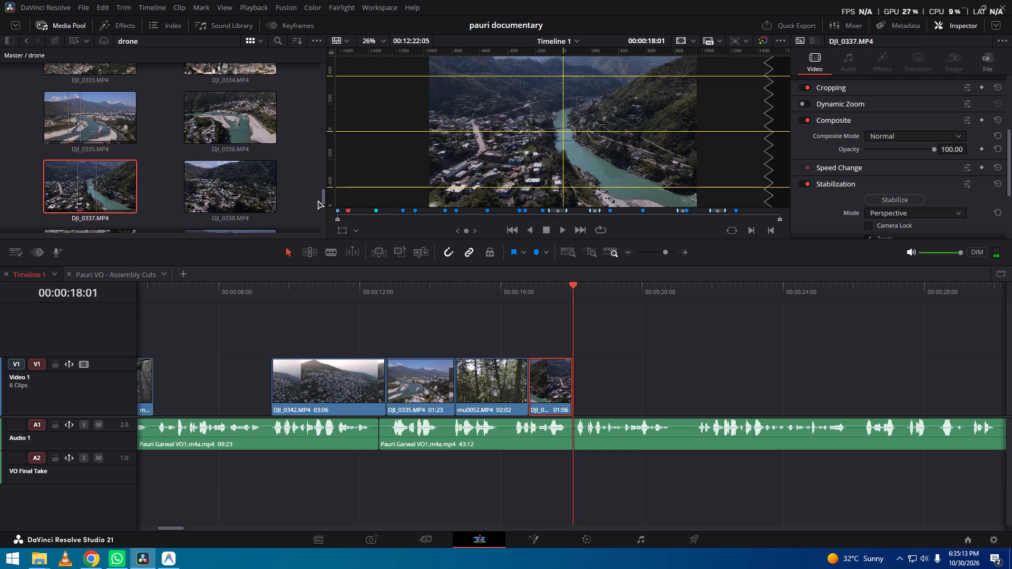
Choose DJI_0351.MP4 from the drone day 2 bin, mark a 05:07 section, and place it directly after DJI_0337.MP4.
left_click_drag(322, 199, 316, 67)
double_click(90, 90)
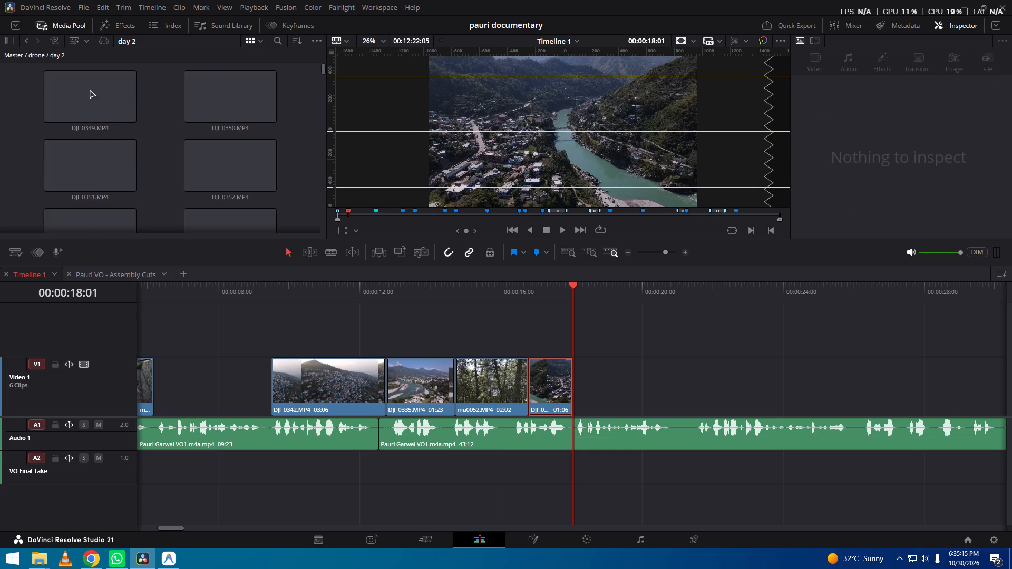
double_click(223, 115)
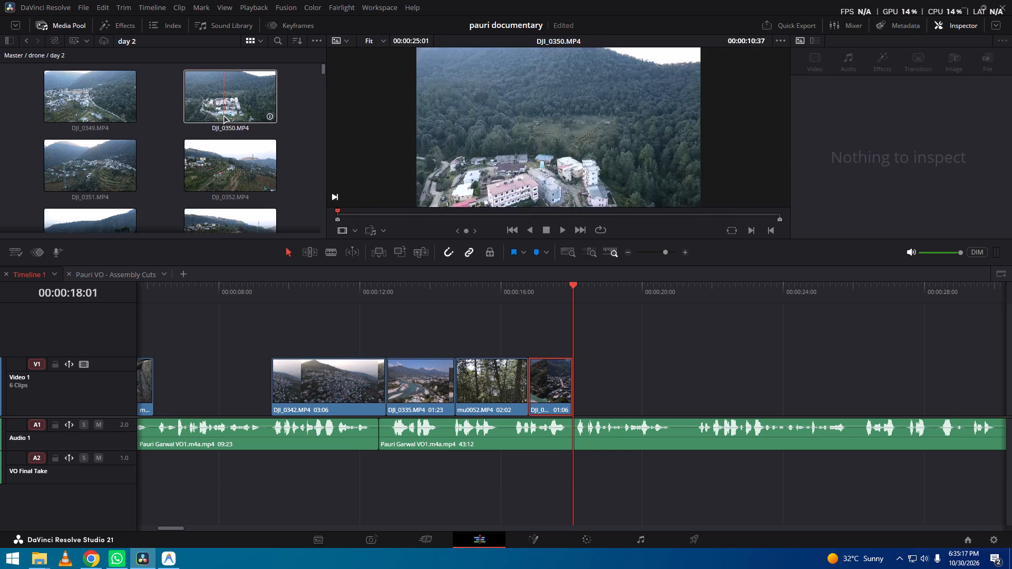
left_click_drag(478, 215, 552, 214)
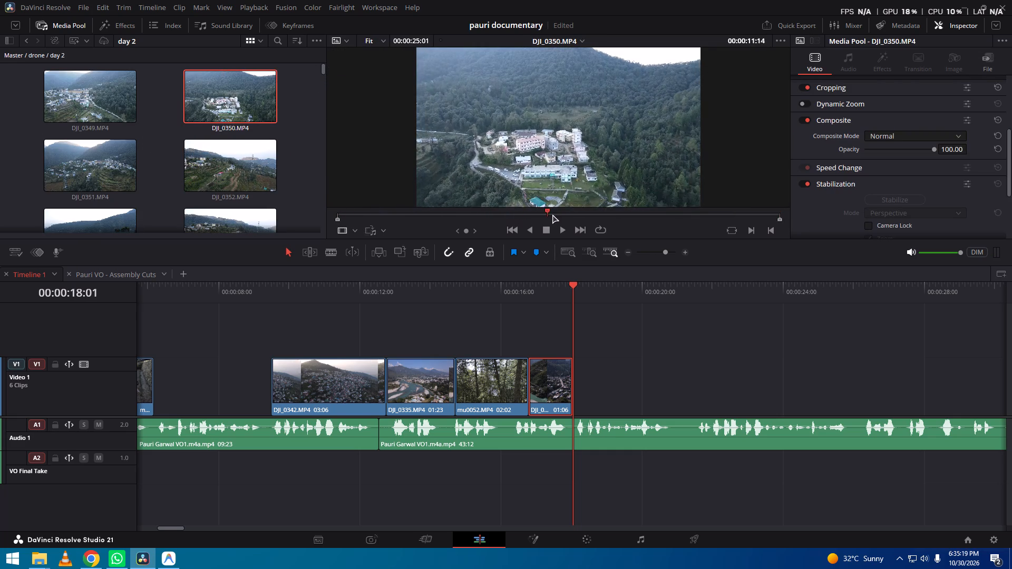
left_click_drag(552, 214, 593, 214)
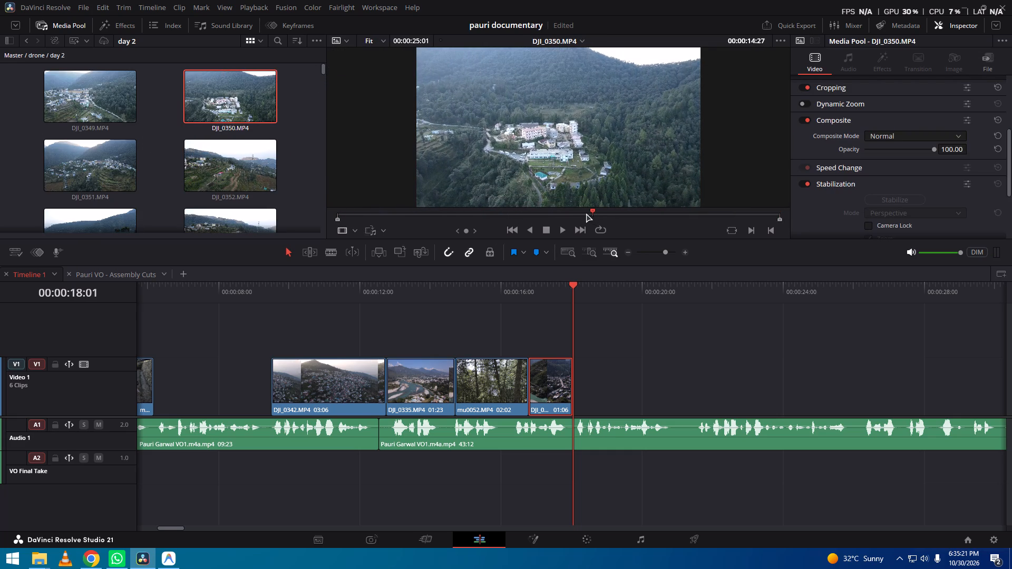
triple_click(98, 168)
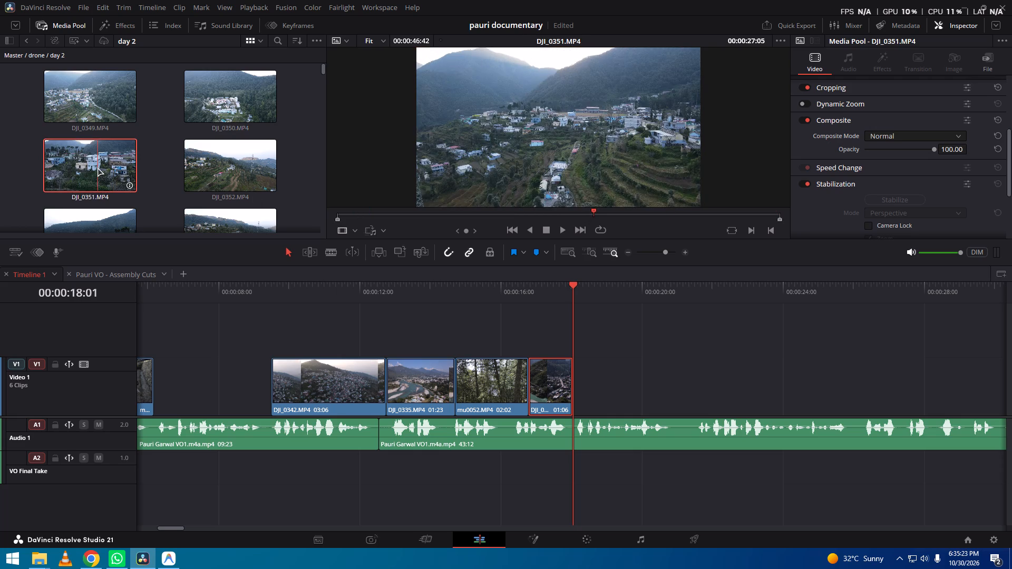
left_click(98, 168)
left_click_drag(503, 217, 510, 220)
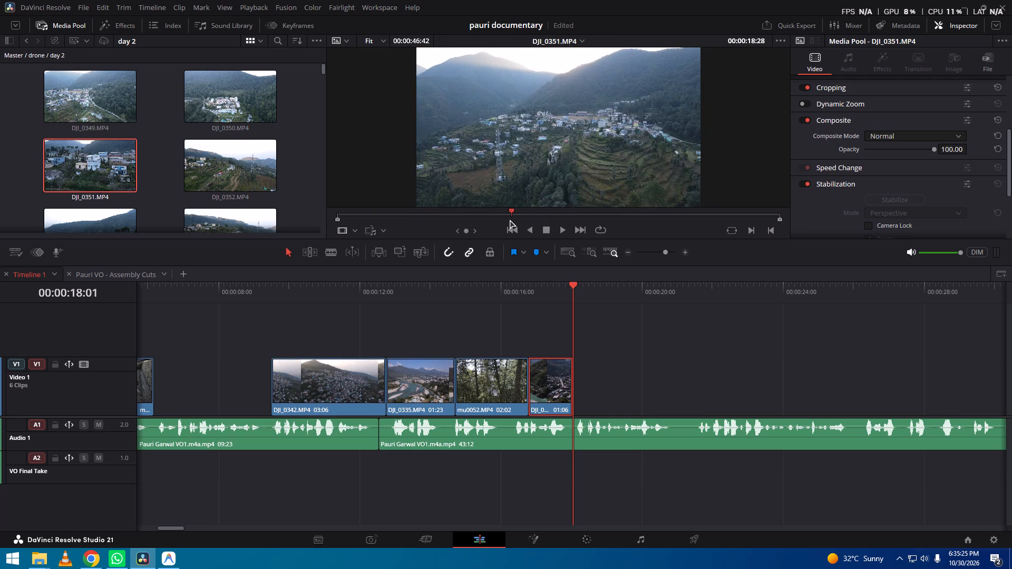
left_click_drag(510, 220, 560, 219)
key("i")
key("o")
key("o")
left_click_drag(537, 191, 585, 273)
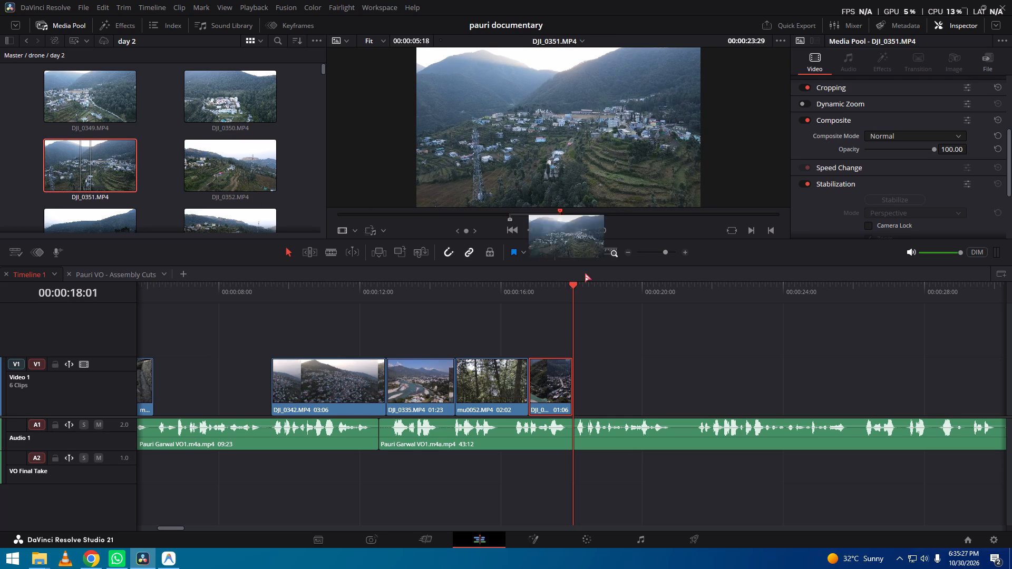
left_click_drag(585, 273, 574, 381)
Play the voiceover over DJI_0351.MP4, trim the clip's end to 03:12, and save the project.
left_click_drag(598, 284, 617, 287)
key("ctrl+f")
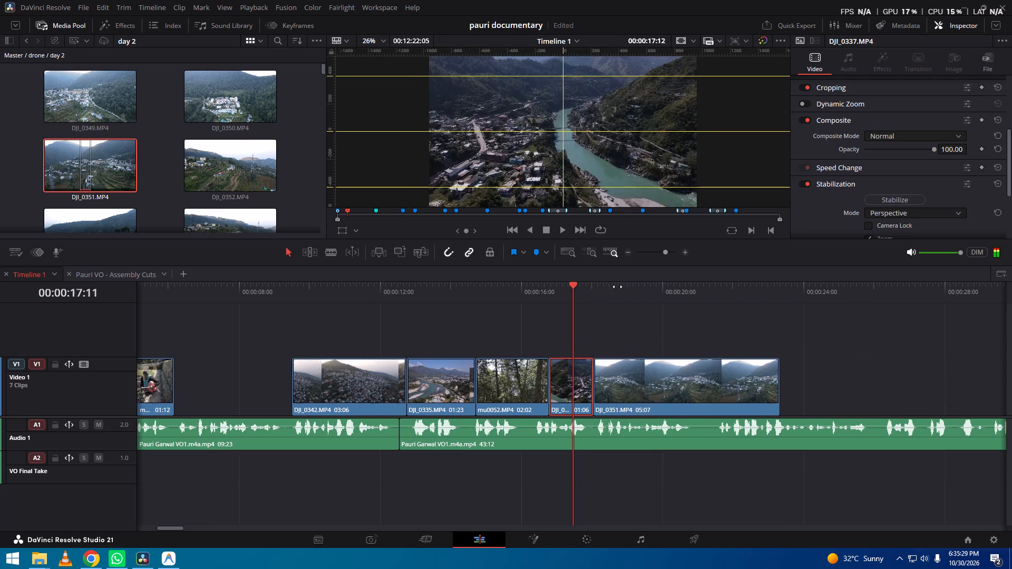
key("space")
key("ctrl+f")
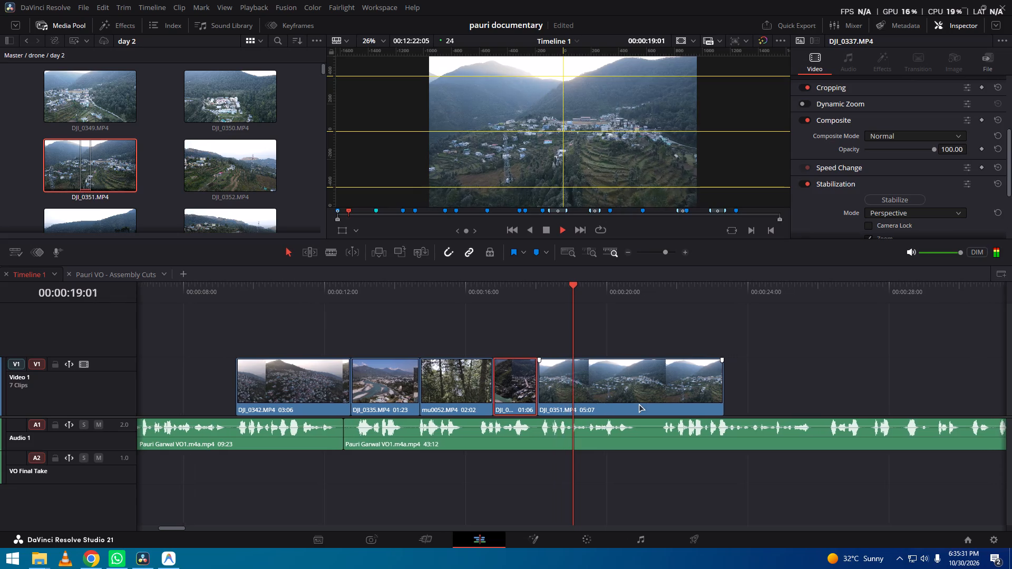
scroll(623, 394, "up", 4, "alt")
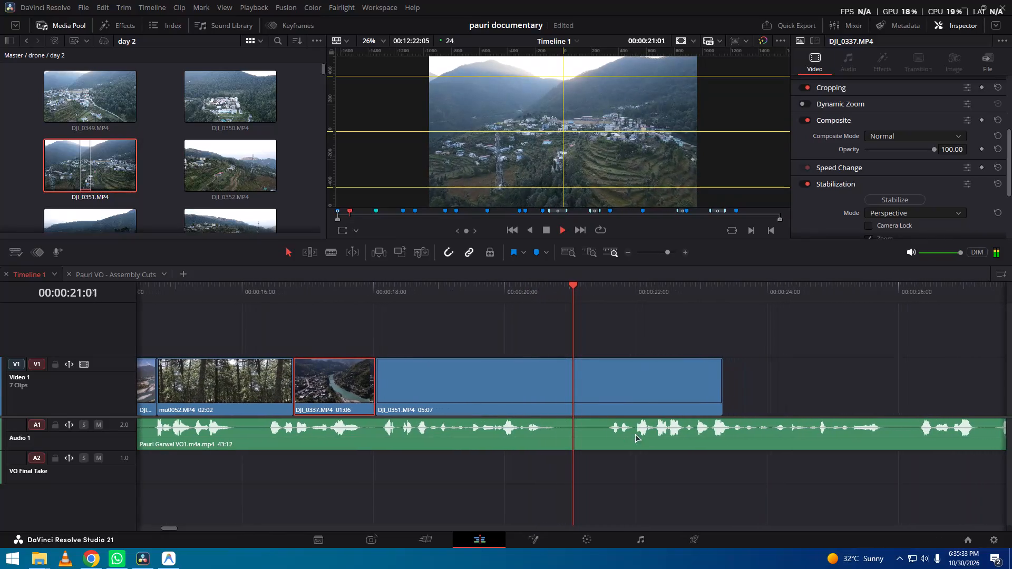
key("space")
left_click_drag(621, 398, 531, 405)
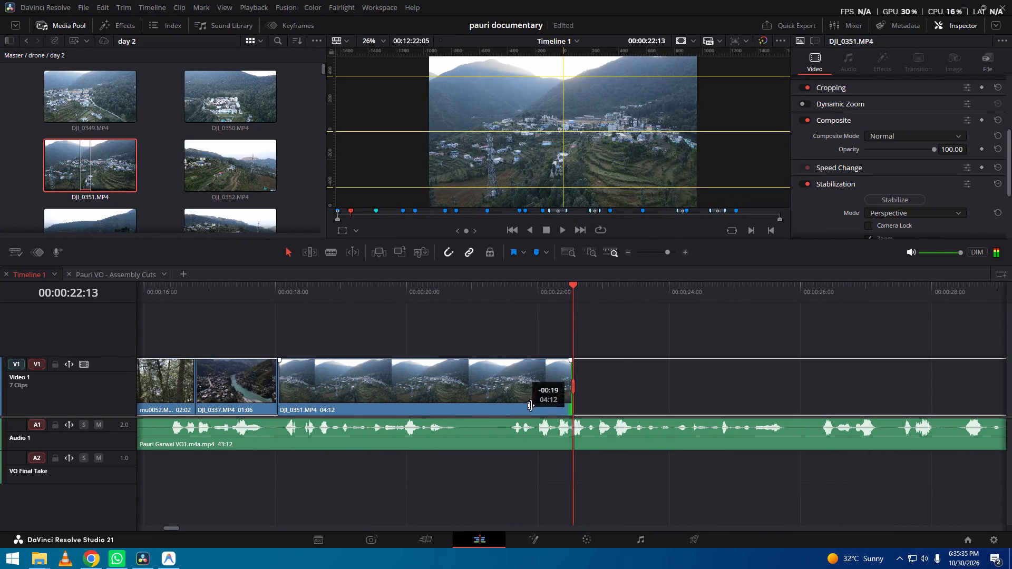
left_click_drag(531, 405, 502, 405)
key("ctrl+s")
Listen to the voiceover past the end of DJI_0351.MP4 to about 00:00:25:07, and return the playhead to 00:00:21:15.
left_click_drag(530, 312, 548, 303)
left_click_drag(542, 294, 603, 294)
key("space")
scroll(606, 348, "down", 9, "alt")
key("ctrl+s")
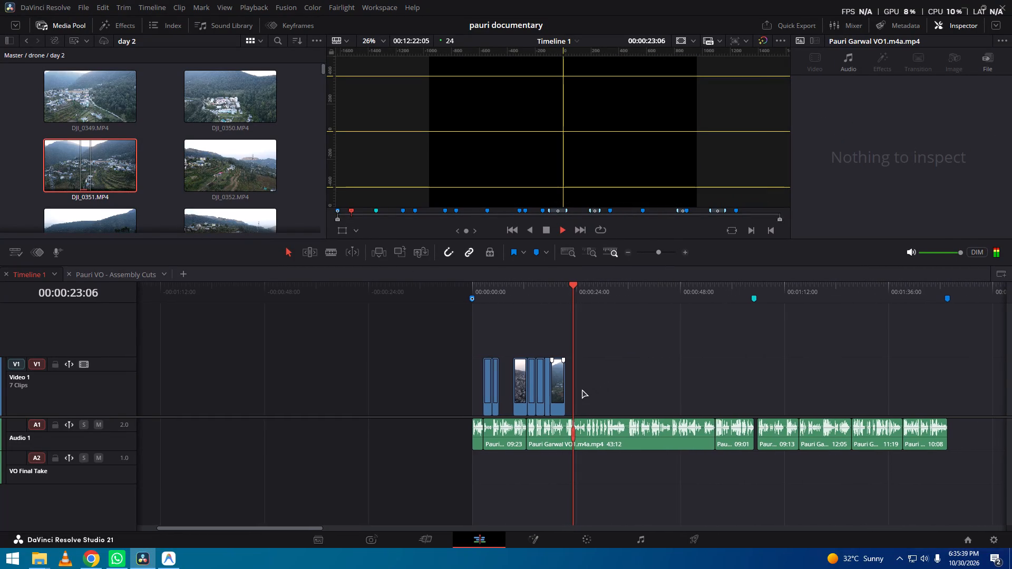
scroll(582, 389, "down", 12, "shift")
scroll(582, 389, "up", 14, "alt")
key("space")
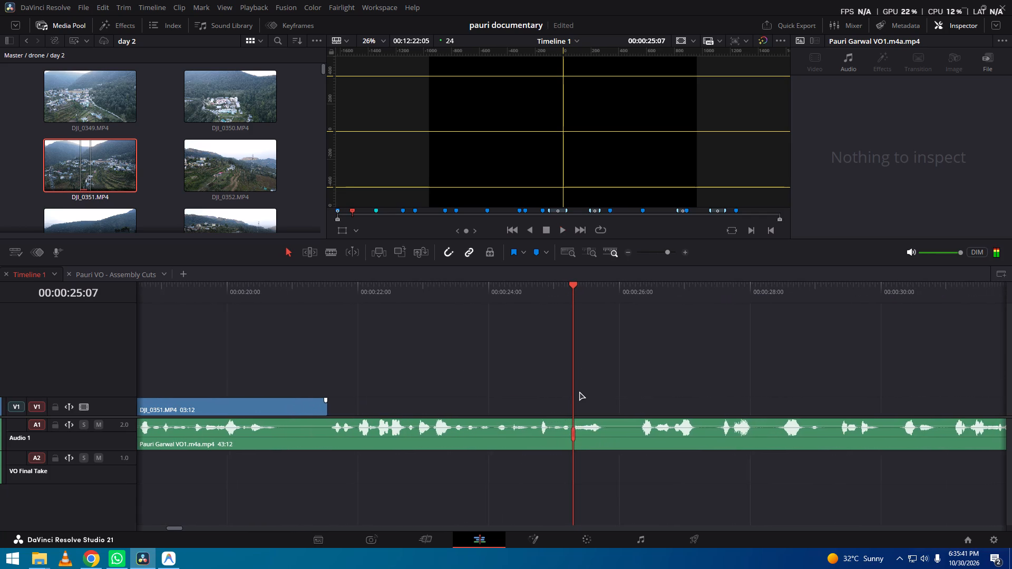
left_click_drag(423, 286, 663, 336)
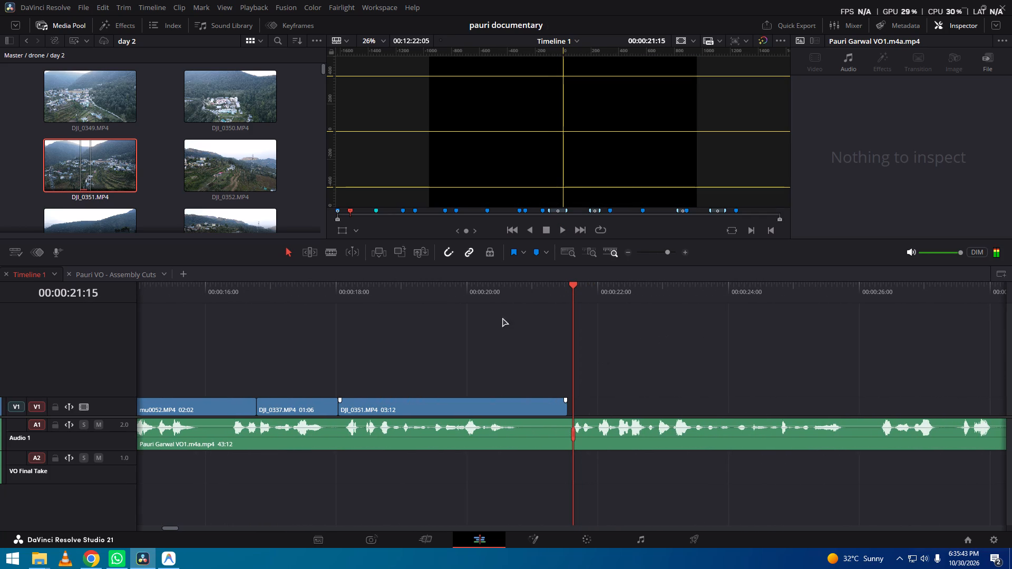
Choose DJI_0343.MP4 from the main drone bin and mark an 11:13 section of it ending at 00:00:19:05.
left_click_drag(323, 71, 314, 177)
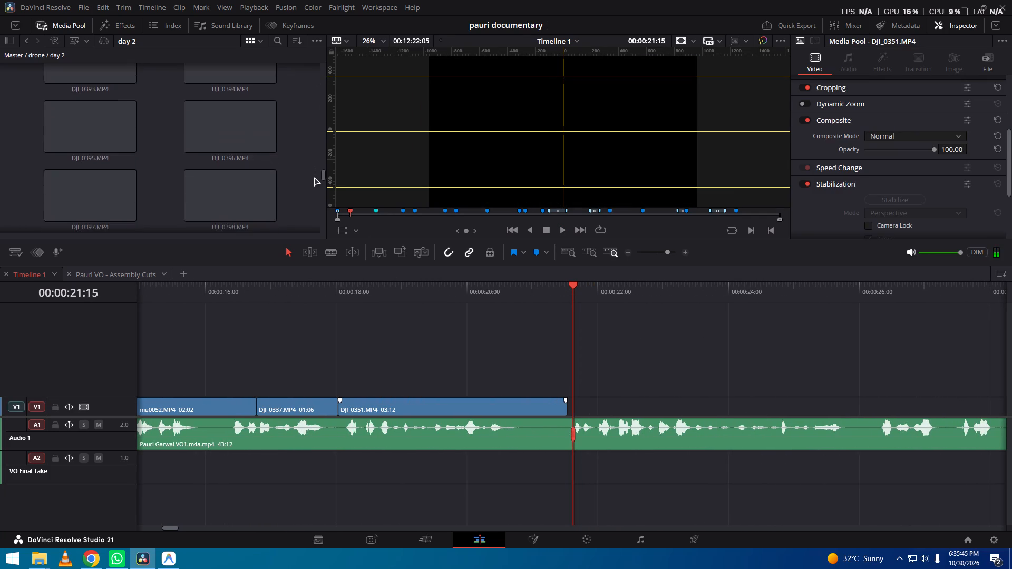
left_click_drag(314, 177, 325, 60)
left_click(32, 54)
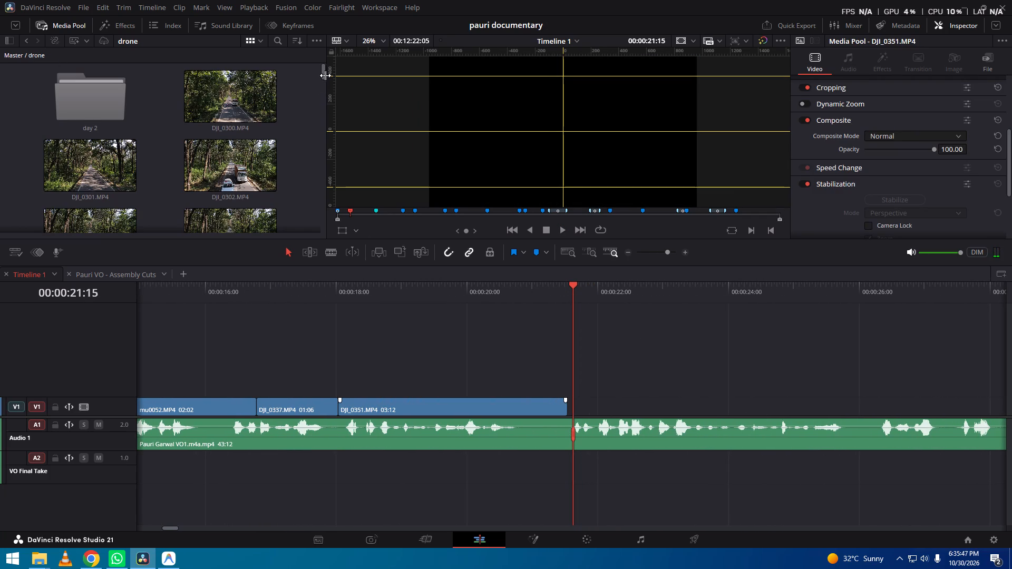
left_click_drag(322, 73, 306, 220)
double_click(64, 174)
left_click_drag(441, 212, 456, 214)
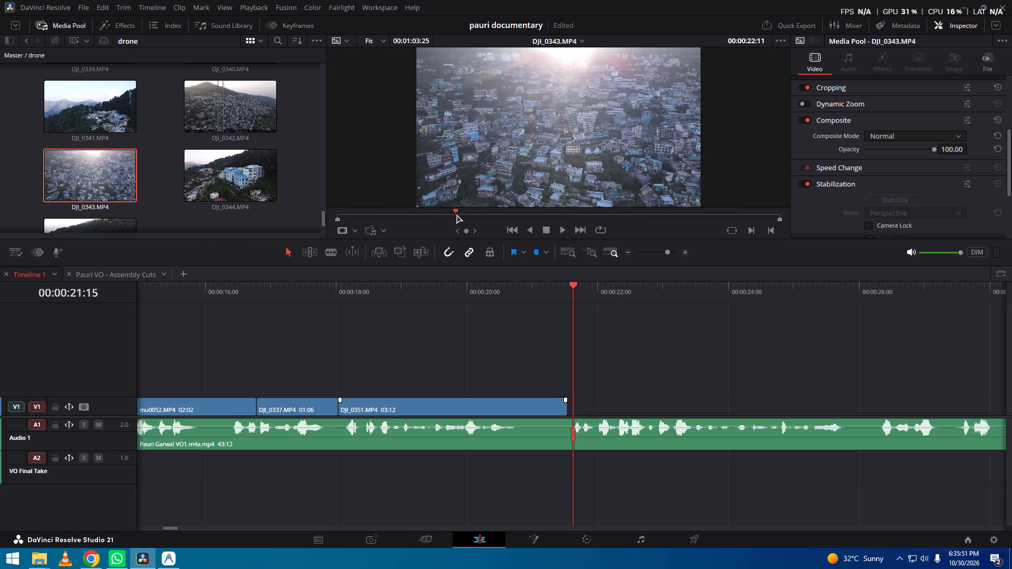
left_click_drag(456, 214, 419, 215)
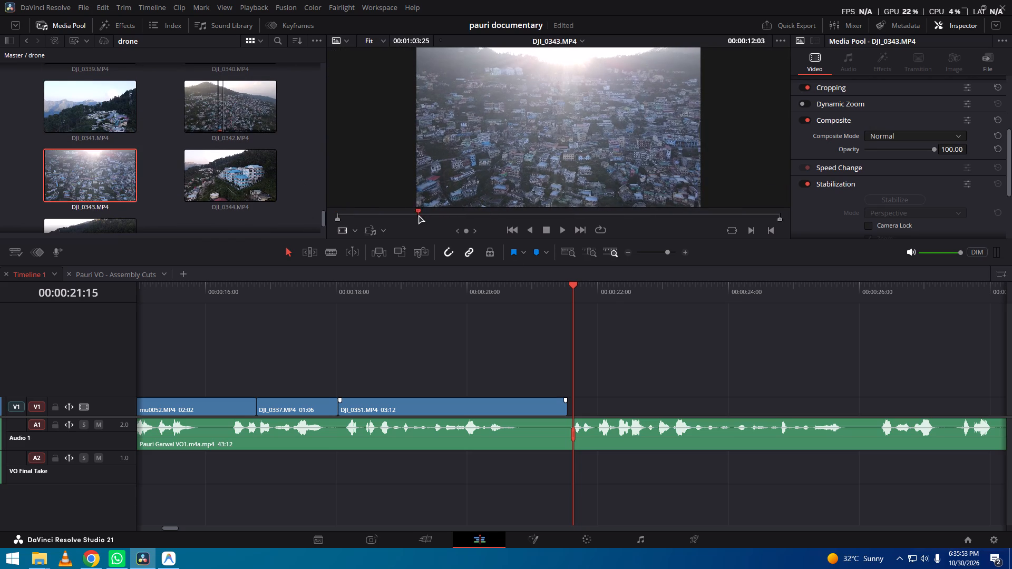
left_click_drag(419, 215, 469, 212)
key("i")
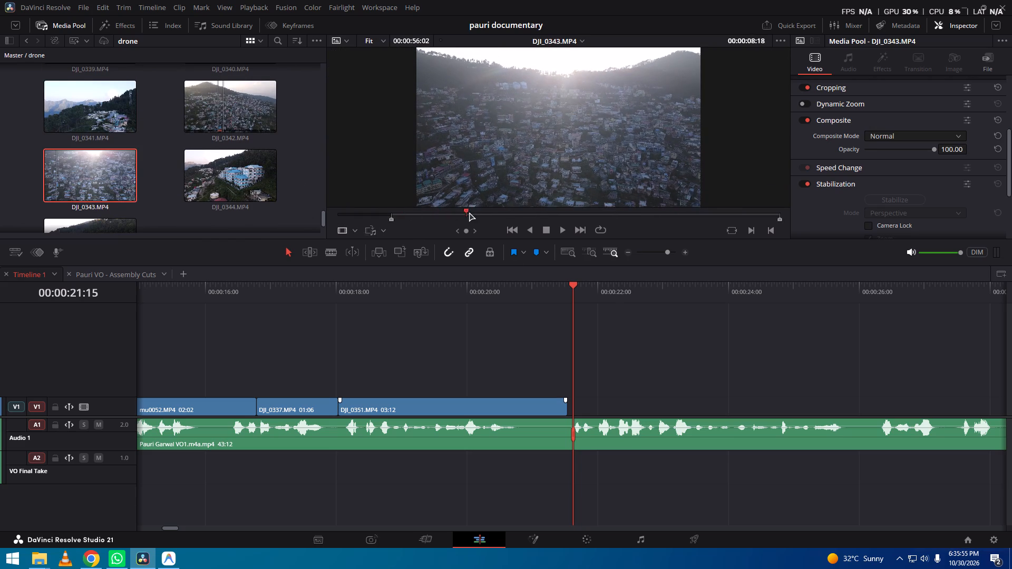
left_click_drag(469, 212, 470, 212)
key("o")
Place the marked DJI_0343.MP4 section on Video 1 after DJI_0351.MP4, starting at the playhead at 00:00:21:15.
left_click_drag(534, 190, 571, 409)
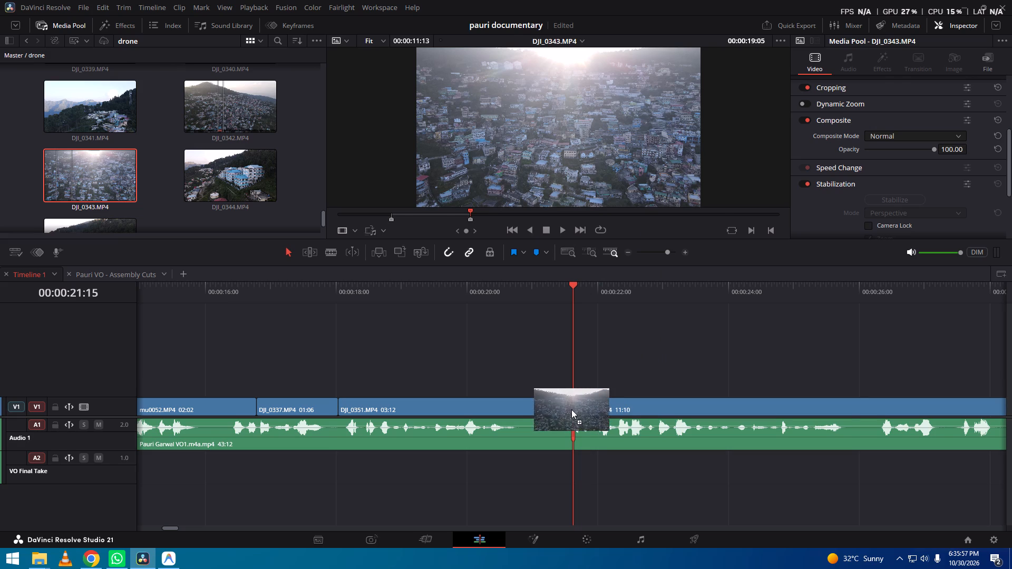
left_click_drag(571, 409, 571, 408)
scroll(637, 409, "down", 12, "alt")
scroll(584, 424, "up", 19, "alt")
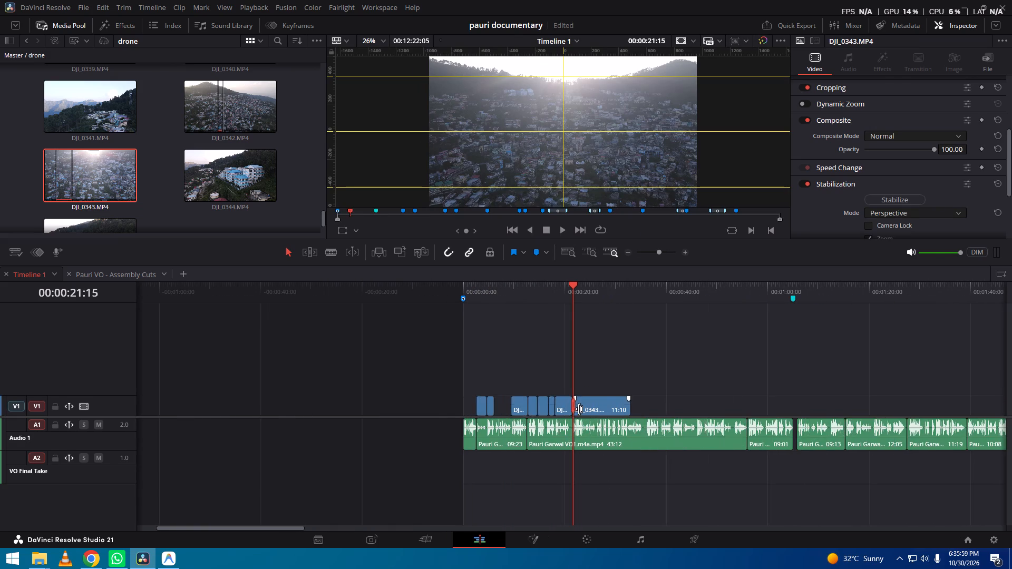
scroll(579, 409, "up", 14, "alt")
left_click_drag(626, 405, 625, 410)
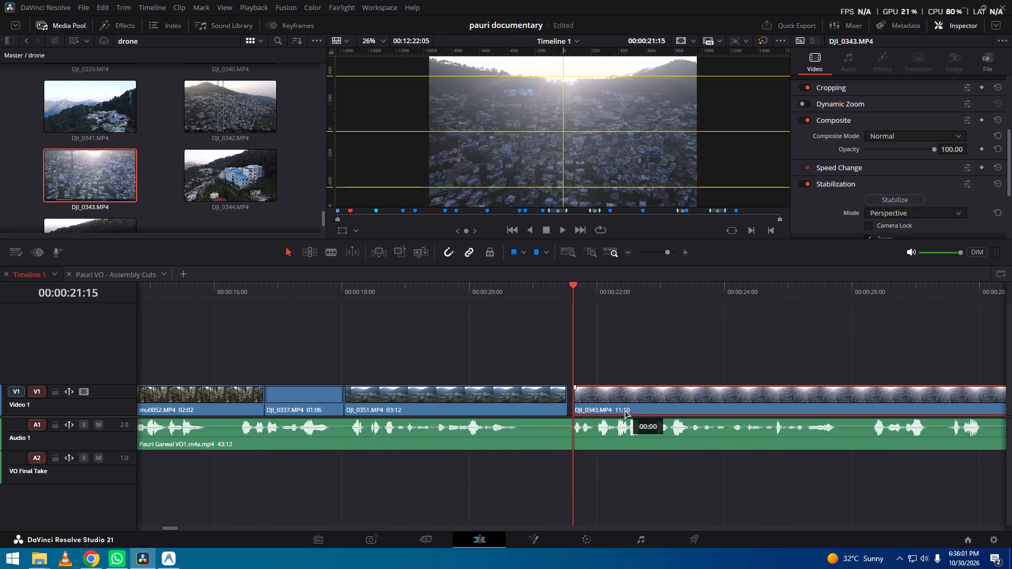
left_click_drag(625, 410, 624, 410)
Extend the end of DJI_0351.MP4 to 03:14 to close the gap before DJI_0343.MP4, and play across the cut.
left_click_drag(563, 400, 571, 401)
left_click_drag(551, 299, 598, 302)
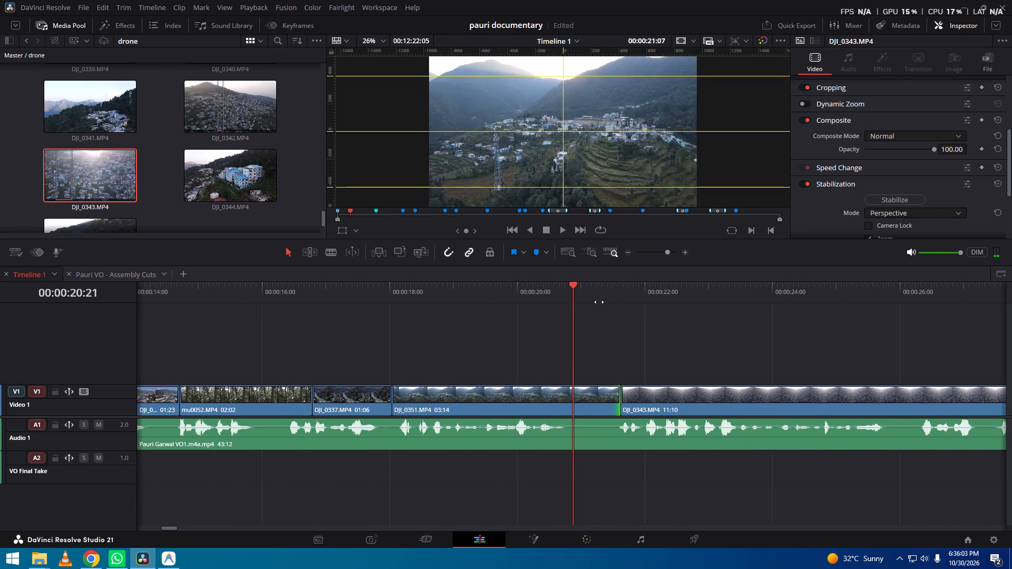
key("space")
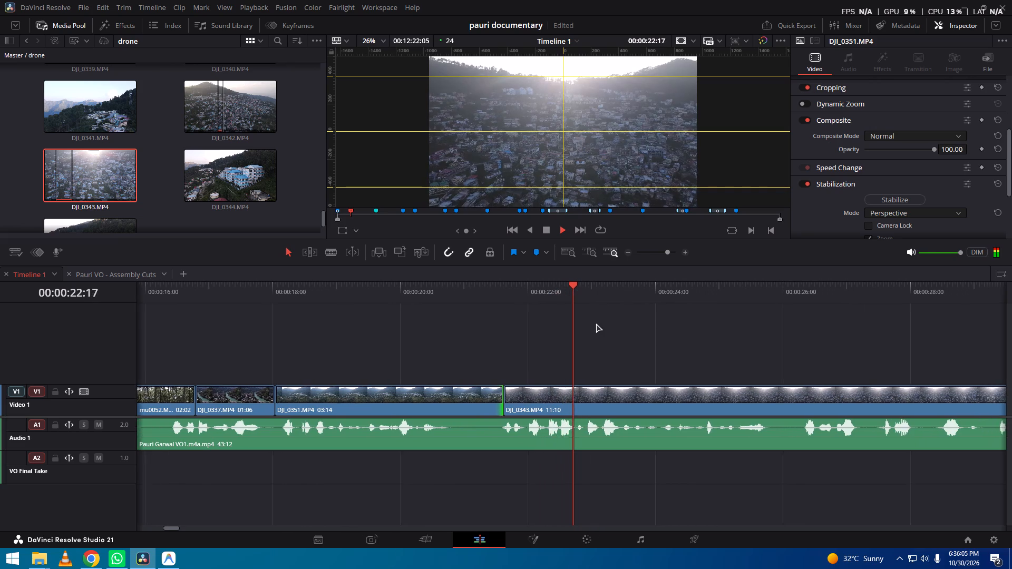
scroll(596, 323, "down", 6, "alt")
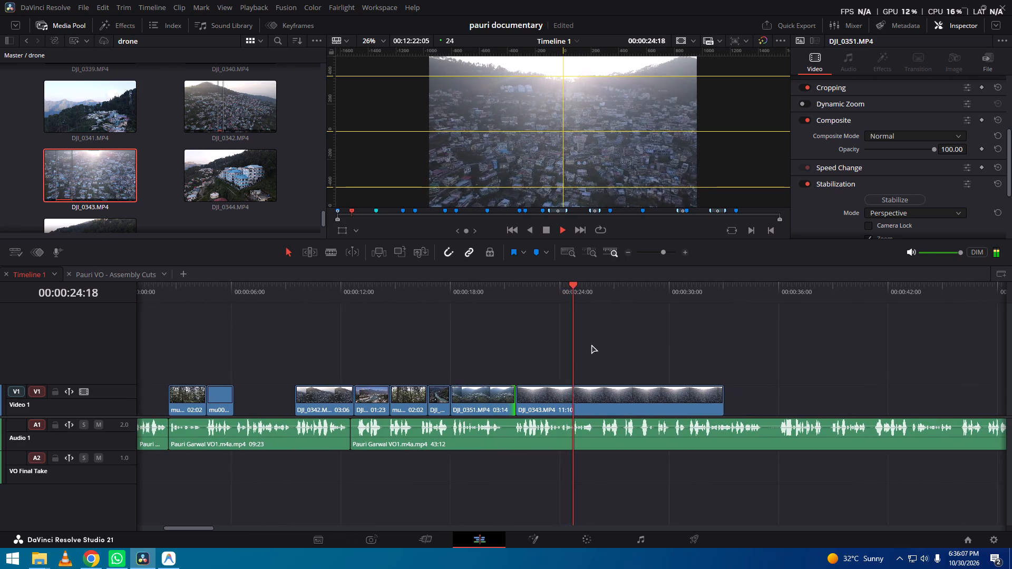
key("space")
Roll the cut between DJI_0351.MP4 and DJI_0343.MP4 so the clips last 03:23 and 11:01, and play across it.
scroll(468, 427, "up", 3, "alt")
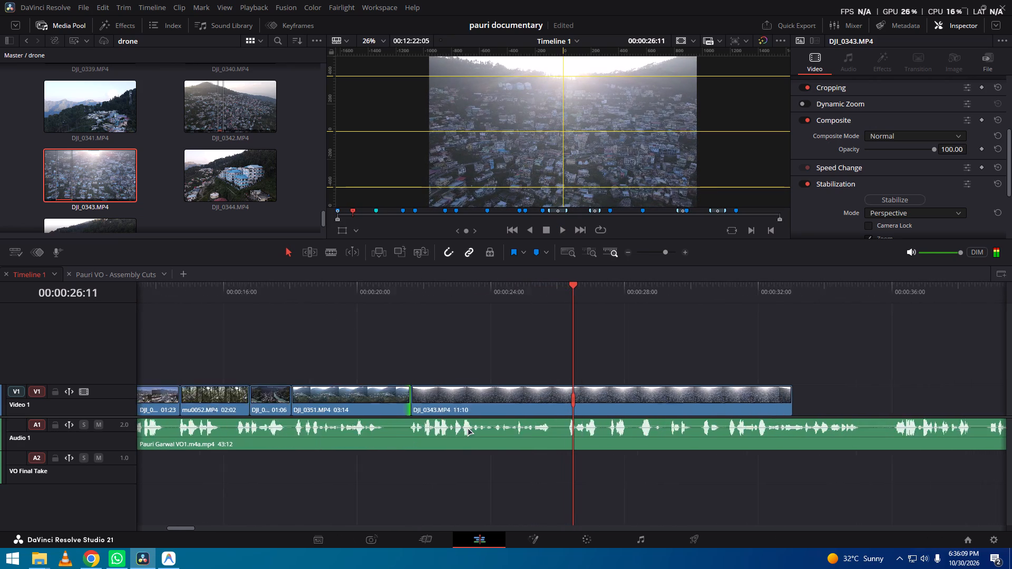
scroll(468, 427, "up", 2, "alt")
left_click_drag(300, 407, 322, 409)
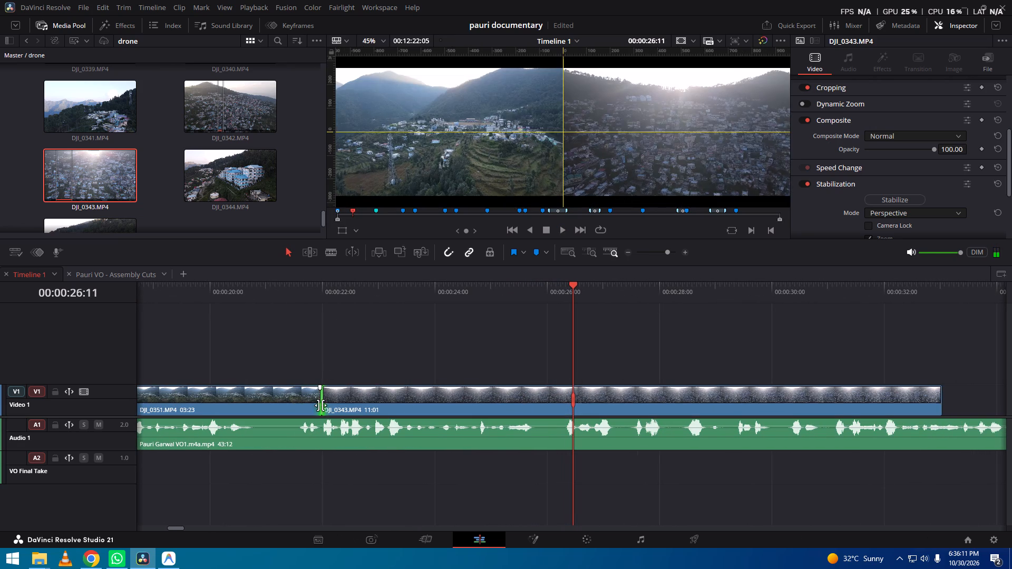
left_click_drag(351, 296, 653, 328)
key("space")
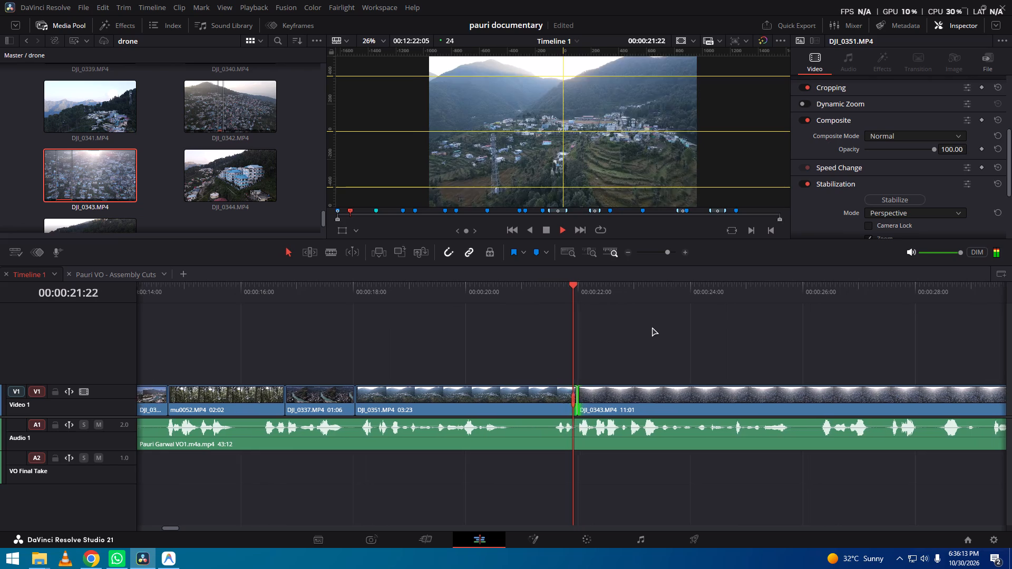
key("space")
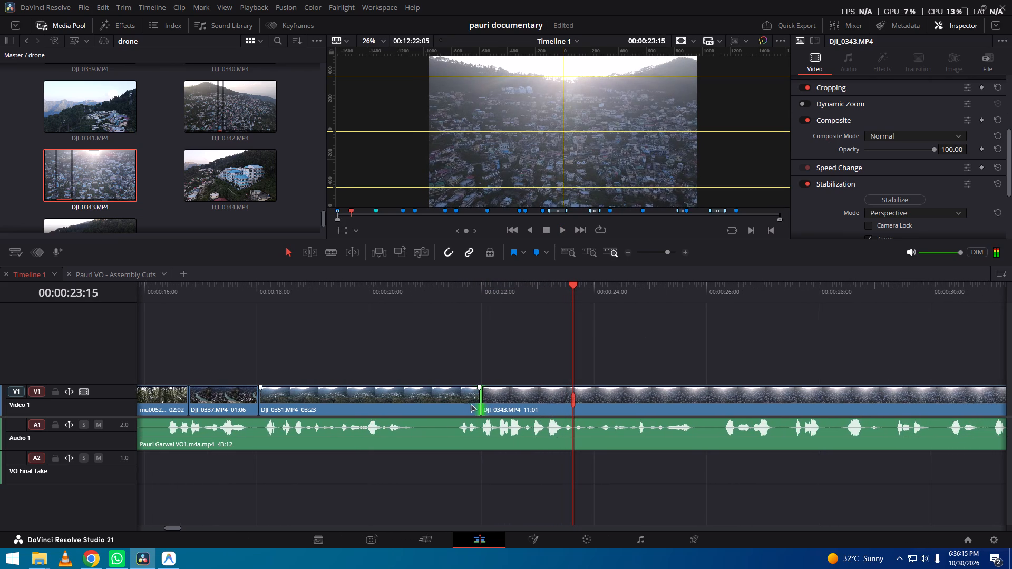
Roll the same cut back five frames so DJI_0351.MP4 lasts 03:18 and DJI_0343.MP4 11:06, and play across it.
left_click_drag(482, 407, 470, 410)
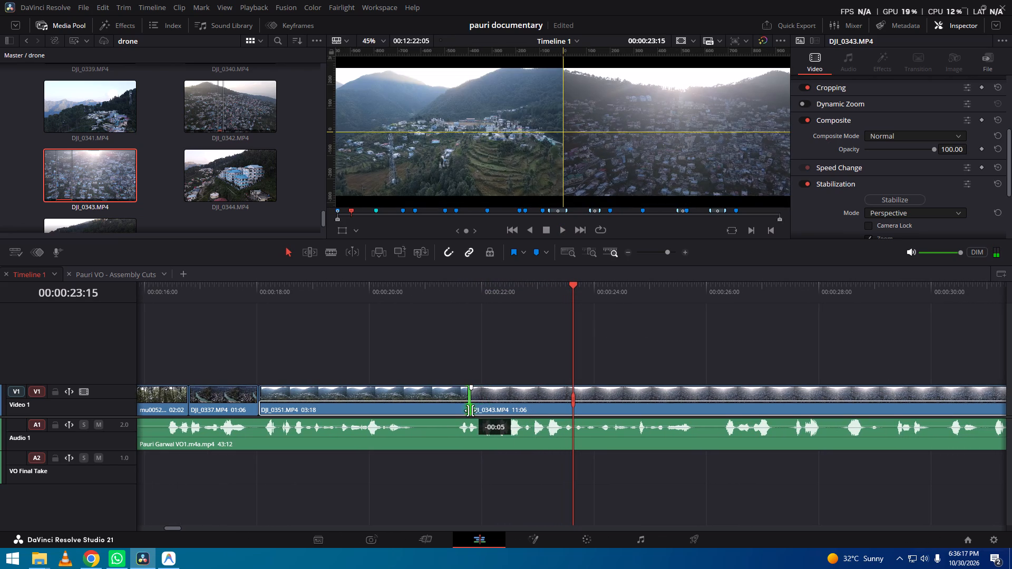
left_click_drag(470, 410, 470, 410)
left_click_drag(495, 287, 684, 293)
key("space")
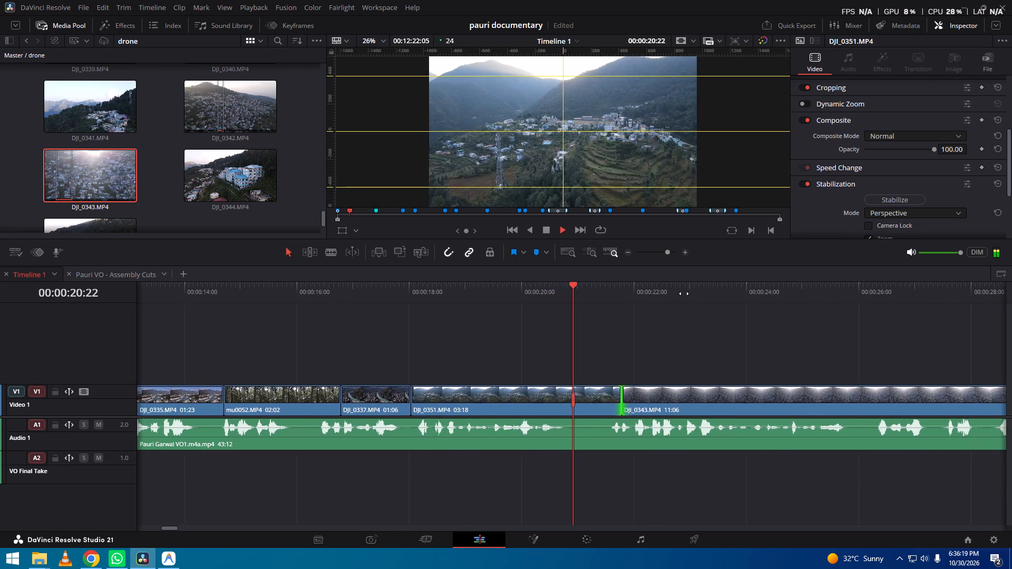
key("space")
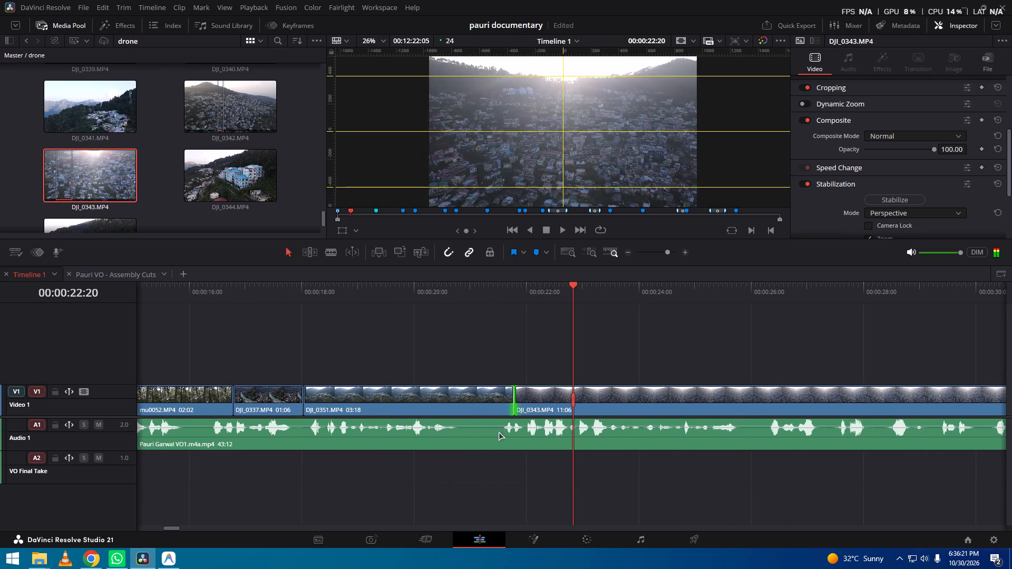
Roll the cut so DJI_0351.MP4 lasts 04:02 and DJI_0343.MP4 10:22, and review the transition in full screen.
left_click_drag(513, 401, 533, 406)
left_click_drag(538, 306, 564, 302)
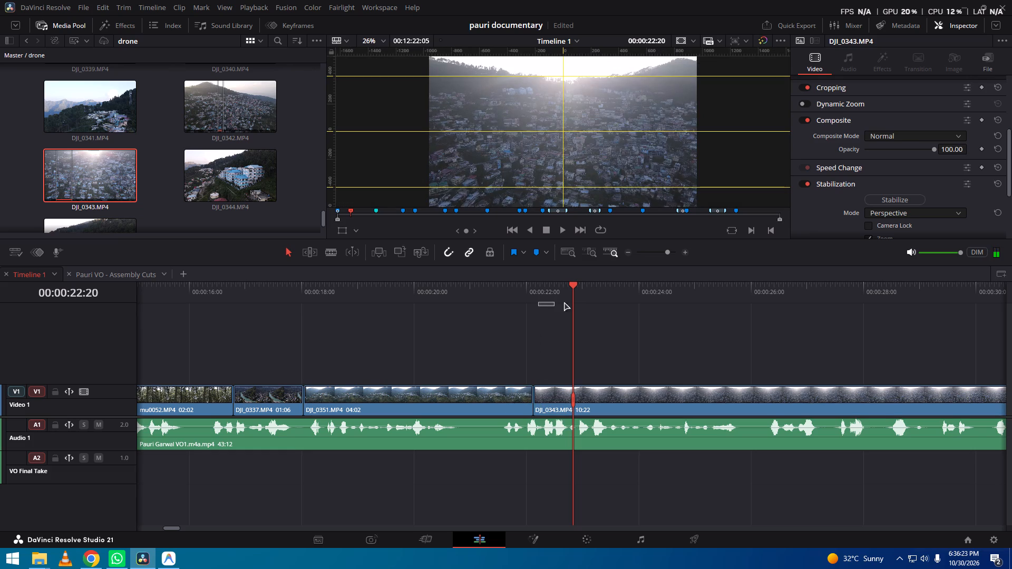
left_click_drag(564, 302, 568, 301)
left_click_drag(562, 298, 681, 306)
key("space")
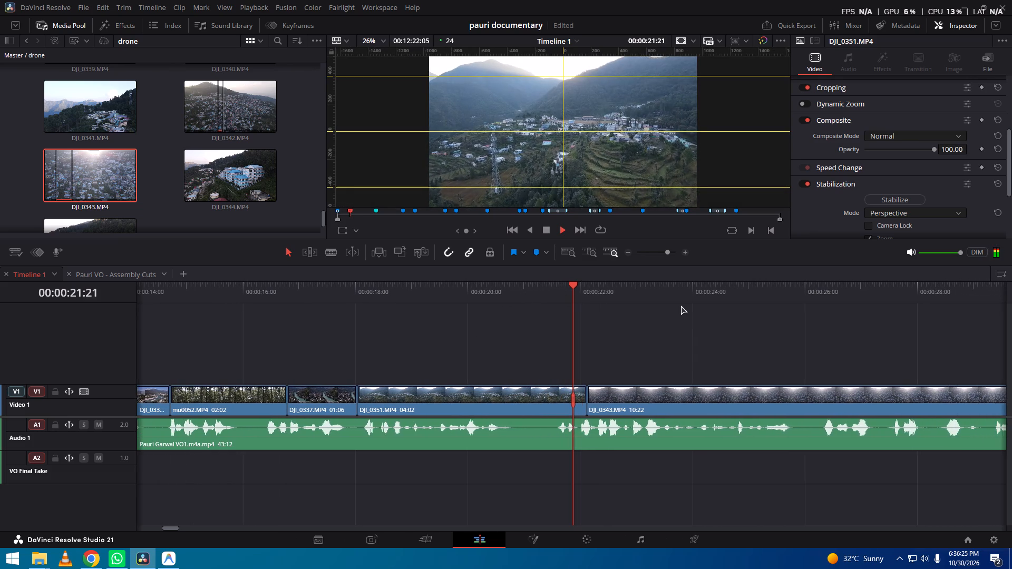
key("ctrl+f")
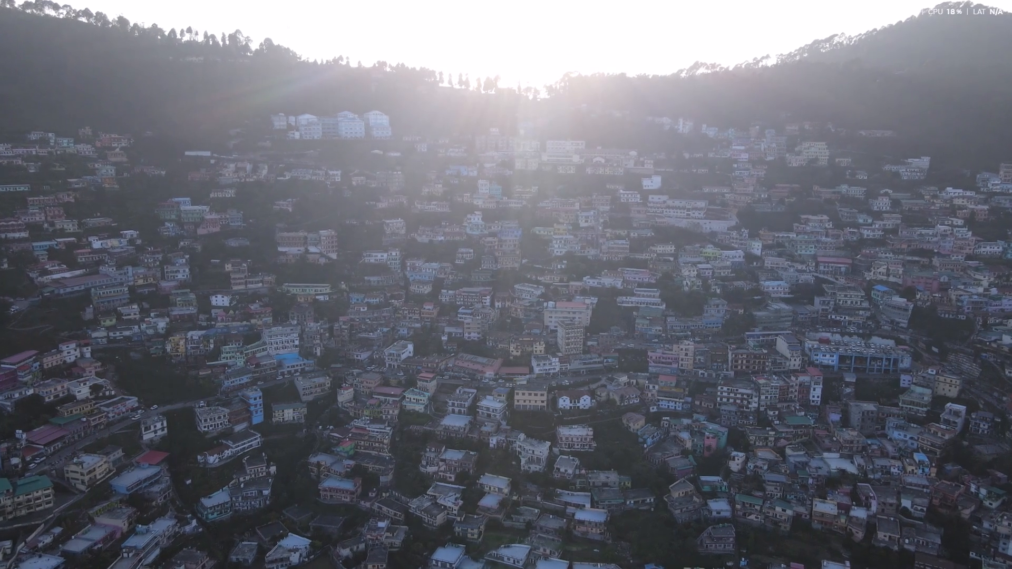
key("ctrl+f")
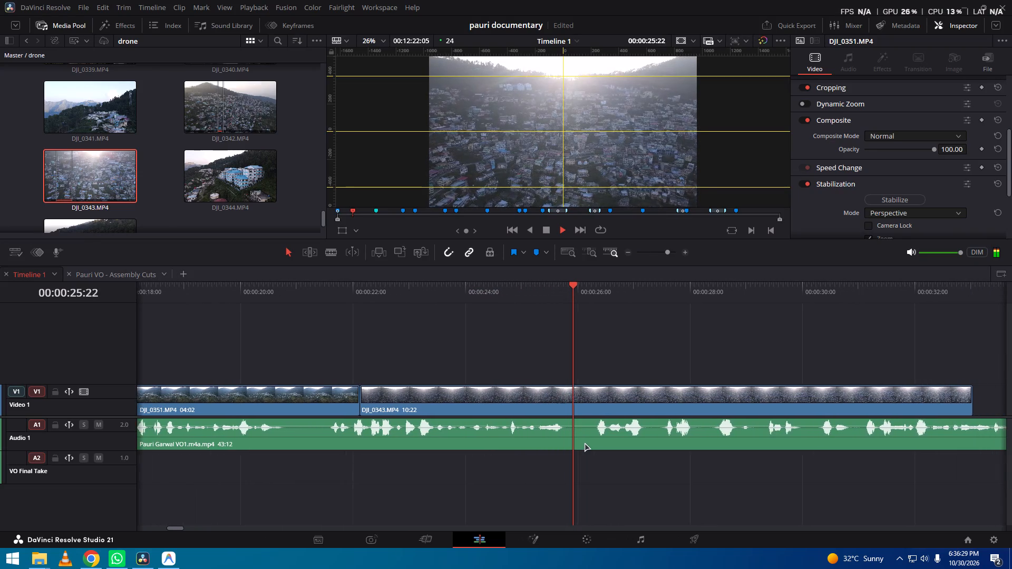
key("space")
Split only DJI_0343.MP4 at 00:00:26:09, delete the part after the split to leave 04:06, and save the project.
left_click_drag(520, 297, 566, 301)
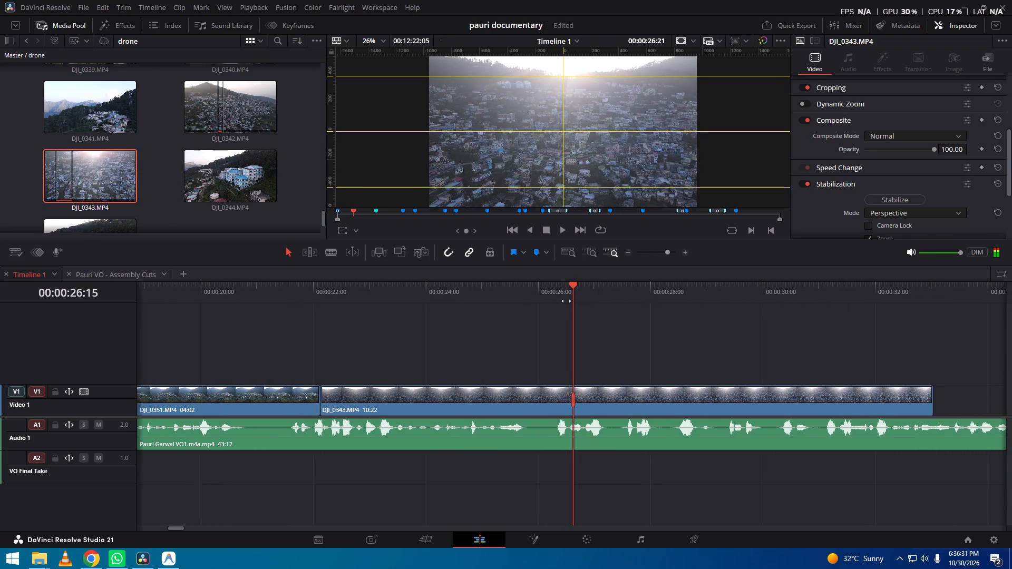
left_click_drag(566, 301, 576, 305)
key("b")
key("ctrl+z")
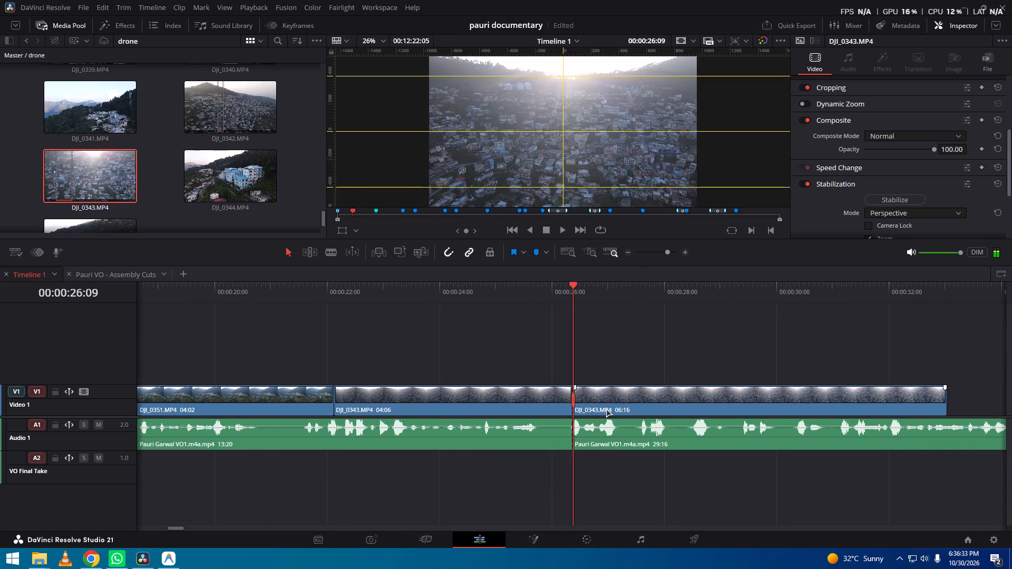
left_click(606, 402)
key("b")
left_click(606, 402)
key("BackSpace")
key("space")
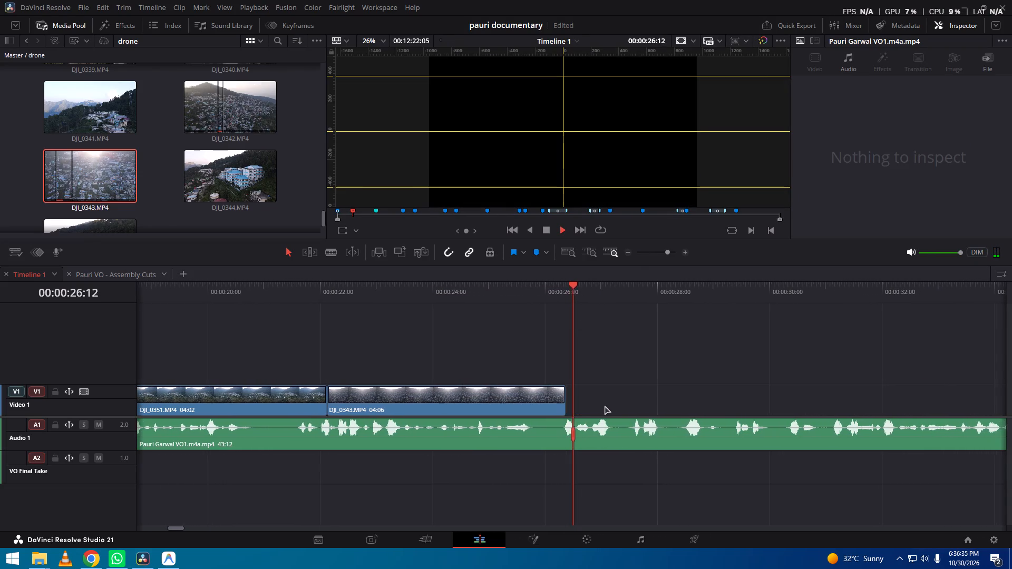
key("ctrl+s")
Listen to the voiceover past the end of DJI_0343.MP4, replaying from 00:00:26:09 to about 00:00:27:04.
scroll(605, 406, "down", 8, "alt")
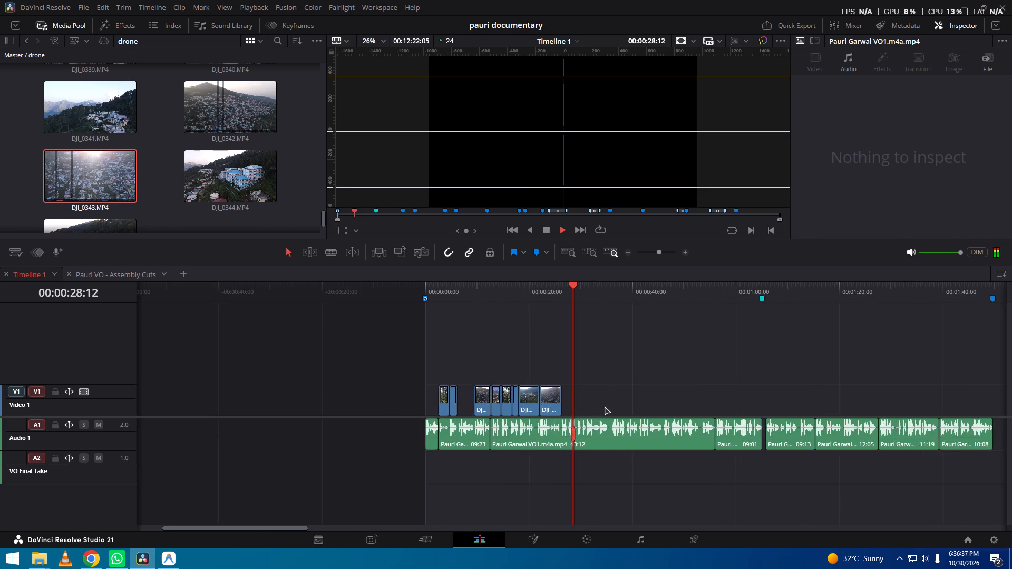
scroll(605, 406, "up", 11, "alt")
key("space")
left_click_drag(494, 292, 667, 312)
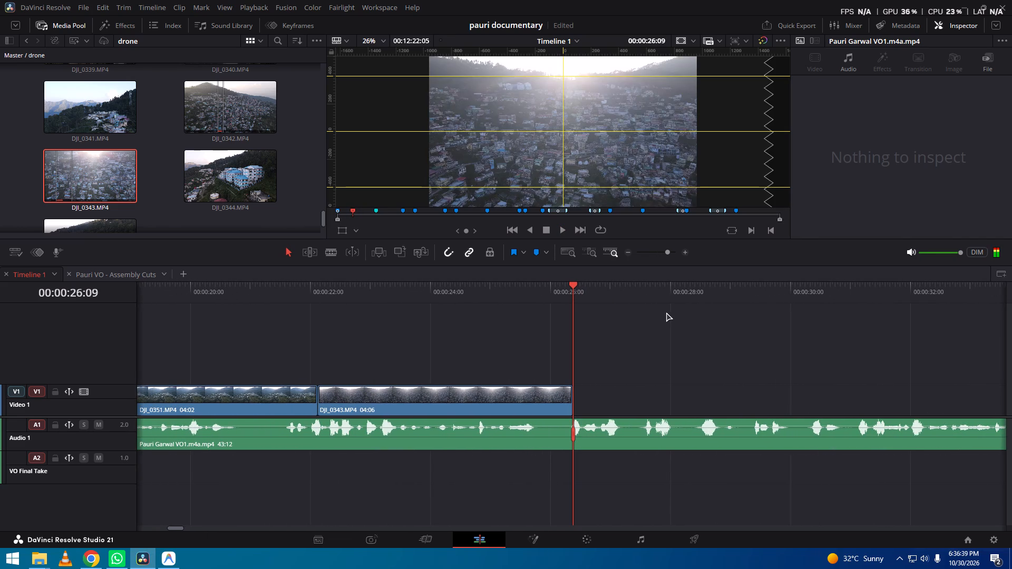
key("space")
key("space")
Switch to YouTube in Chrome and search the Pushkar Singh Dhami channel for "goverment schools".
key("alt+Tab")
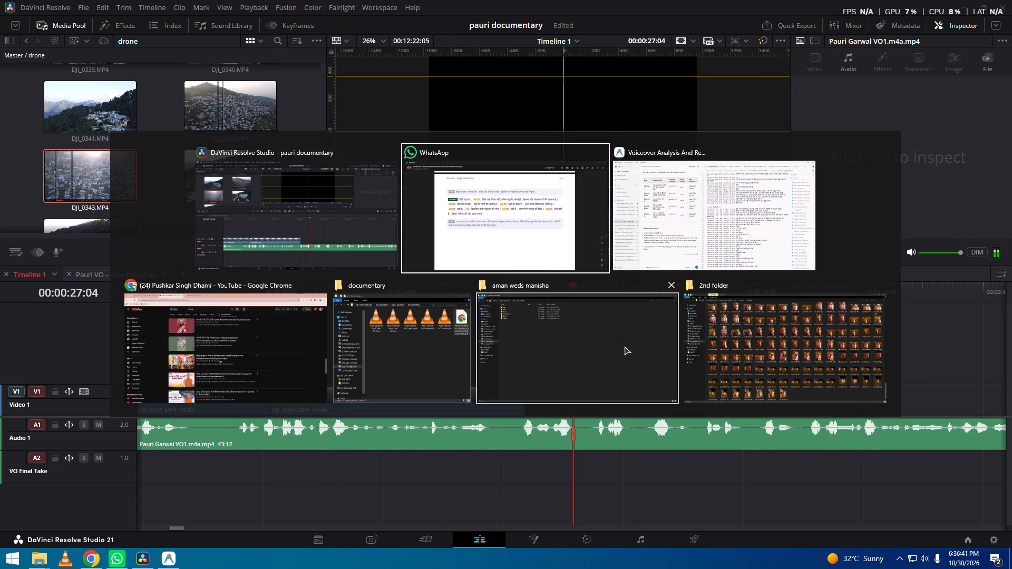
left_click(195, 342, "alt")
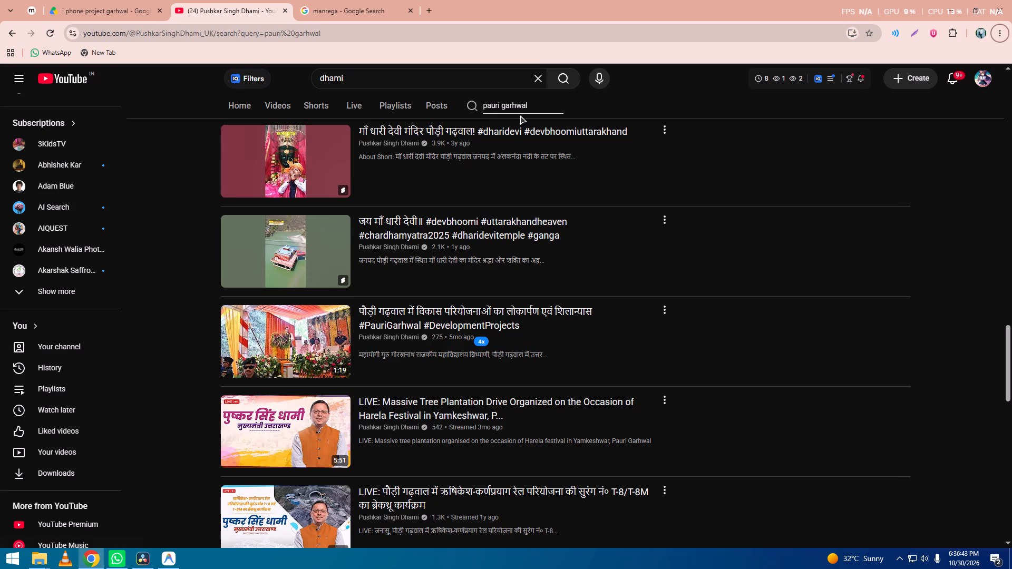
left_click_drag(534, 106, 464, 114)
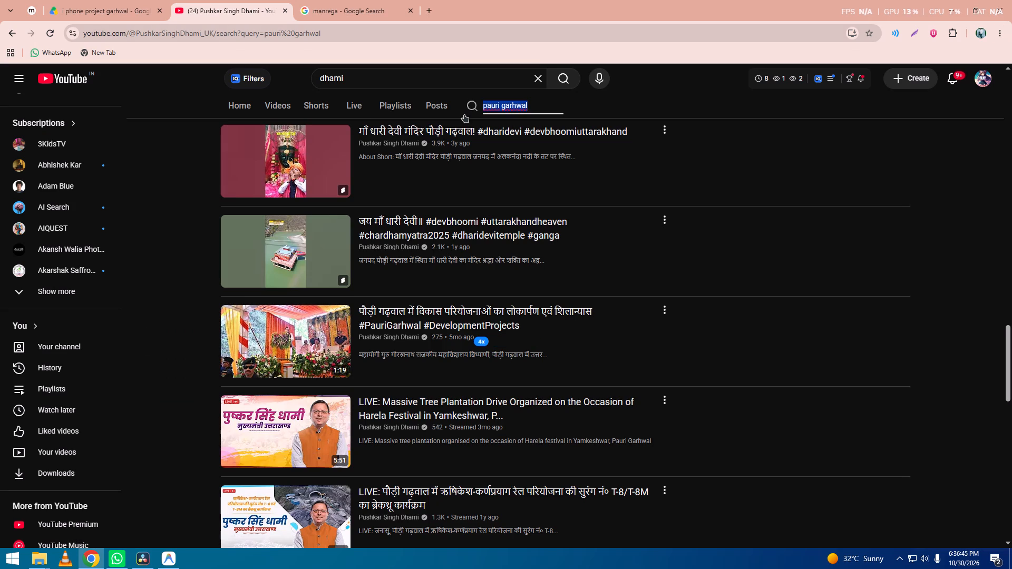
type("goverment schools")
key("Return")
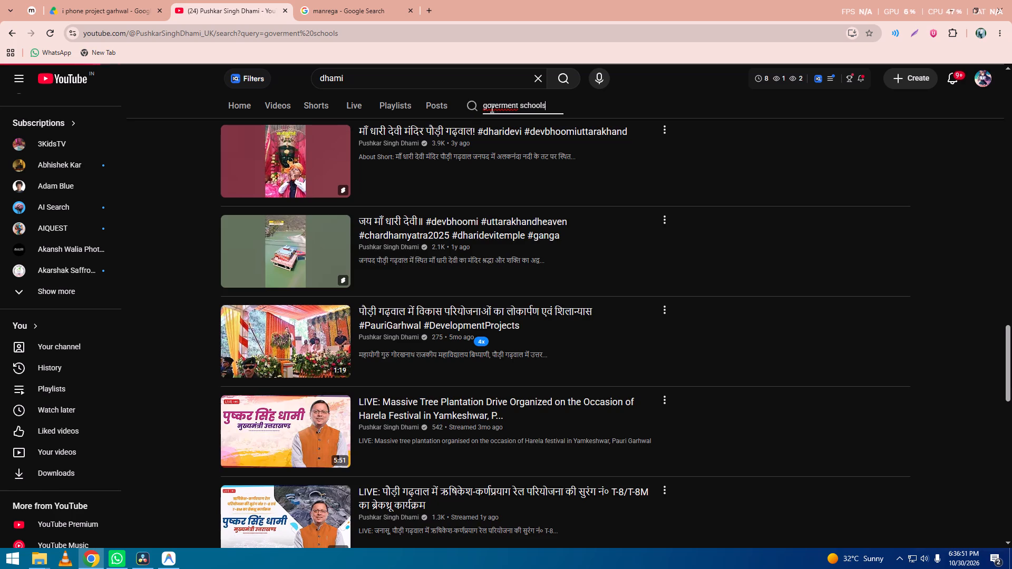
Look through the channel's search results for a video with usable government-school footage.
scroll(476, 389, "down", 6)
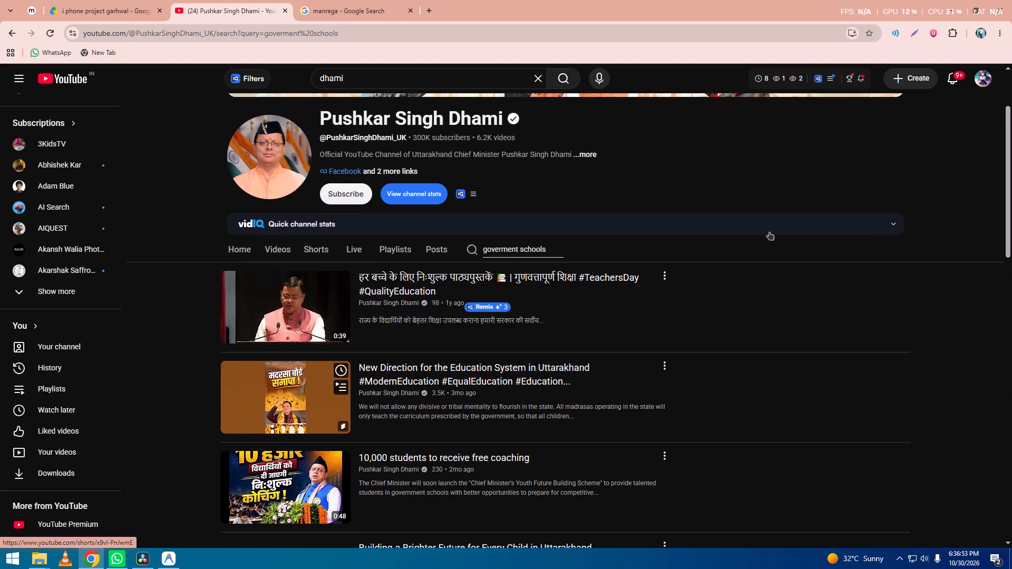
scroll(794, 184, "down", 5)
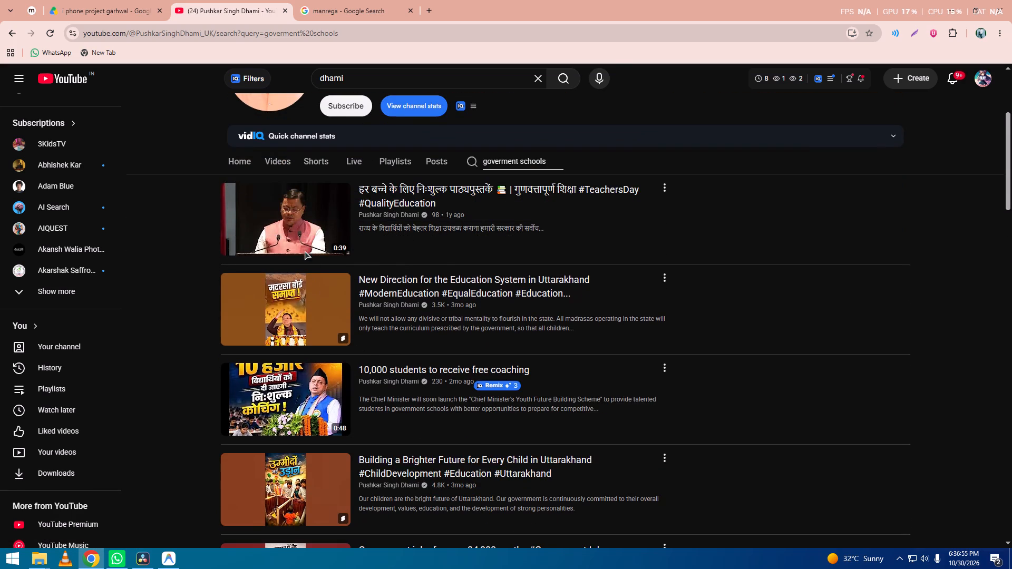
scroll(304, 235, "down", 7)
scroll(400, 392, "down", 8)
scroll(332, 453, "down", 3)
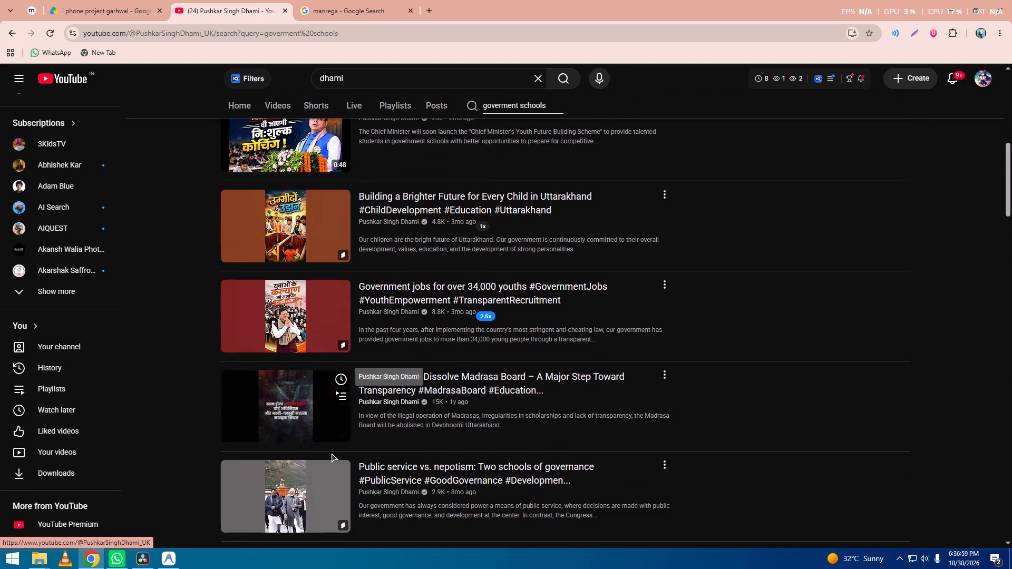
scroll(332, 453, "down", 17)
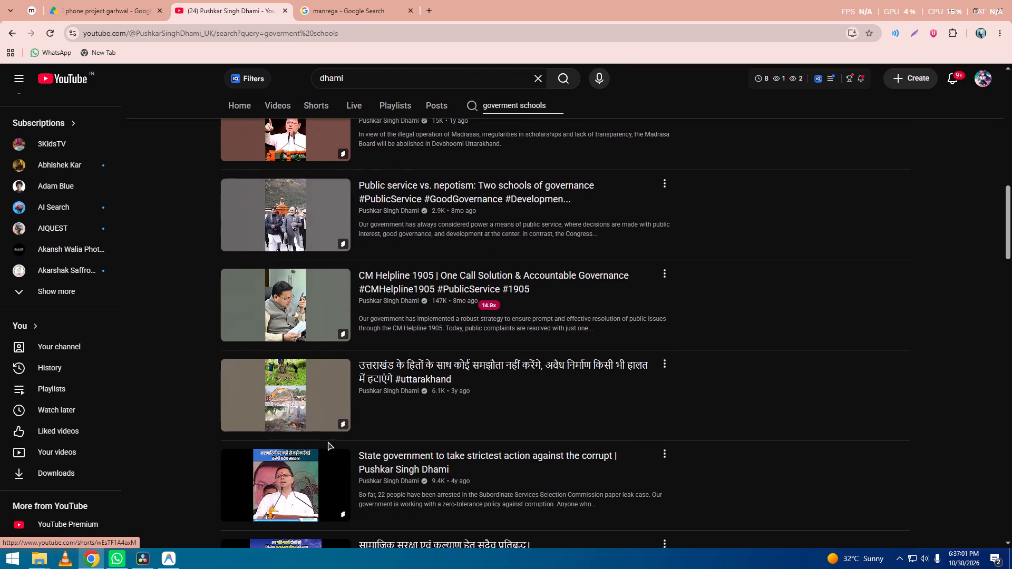
scroll(328, 442, "down", 20)
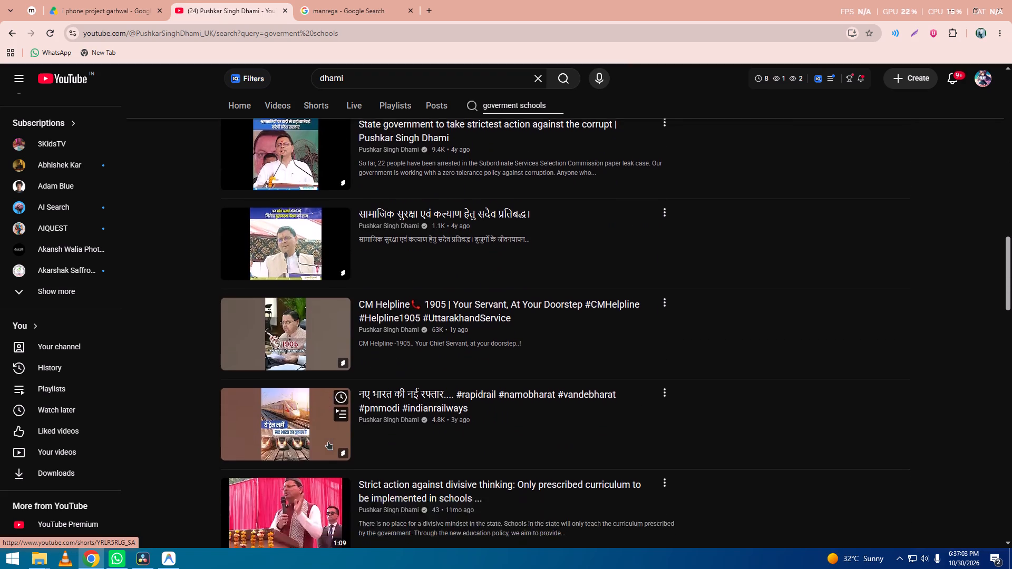
scroll(328, 442, "down", 7)
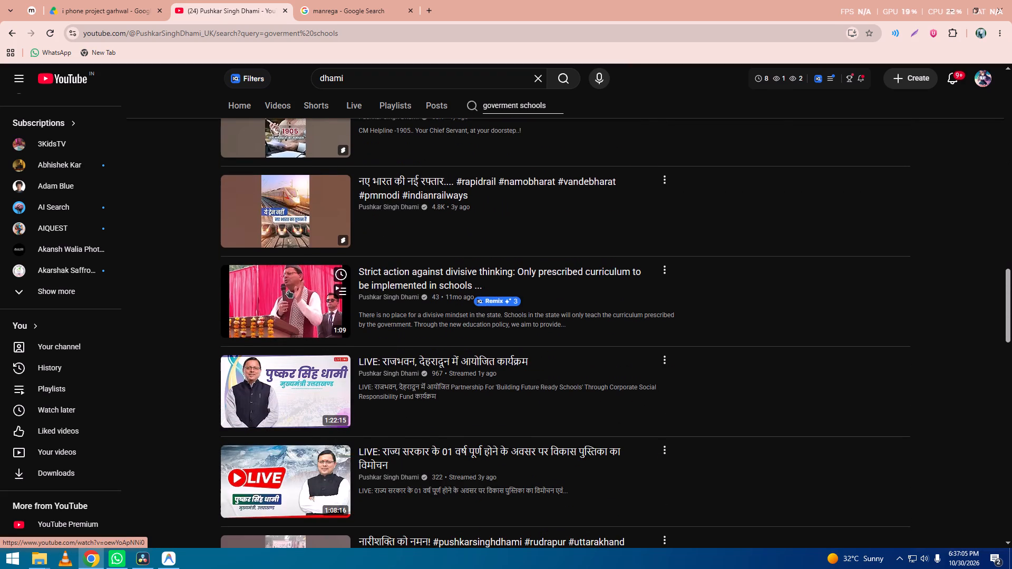
scroll(299, 397, "down", 16)
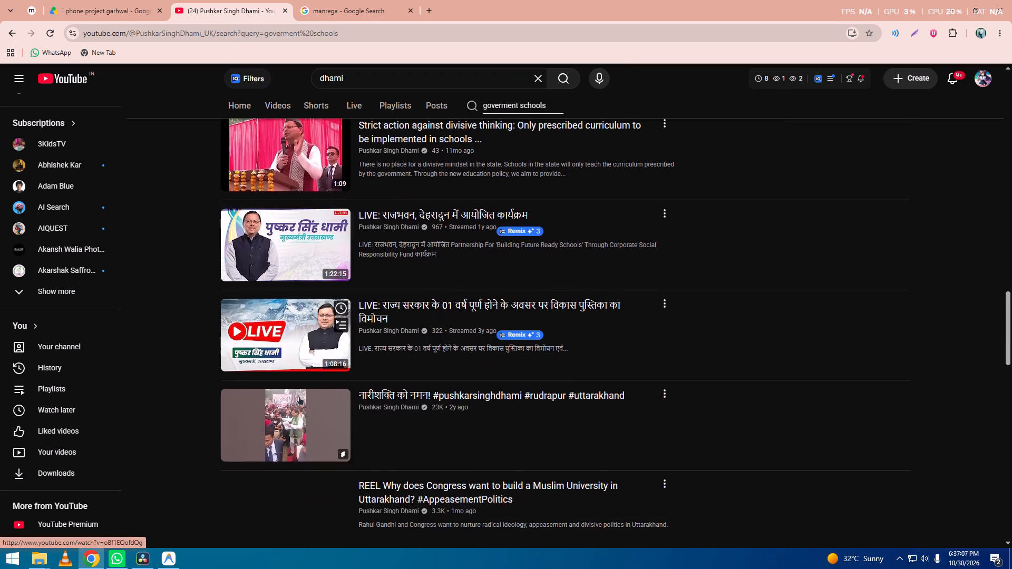
scroll(299, 397, "down", 19)
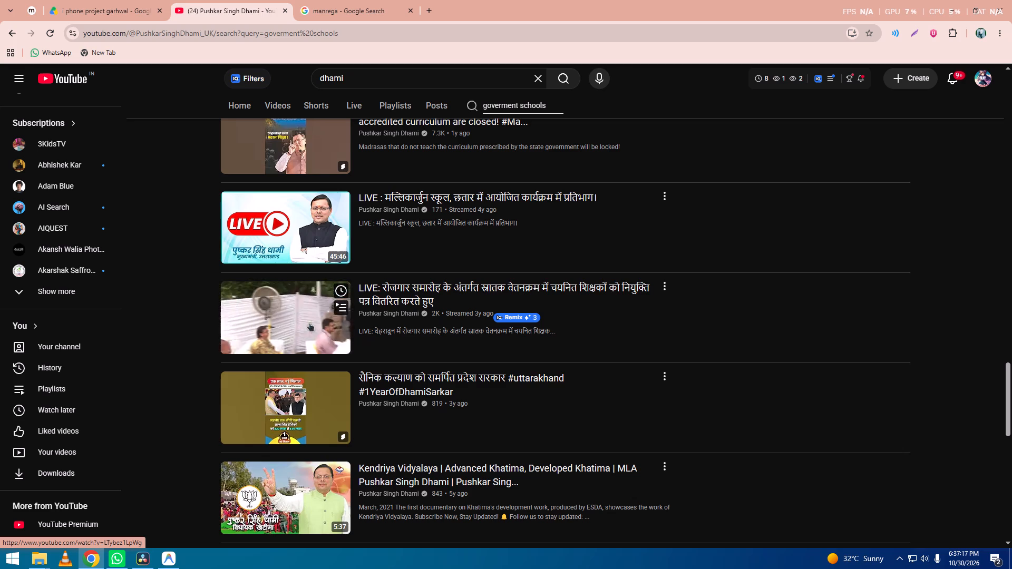
scroll(499, 478, "down", 8)
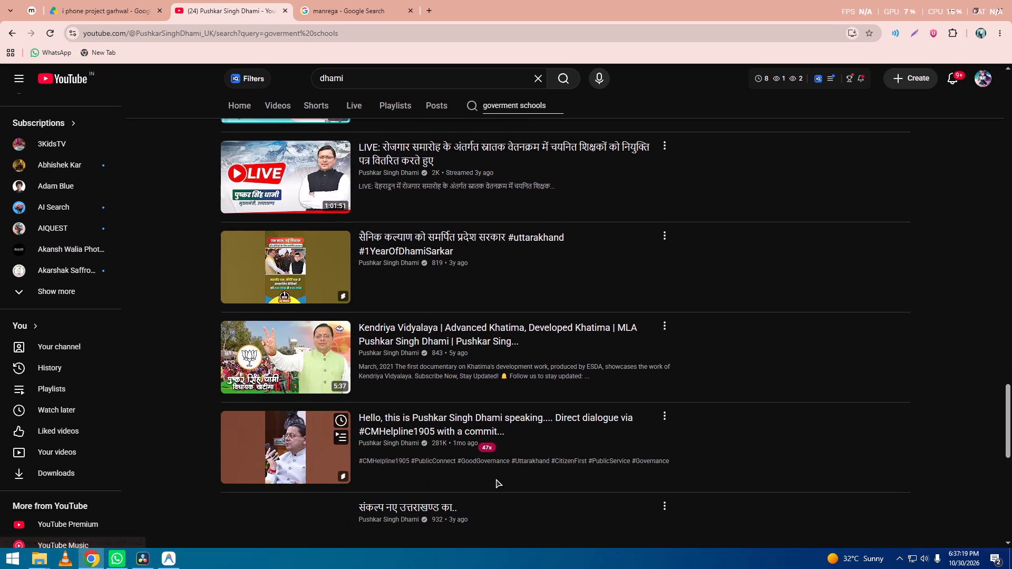
scroll(496, 479, "down", 7)
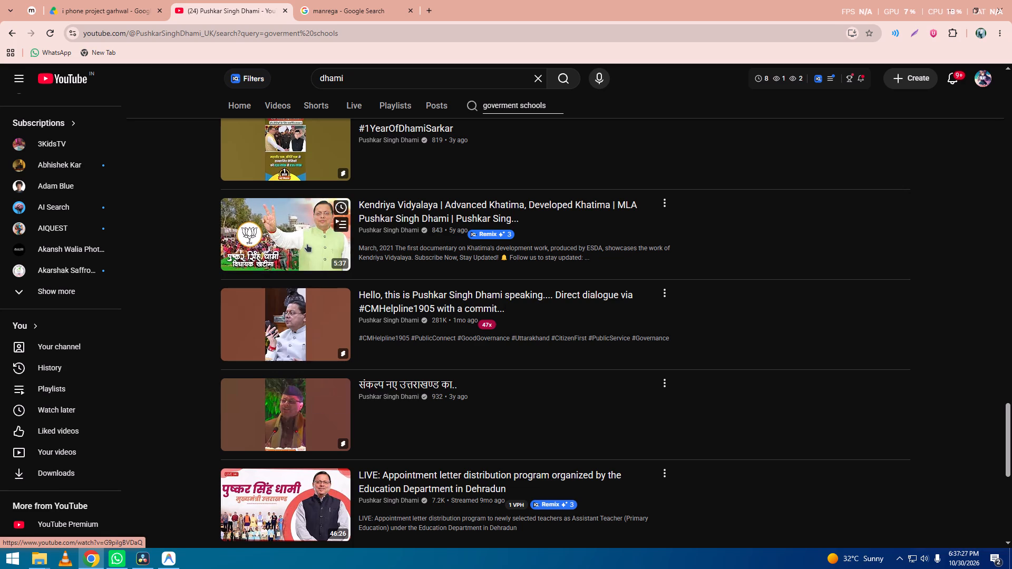
Open the Kendriya Vidyalaya Khatima video in a new tab and skim its first two minutes for school footage.
middle_click(307, 244)
left_click(355, 0)
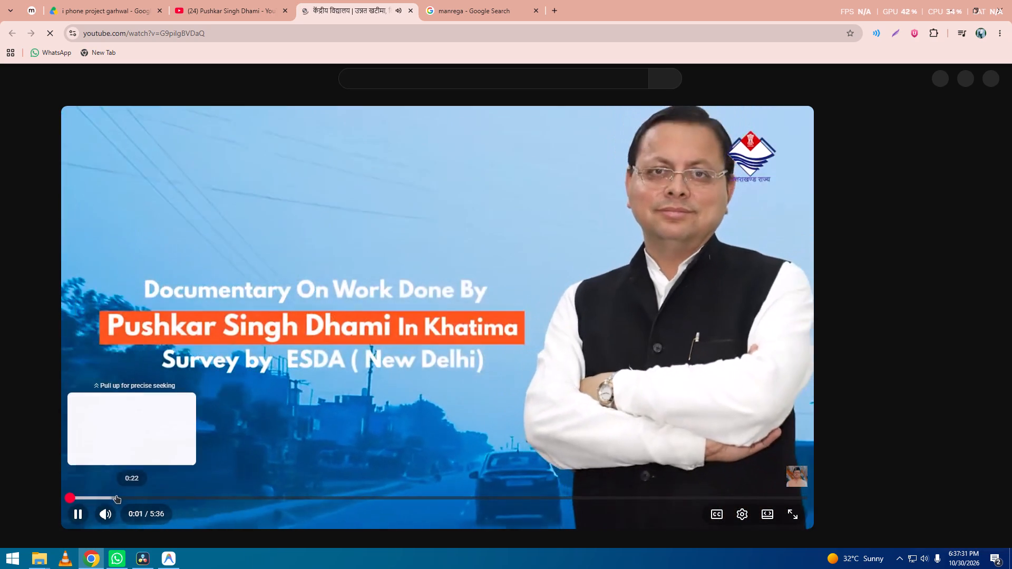
left_click(115, 495)
left_click(95, 496)
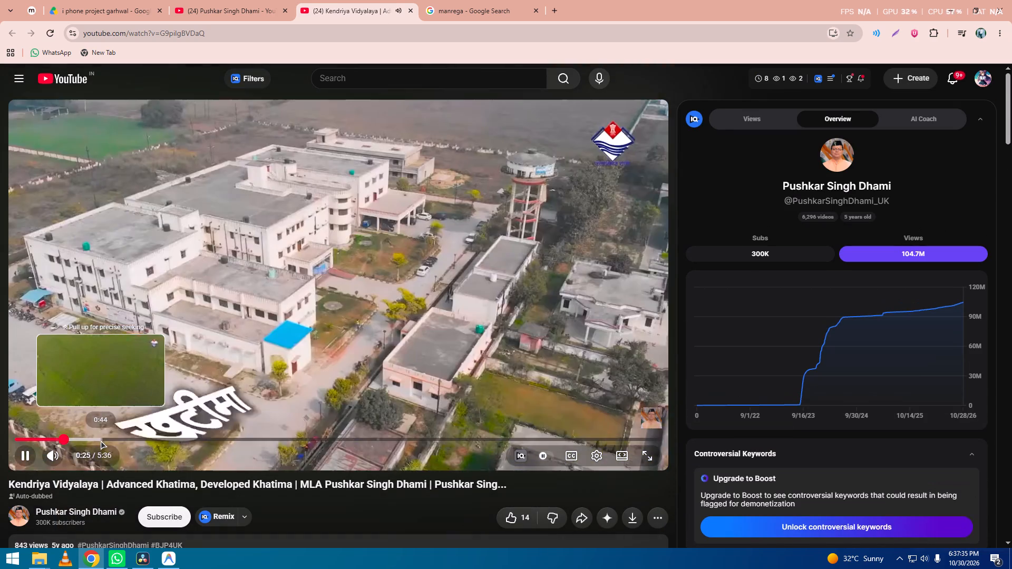
left_click(102, 439)
left_click_drag(102, 437, 76, 438)
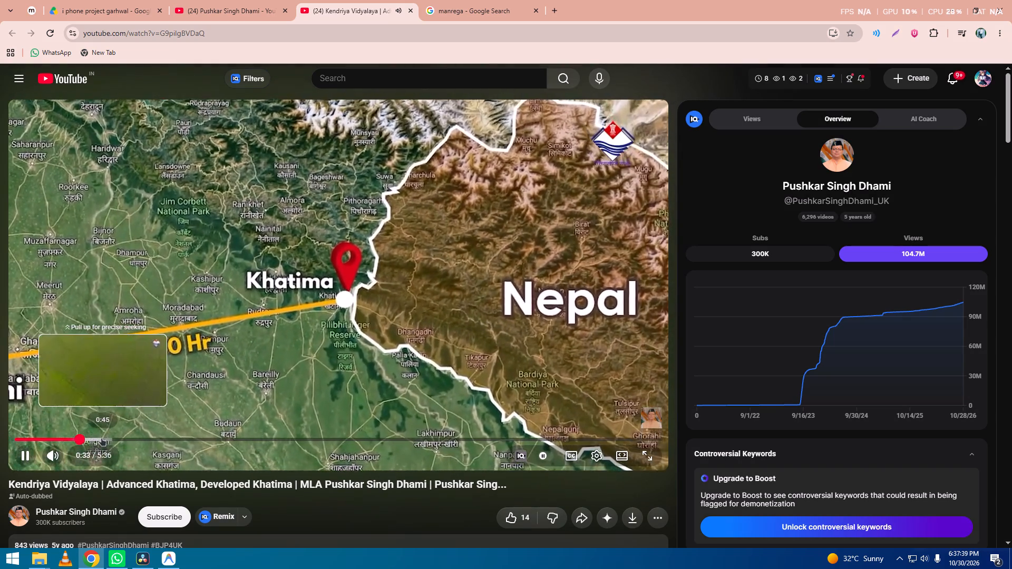
left_click(101, 438)
left_click(115, 437)
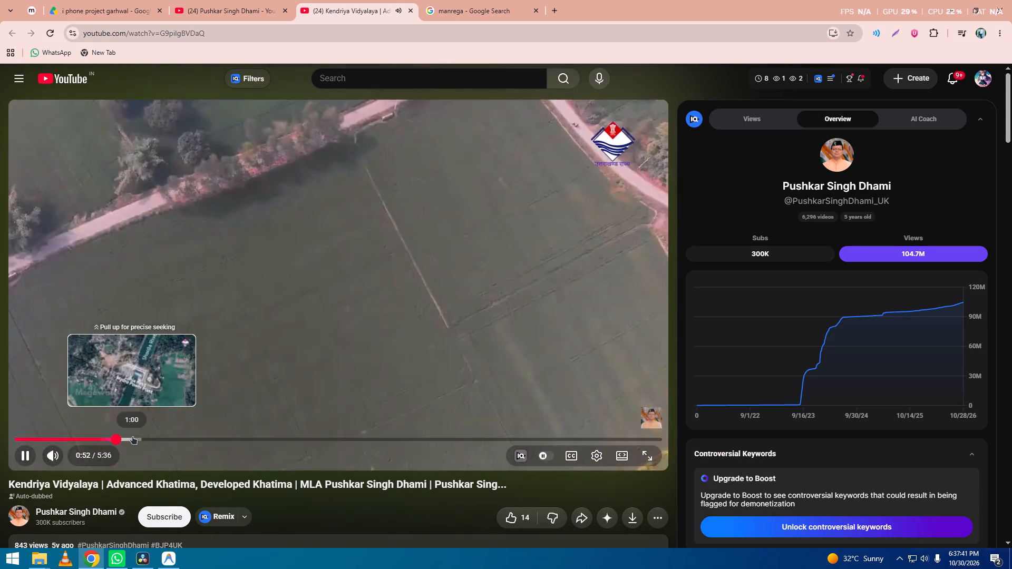
left_click(132, 436)
left_click(147, 436)
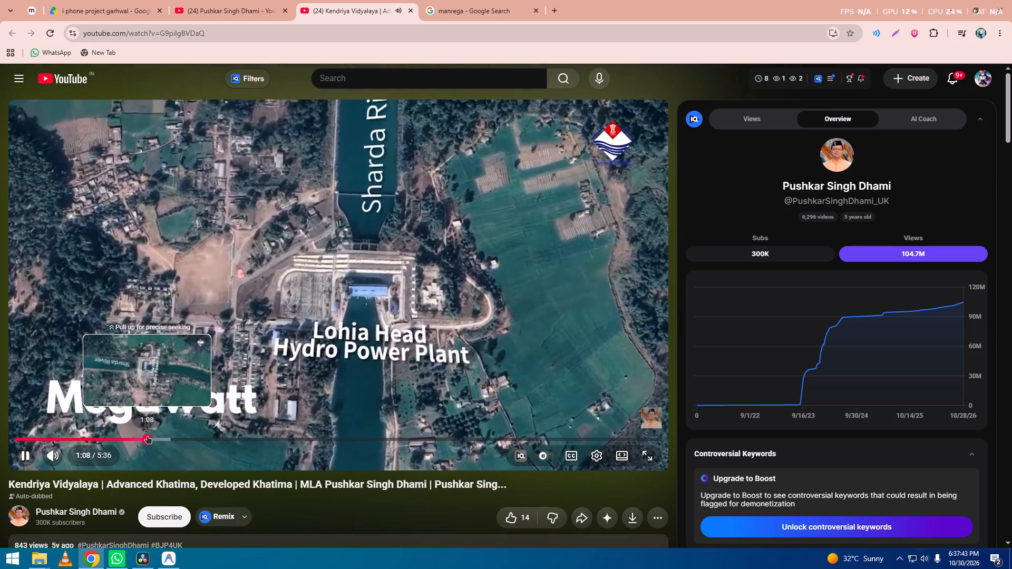
left_click(165, 436)
left_click(184, 435)
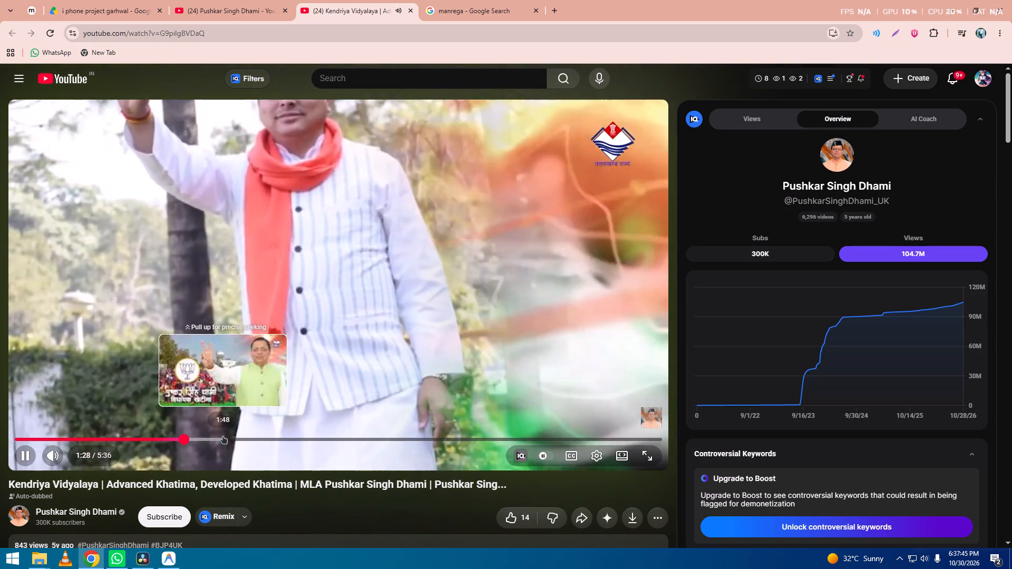
left_click(219, 434)
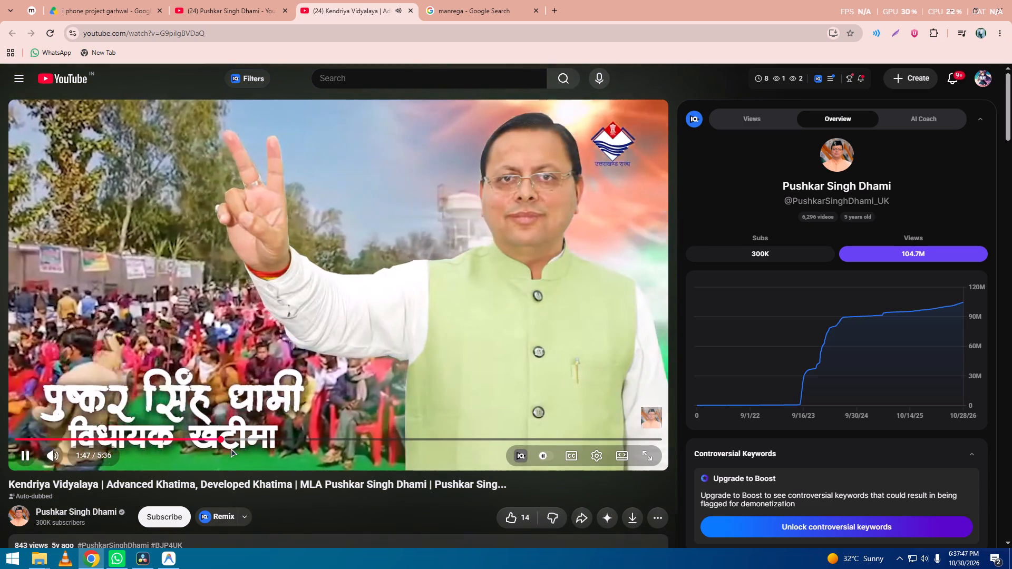
left_click(235, 438)
left_click(248, 436)
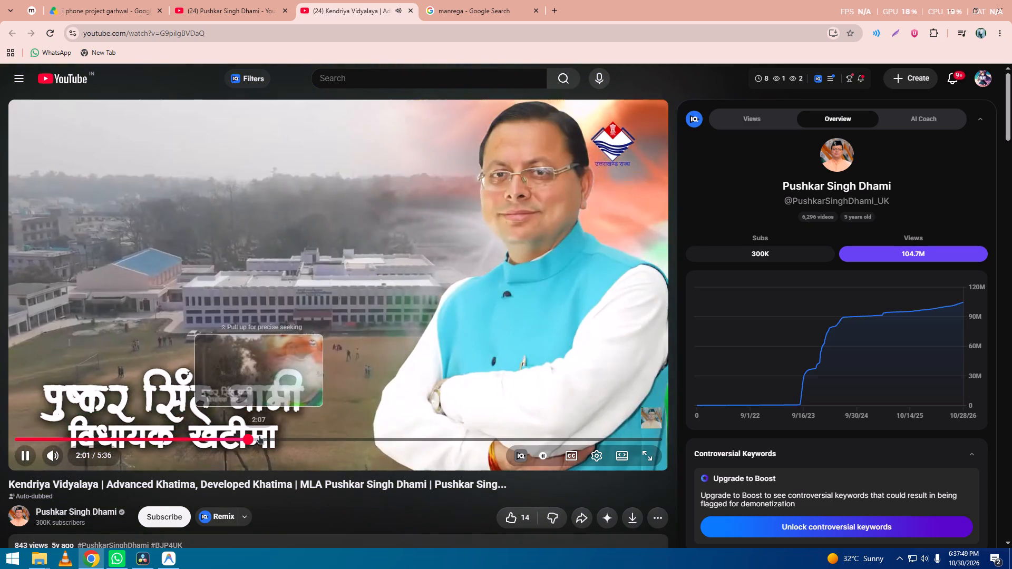
Examine the video's section between about 2:07 and 2:38 for school building and classroom shots, and pause it after 2:35.
left_click(259, 436)
left_click(277, 436)
left_click(298, 439)
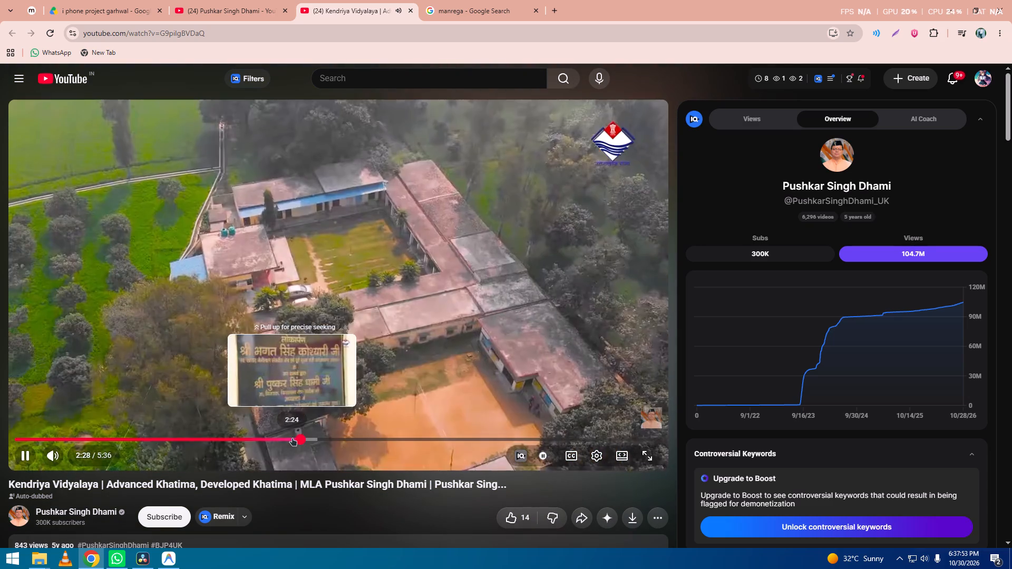
left_click(292, 438)
left_click(281, 438)
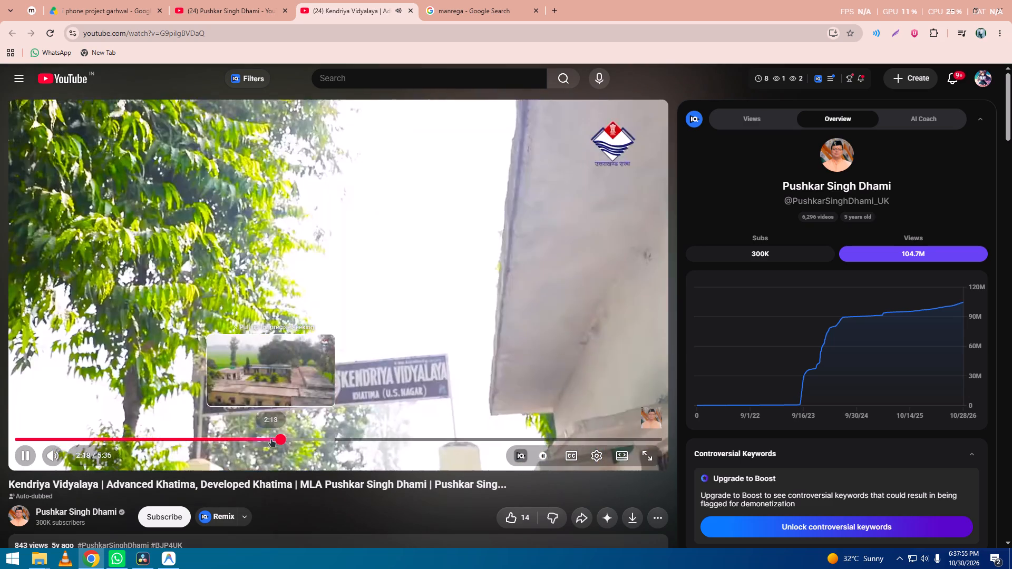
left_click(271, 438)
left_click(299, 438)
left_click(320, 439)
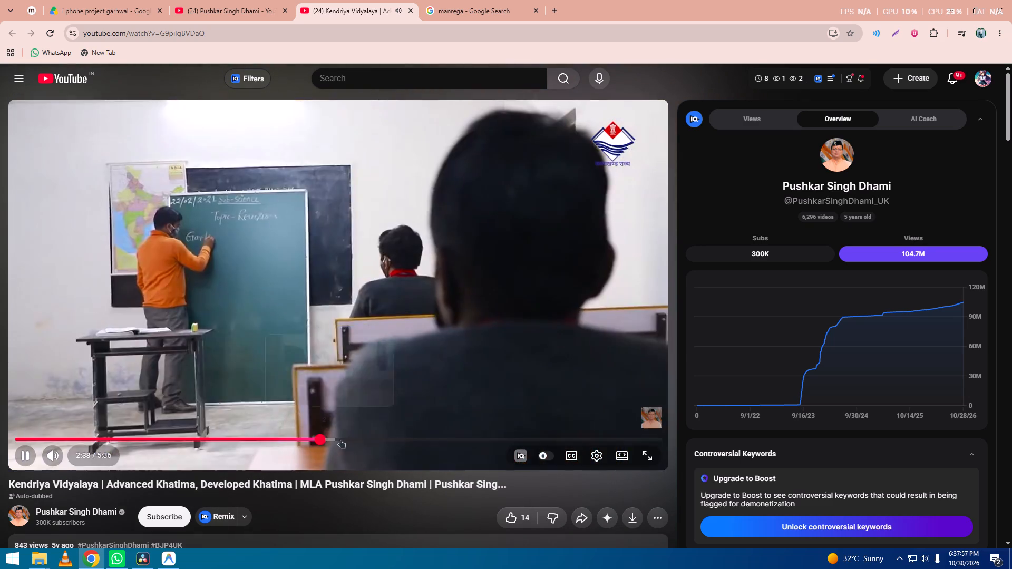
left_click(313, 440)
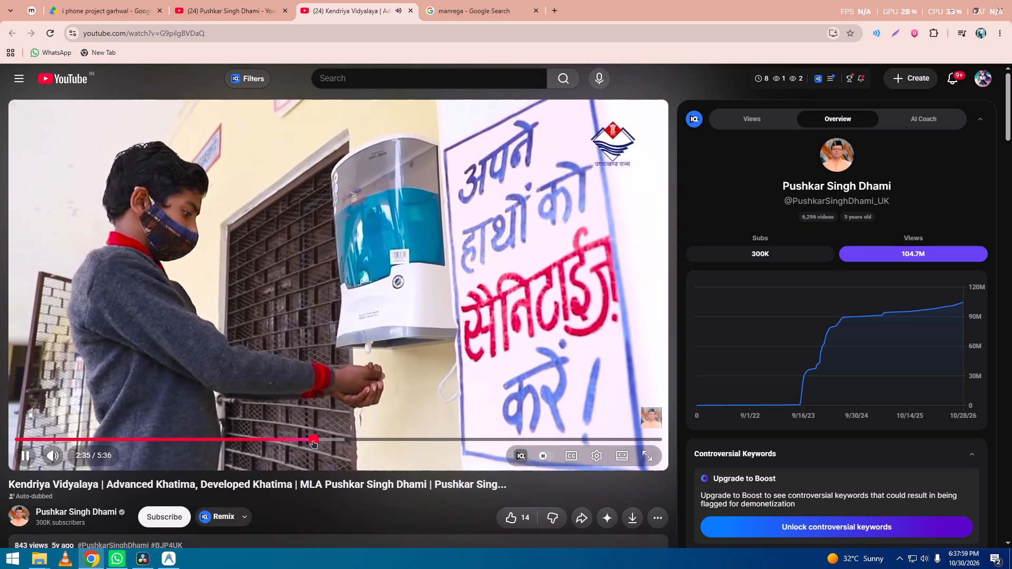
left_click(376, 357)
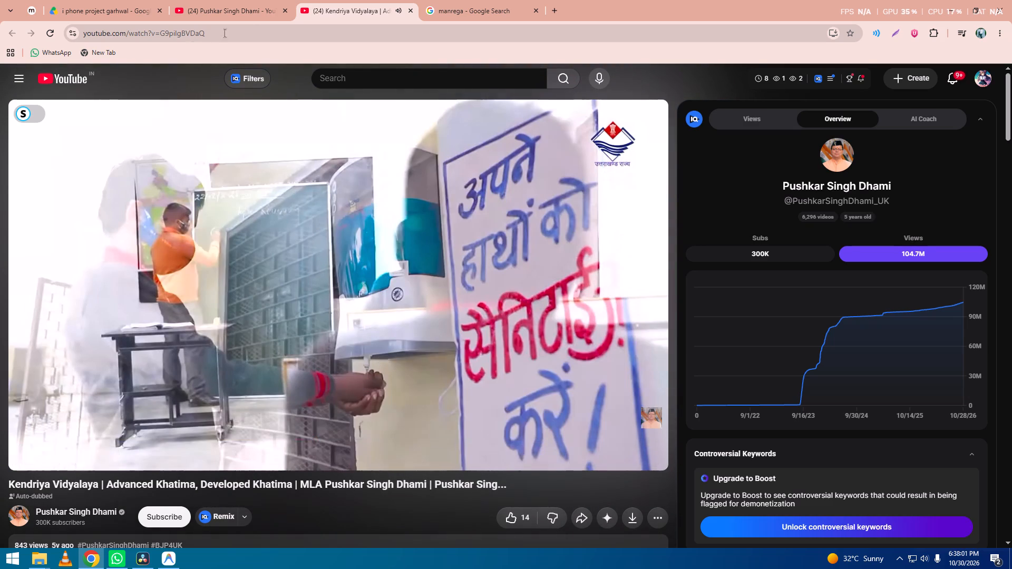
Copy the Kendriya Vidyalaya video's link, open ytDownloader from the desktop and submit the link for a single-video download.
left_click(257, 30)
right_click(257, 30)
left_click(306, 123)
left_click(1011, 568)
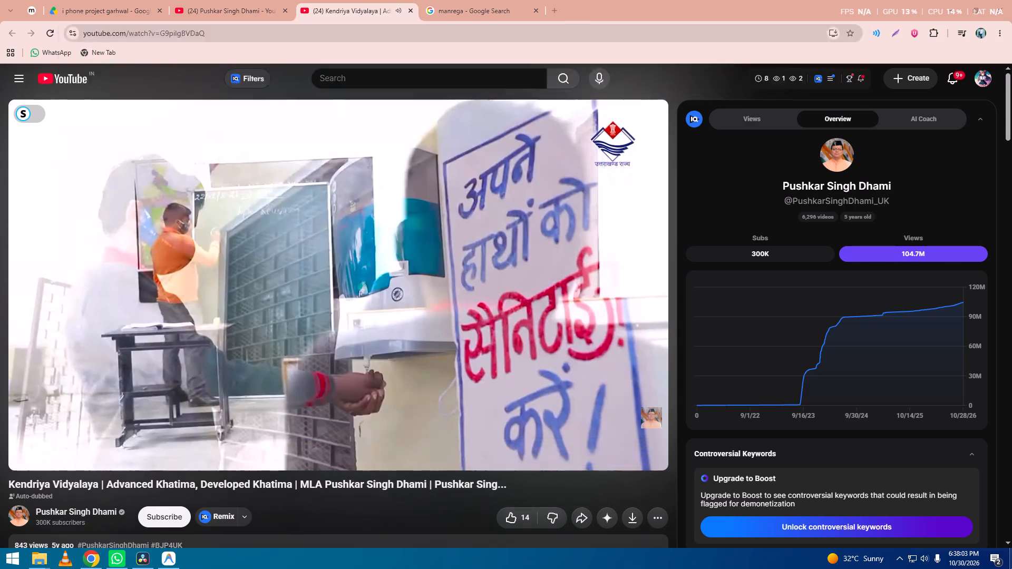
double_click(309, 505)
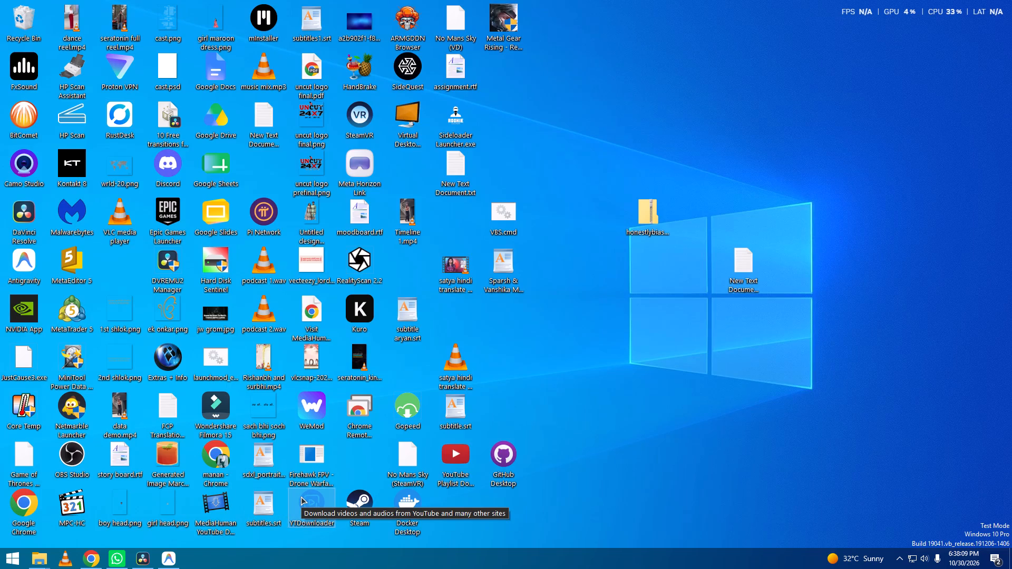
left_click(444, 288)
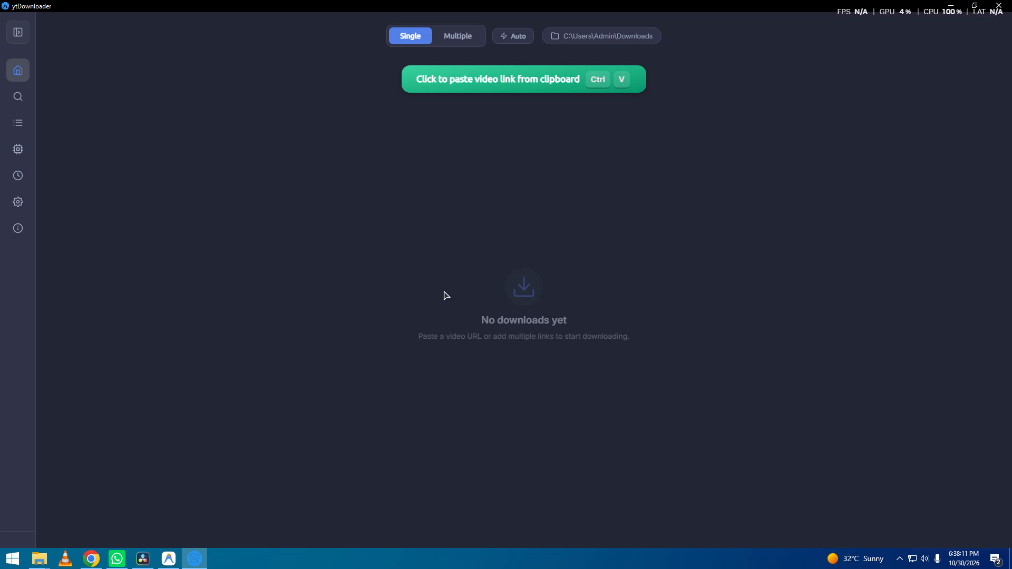
key("ctrl+v")
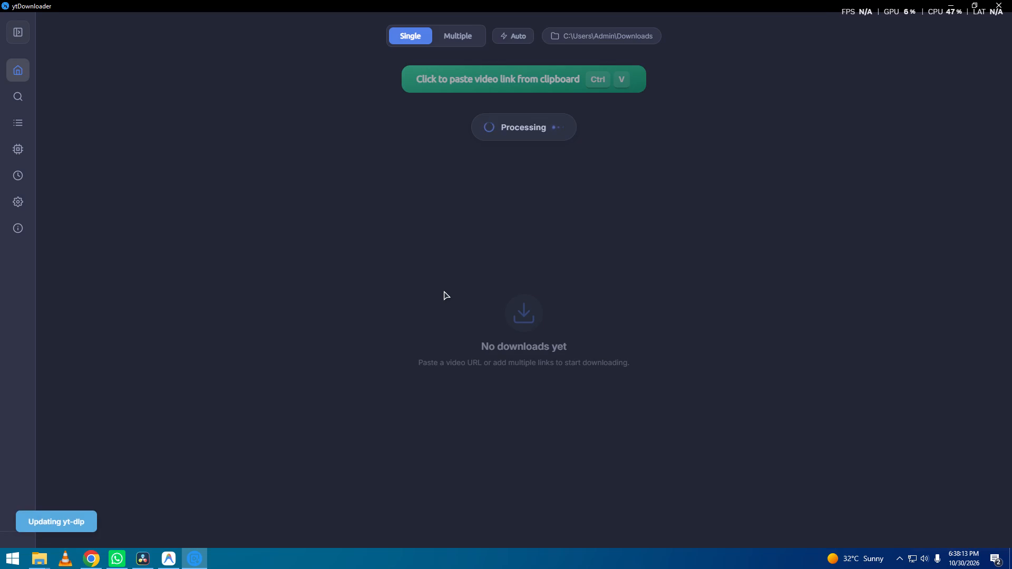
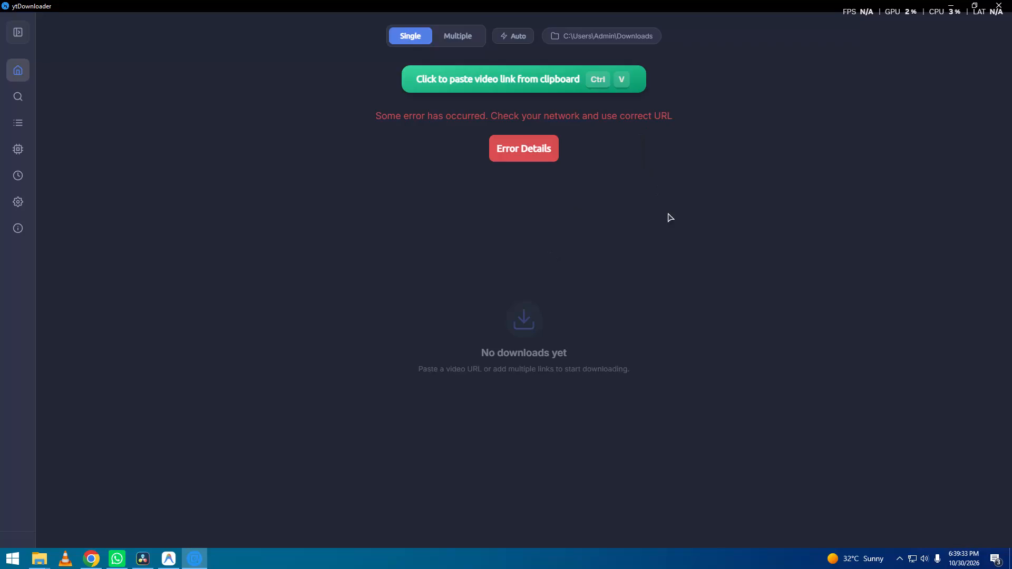
Resubmit the Kendriya Vidyalaya video's link in ytDownloader and download it as 1080p60 MP4 video.
key("ctrl+v")
key("alt+Tab")
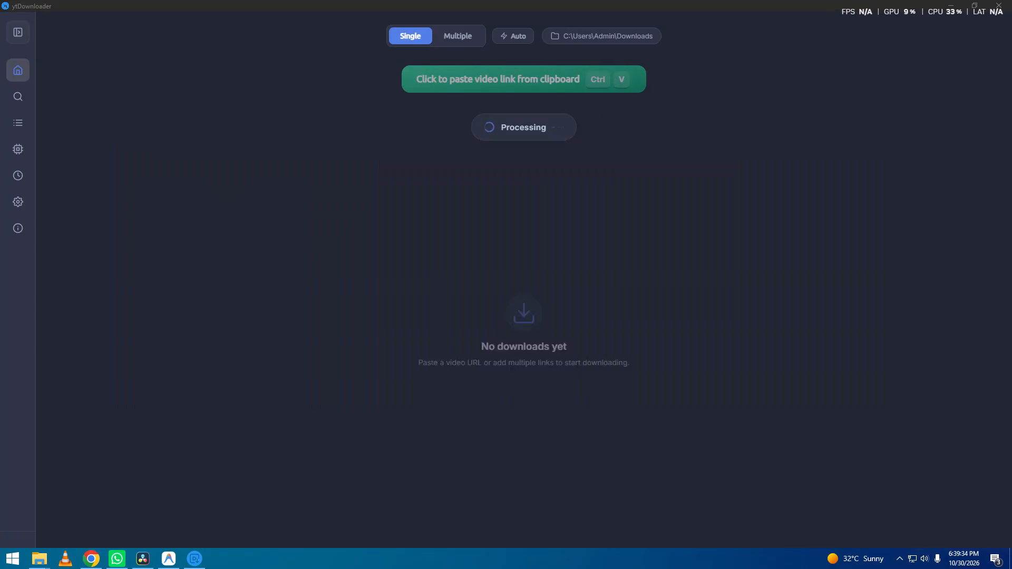
left_click(306, 40)
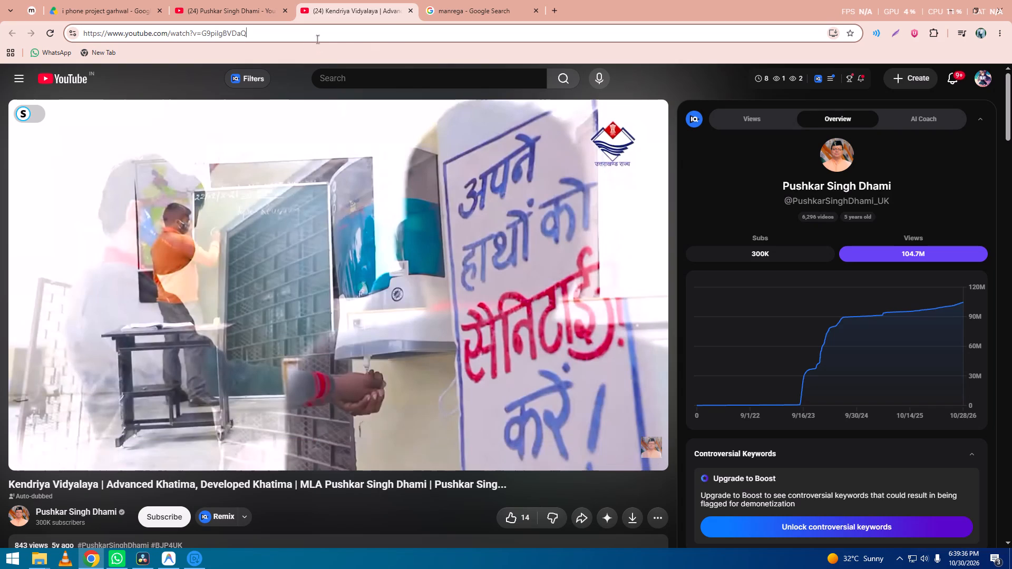
left_click(317, 39)
left_click(317, 35)
left_click(317, 31)
key("ctrl+a")
key("ctrl+c")
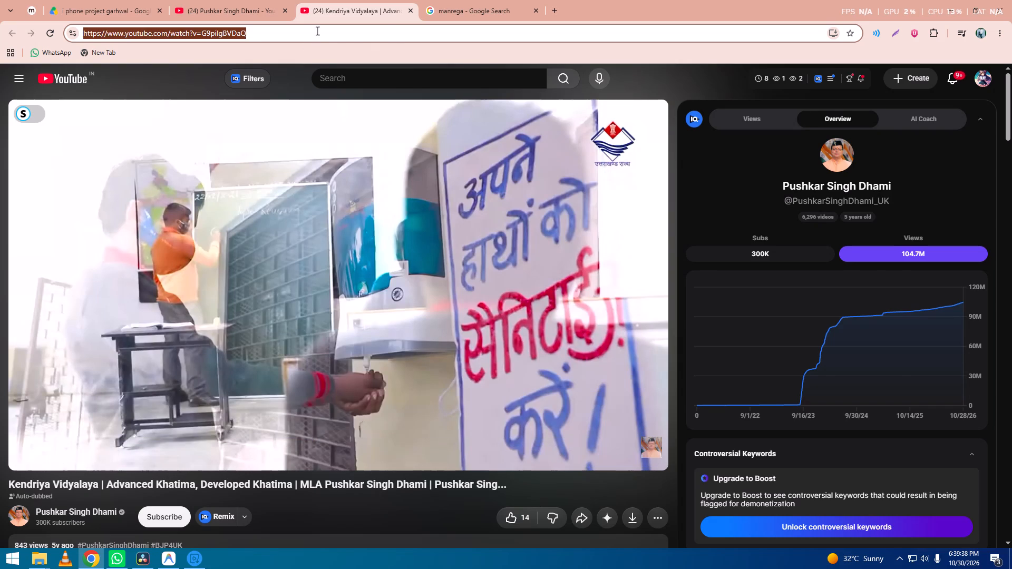
key("alt+Tab")
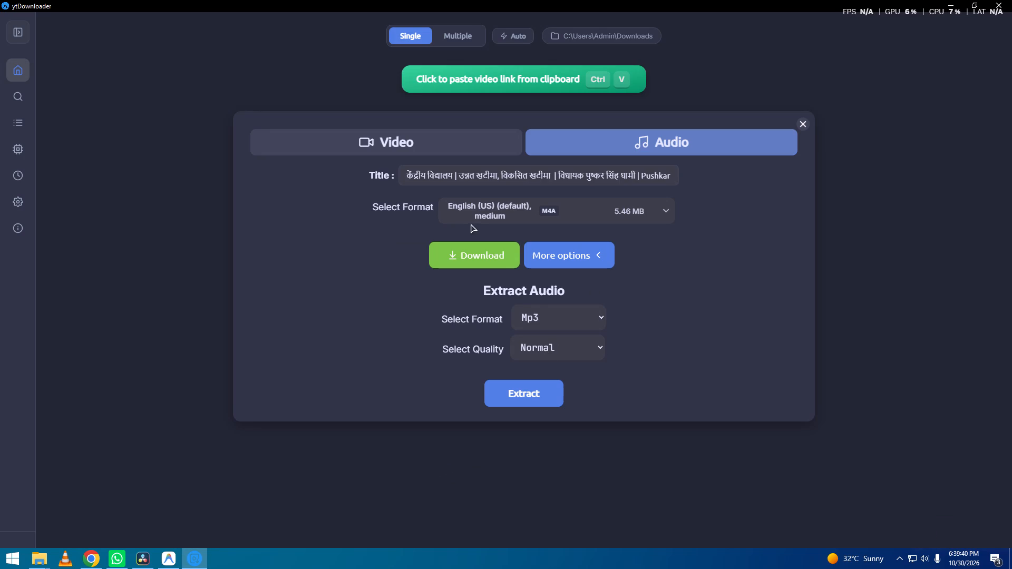
left_click(463, 139)
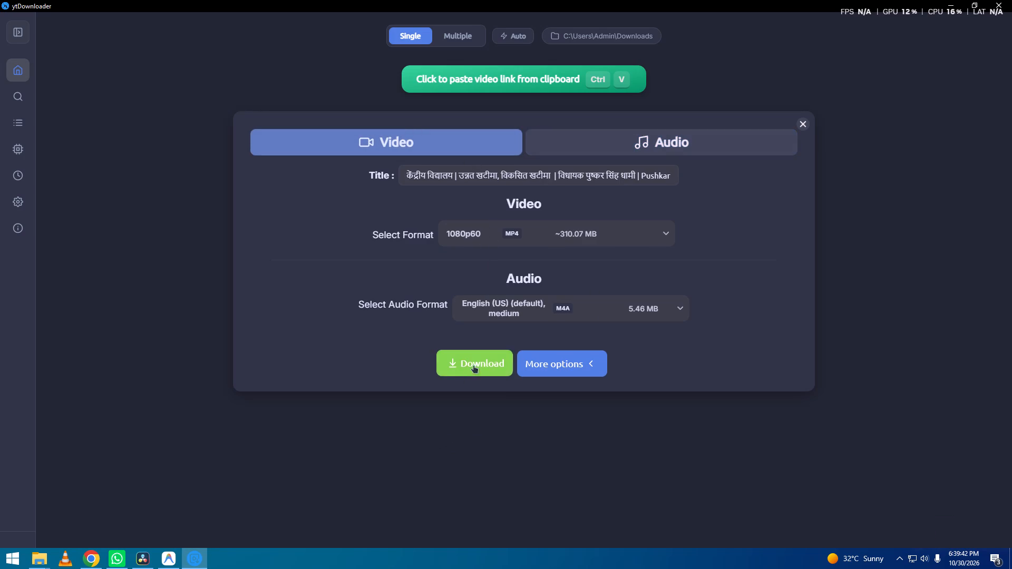
left_click(473, 365)
Switch to DaVinci Resolve, replay the voiceover around DJI_0343 and trim that clip's end to a 03:15 duration.
key("alt+Tab")
left_click(660, 236, "alt")
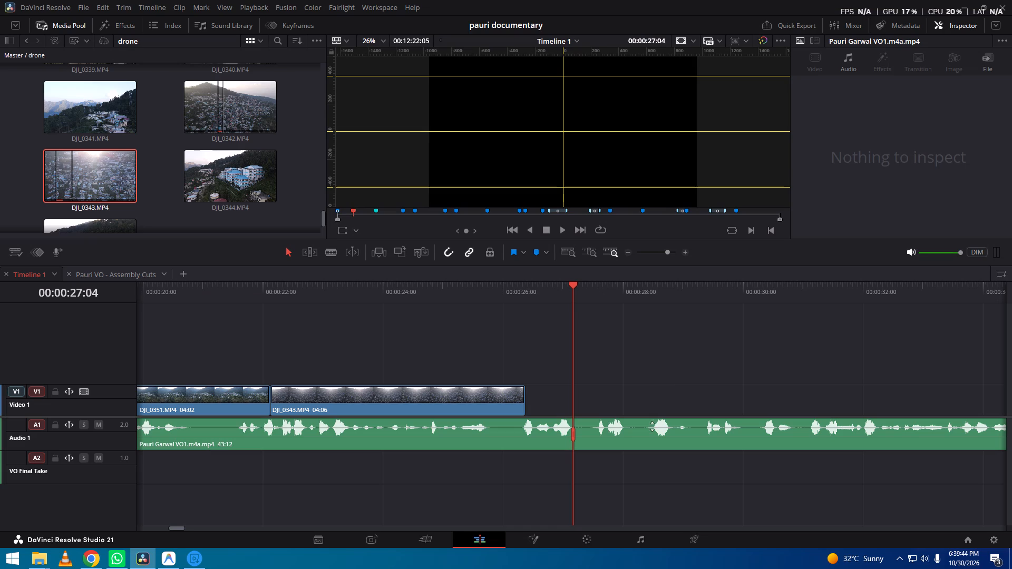
left_click(649, 391)
key("space")
scroll(632, 388, "down", 4, "alt")
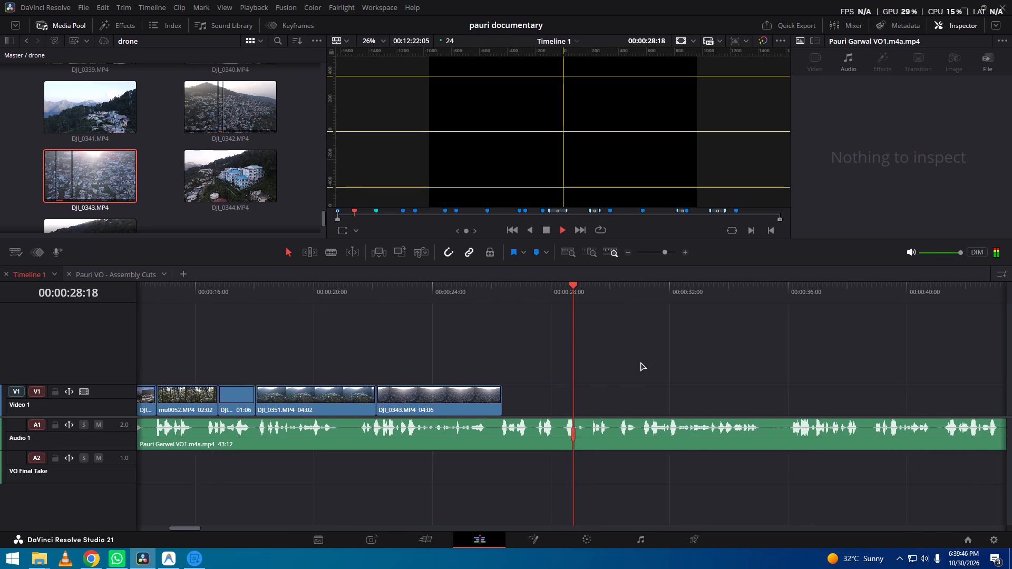
key("space")
left_click_drag(527, 297, 622, 305)
key("space")
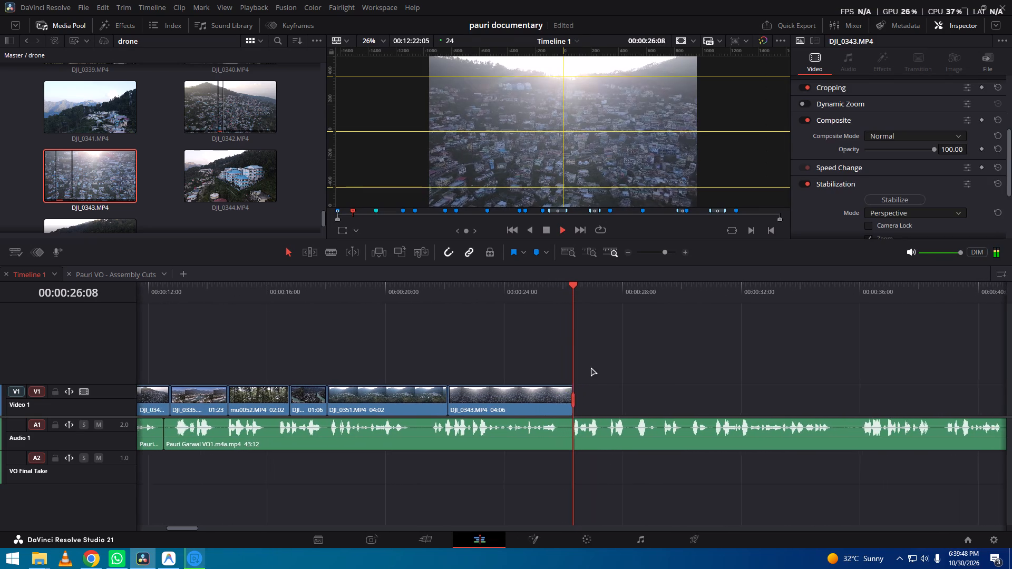
scroll(591, 367, "up", 2, "alt")
key("space")
left_click_drag(534, 295, 666, 305)
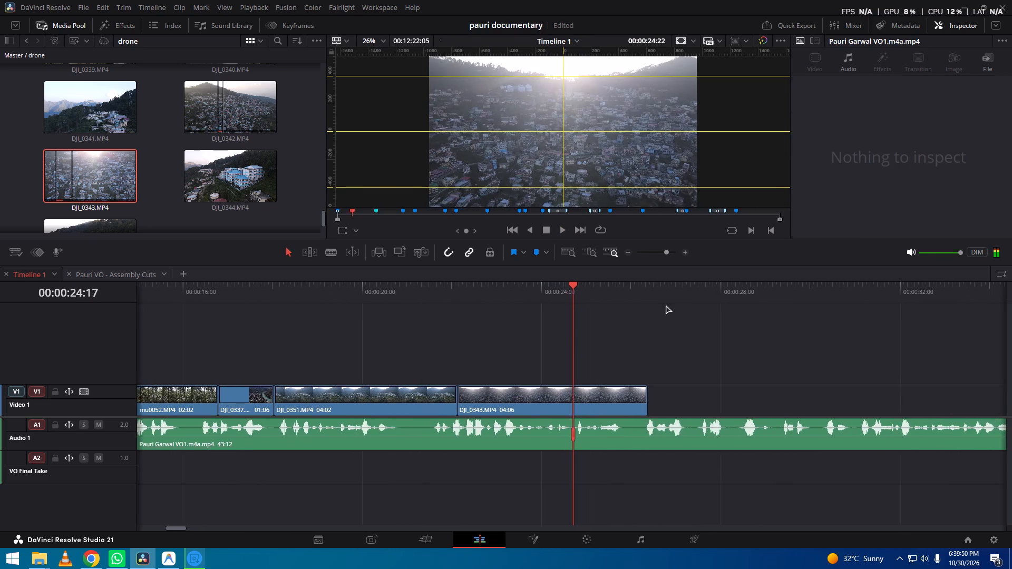
key("space")
key("space")
left_click(617, 413)
left_click_drag(620, 407, 593, 408)
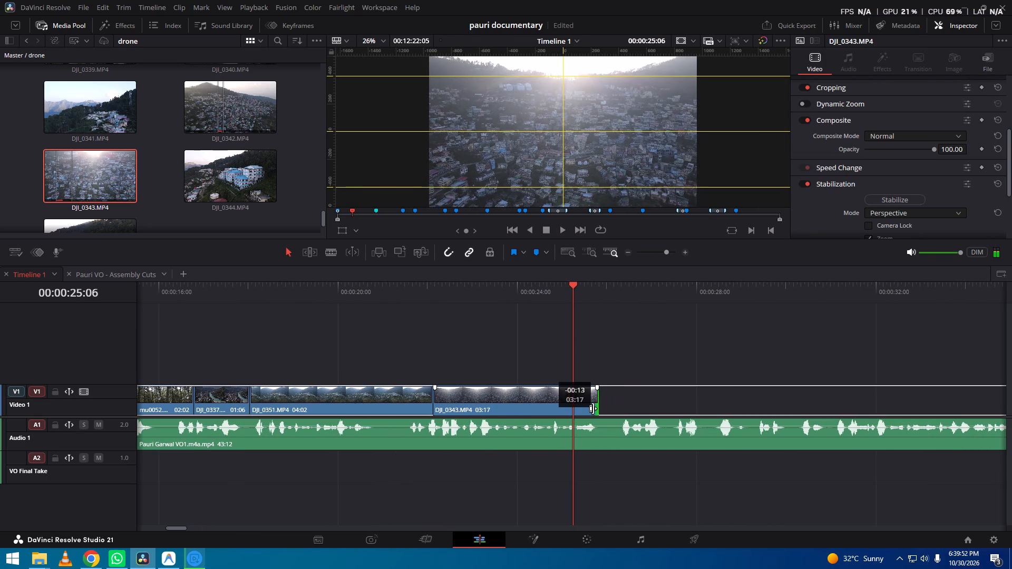
left_click_drag(593, 408, 591, 408)
Mark a 21-frame section of DJI_0344 starting at 00:00:01:08 and place it directly after DJI_0343 on Video 1.
key("space")
key("space")
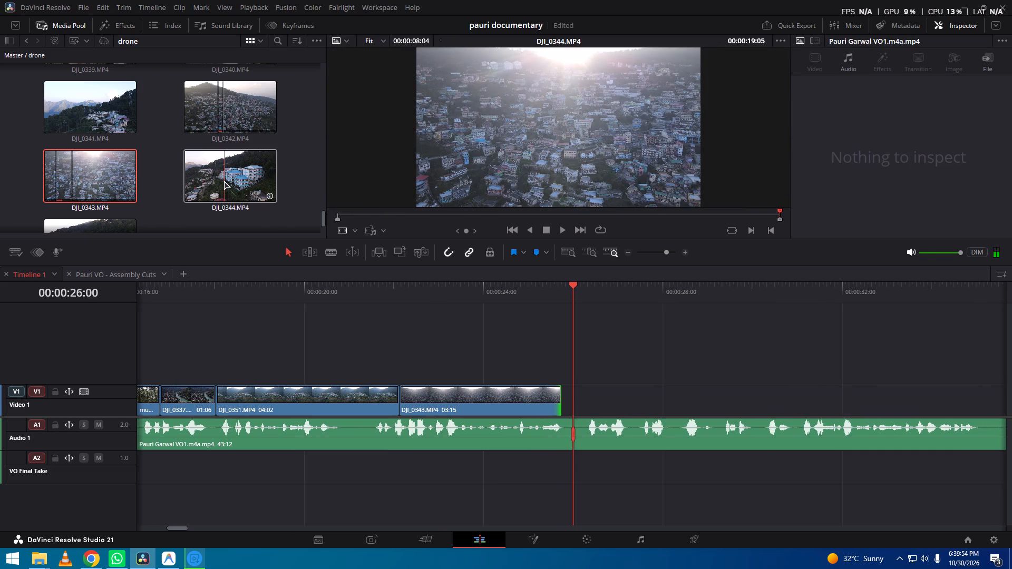
triple_click(224, 181)
left_click(224, 180)
left_click_drag(410, 219, 426, 218)
double_click(204, 166)
left_click(960, 32)
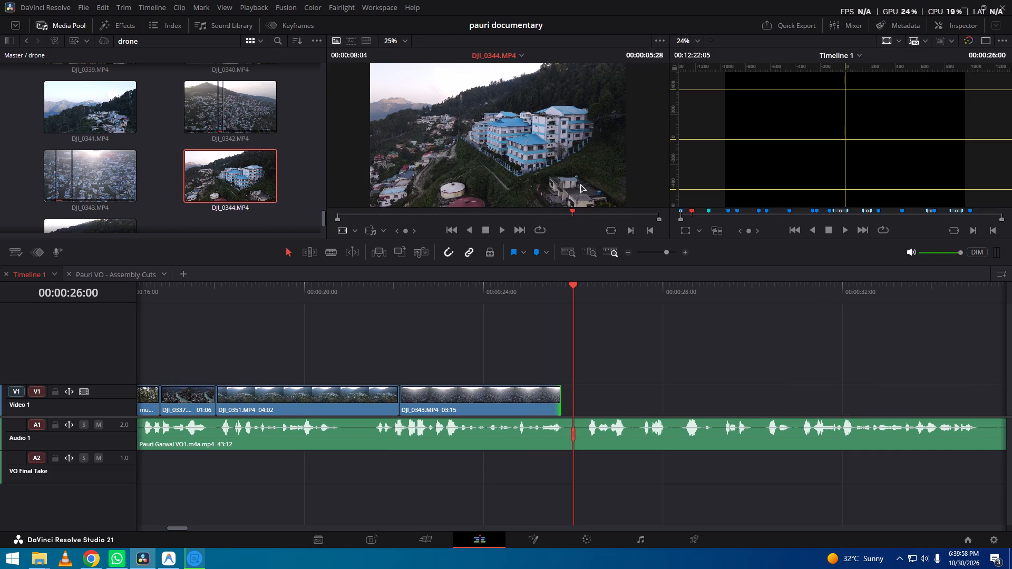
left_click_drag(387, 210, 395, 212)
key("i")
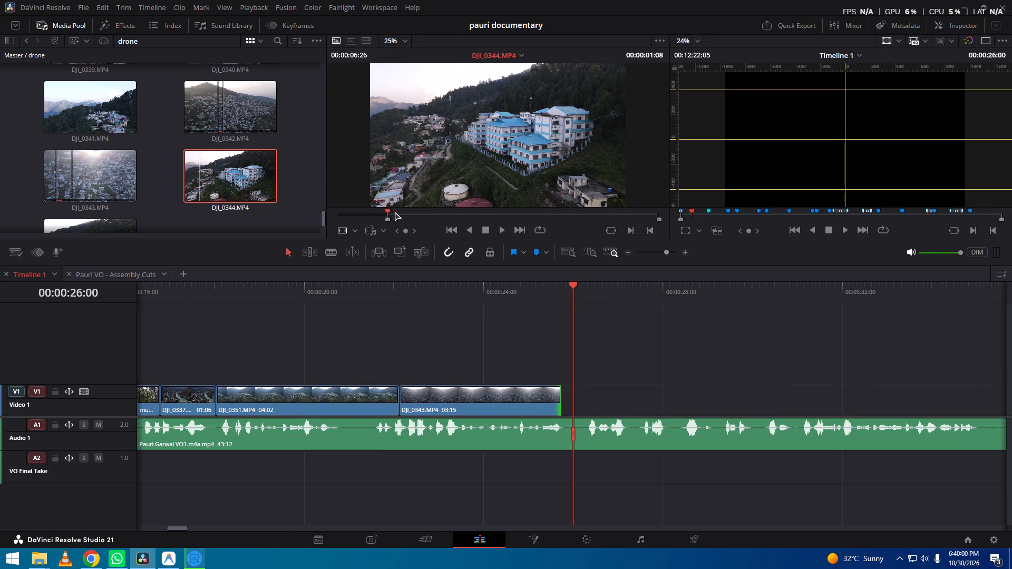
left_click_drag(395, 212, 417, 212)
key("o")
left_click_drag(476, 197, 569, 400)
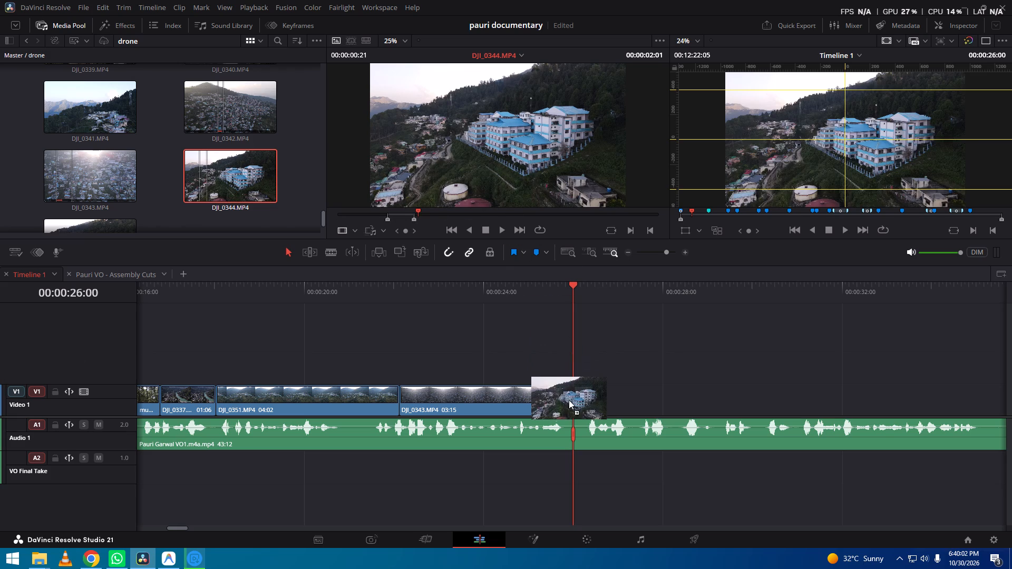
left_click_drag(569, 400, 569, 401)
Extend the end of the DJI_0344 timeline clip to a 01:18 duration to follow the voiceover.
left_click_drag(597, 407, 583, 411)
left_click_drag(591, 410, 615, 408)
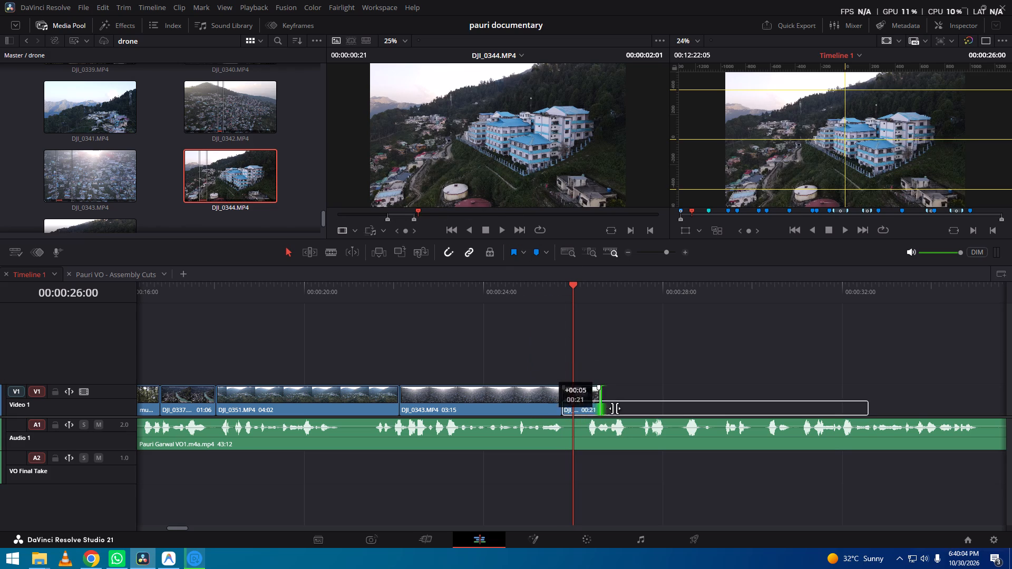
left_click_drag(615, 408, 631, 408)
key("space")
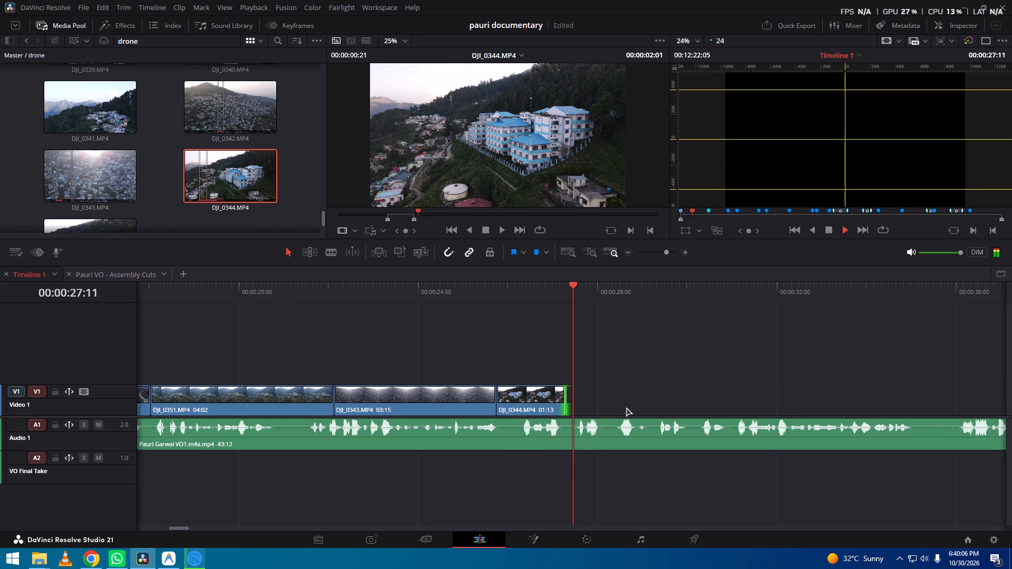
key("space")
left_click_drag(528, 405, 538, 406)
left_click(530, 358)
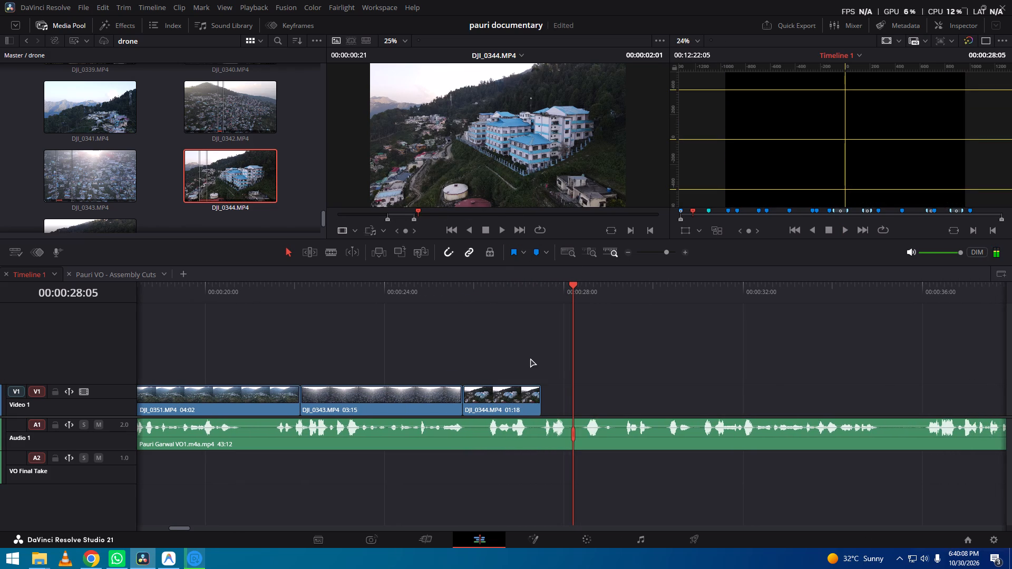
Play the voiceover past DJI_0344 and look through the drone bin for a shot matching the next line.
key("space")
key("space")
left_click_drag(540, 289, 565, 291)
scroll(237, 181, "down", 13)
scroll(237, 181, "up", 14)
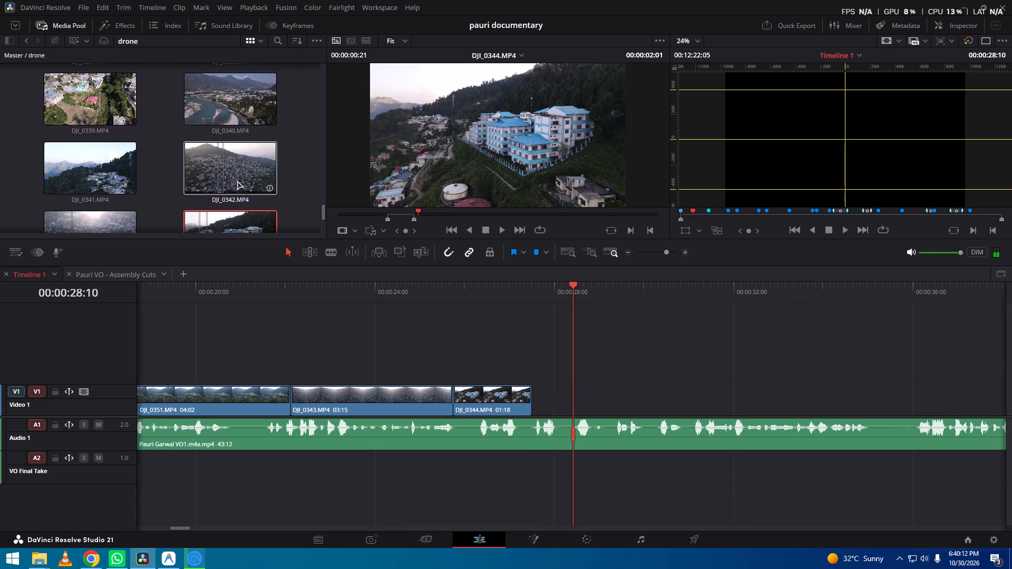
scroll(237, 181, "up", 15)
scroll(237, 181, "up", 8)
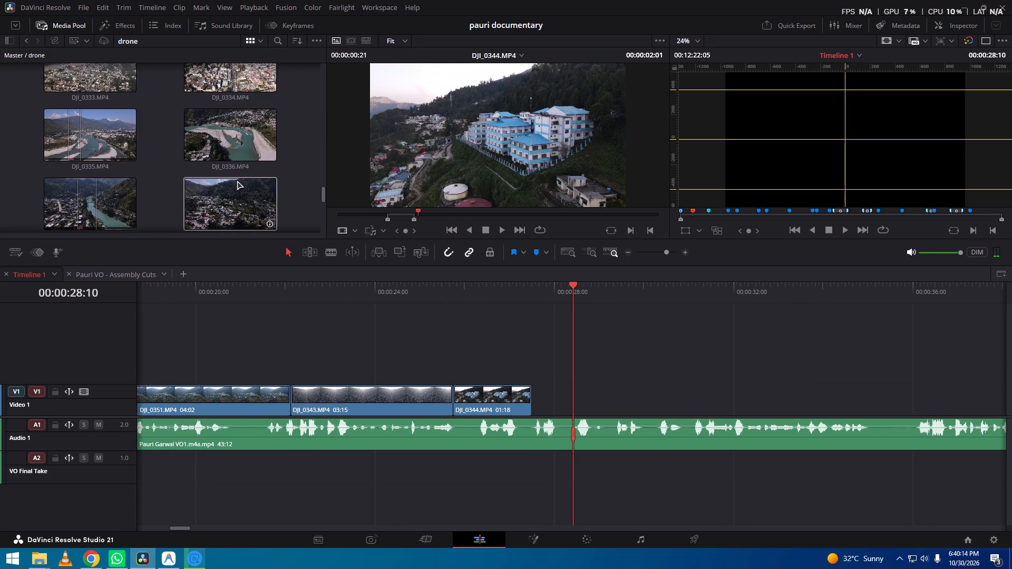
scroll(237, 181, "up", 18)
scroll(227, 177, "up", 9)
left_click_drag(322, 174, 323, 191)
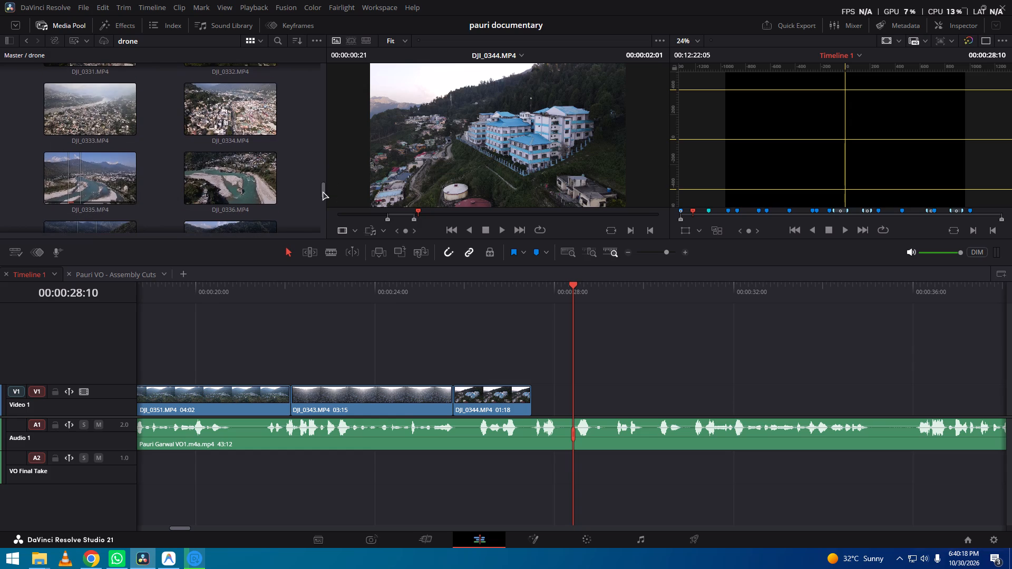
left_click_drag(323, 191, 326, 201)
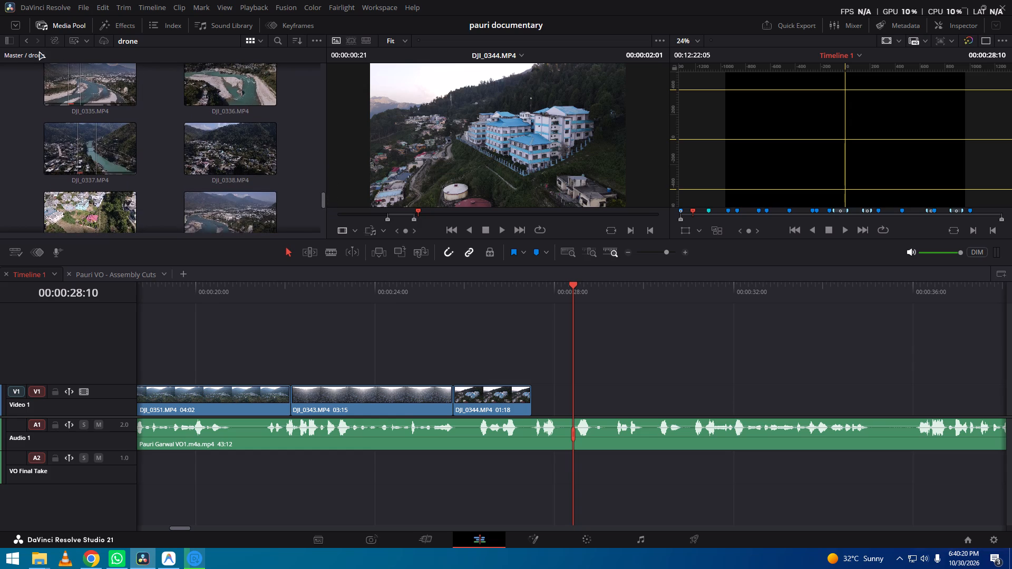
left_click_drag(324, 203, 325, 70)
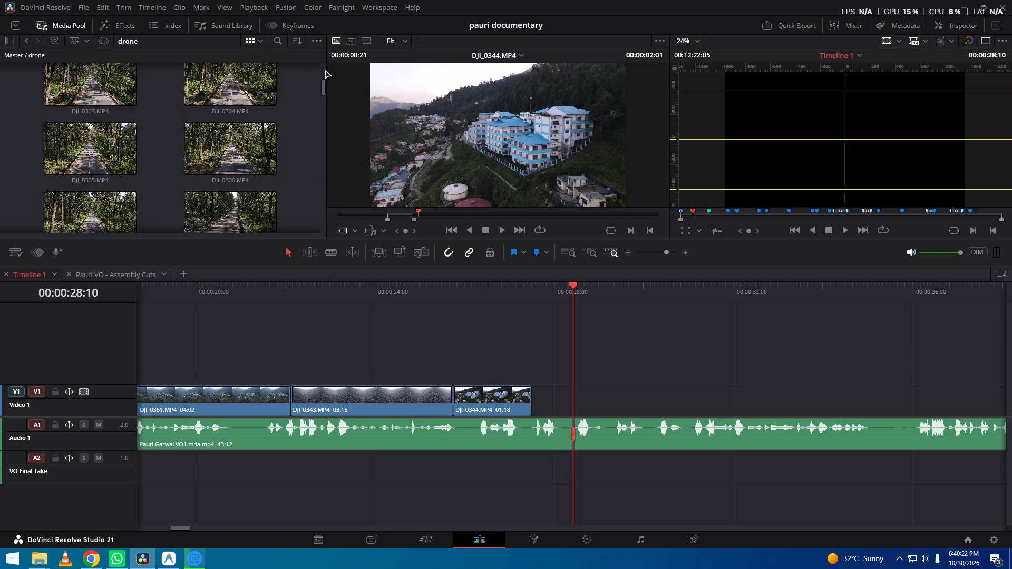
left_click_drag(325, 70, 323, 59)
From the day 2 bin, mark a 36-frame section of DJI_0388 ending at 00:00:05:15 and place it on Video 1 at 00:00:28:10.
double_click(106, 89)
left_click_drag(323, 72, 324, 118)
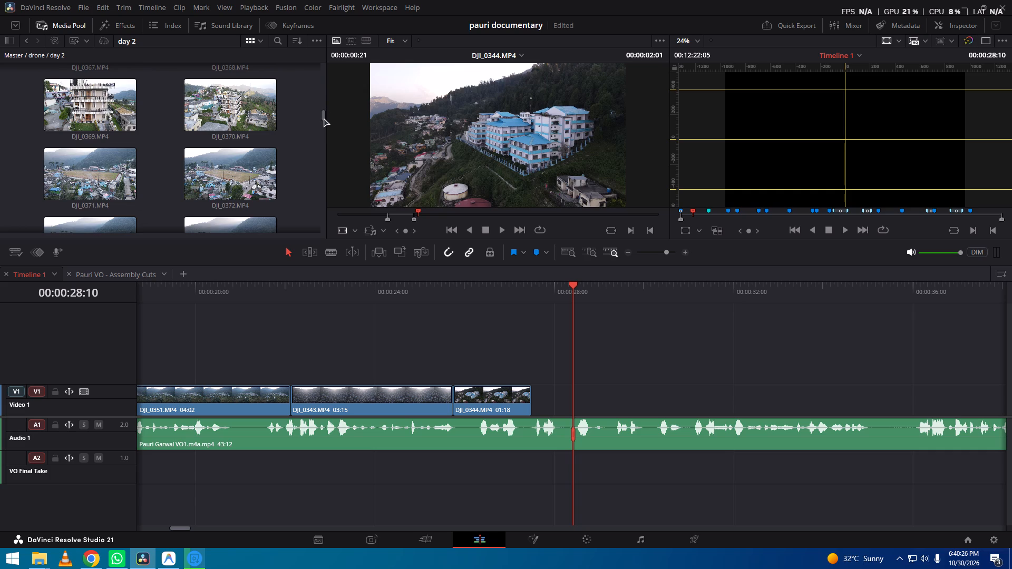
left_click_drag(324, 118, 325, 156)
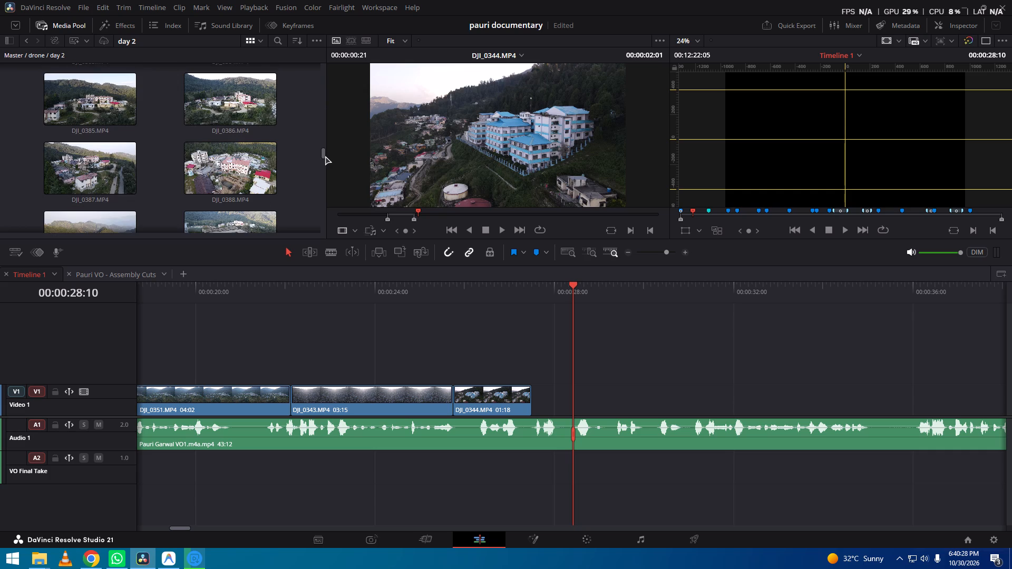
left_click_drag(325, 156, 326, 163)
double_click(242, 69)
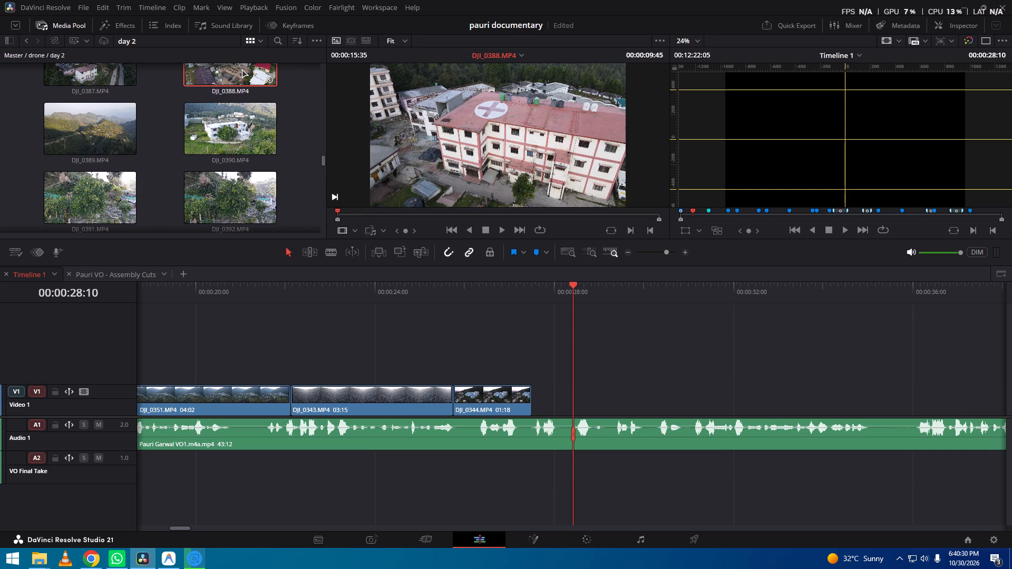
left_click_drag(429, 213, 446, 216)
key("i")
key("o")
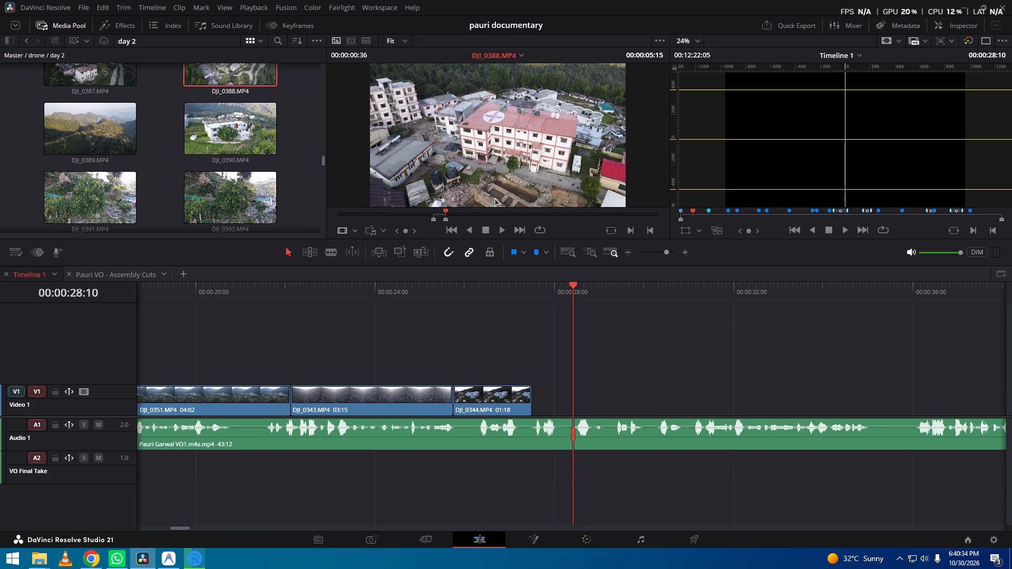
left_click_drag(486, 194, 578, 410)
Play the voiceover under DJI_0388 and extend that timeline clip's end to a 00:22 duration.
left_click_drag(601, 301, 617, 302)
key("space")
scroll(607, 384, "up", 4, "alt")
scroll(492, 473, "up", 3, "alt")
key("space")
left_click_drag(458, 404, 494, 401)
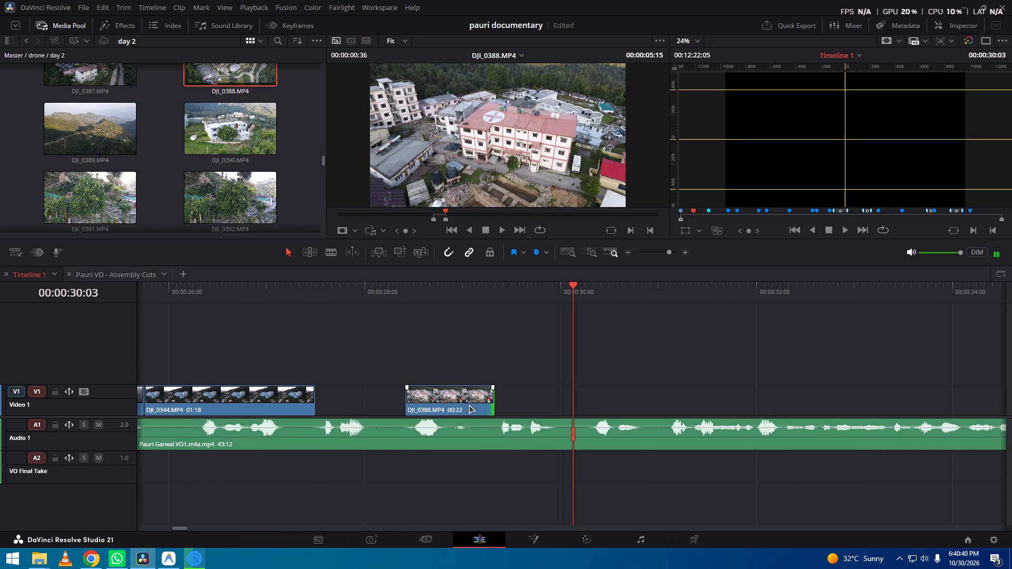
Set the DJI_0388 timeline clip's speed to 50%.
left_click(469, 405)
key("ctrl+r")
type("50")
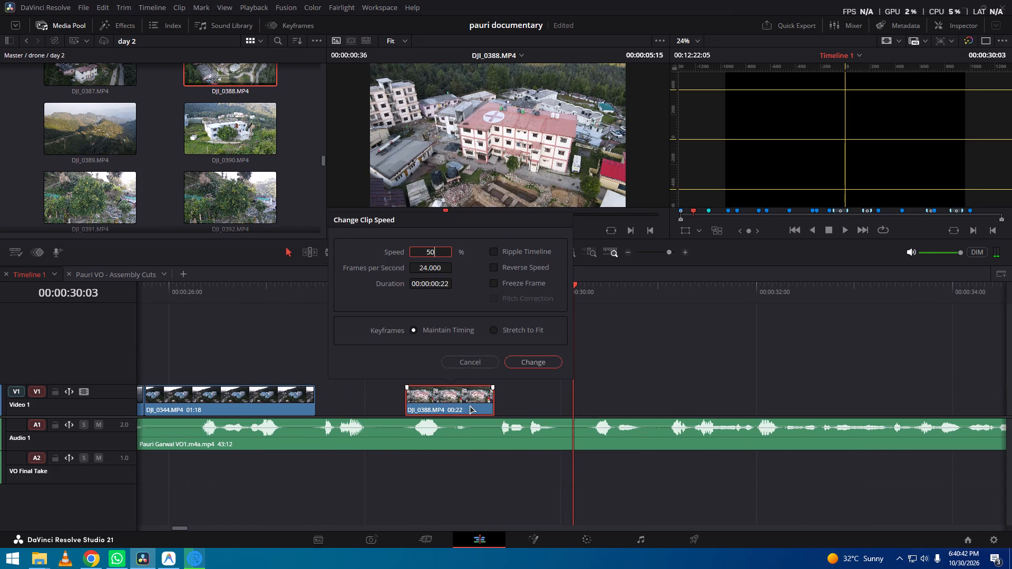
key("Return")
Preview the slowed hospital shot DJI_0388 full screen to examine how smoothly it plays.
left_click_drag(482, 291, 646, 309)
key("space")
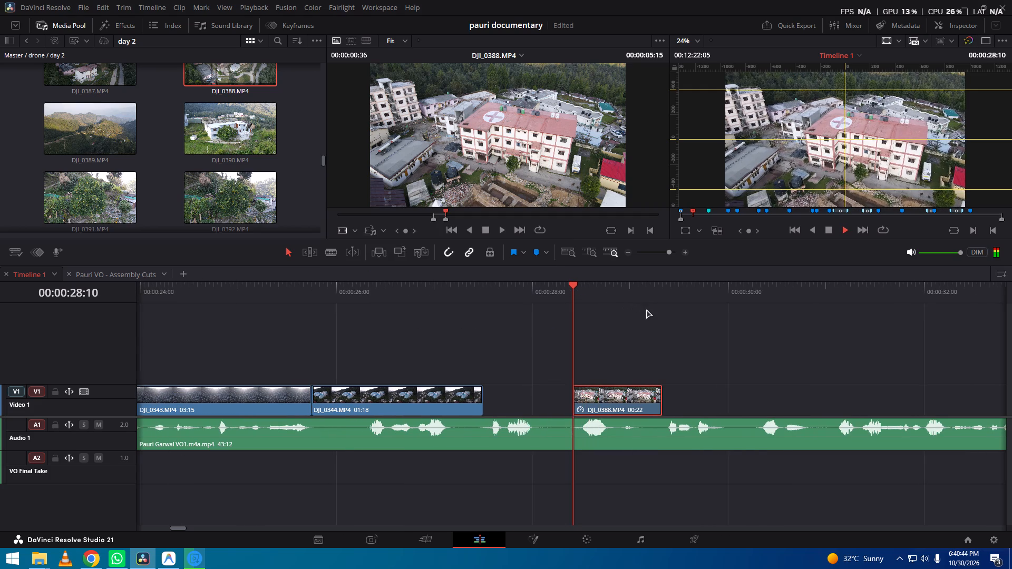
key("ctrl+f")
key("space")
key("Escape")
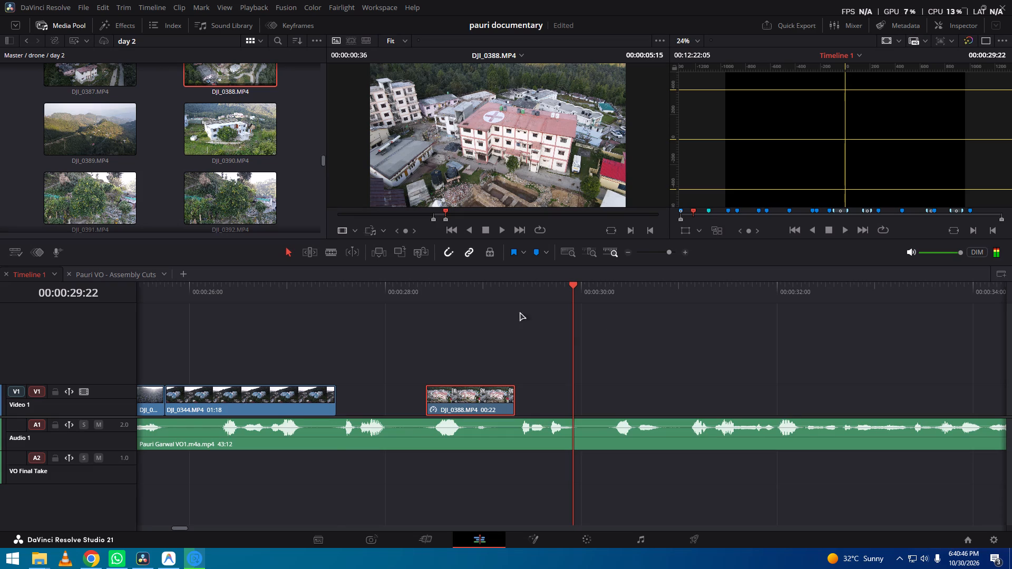
left_click_drag(480, 293, 623, 316)
key("ctrl+f")
key("space")
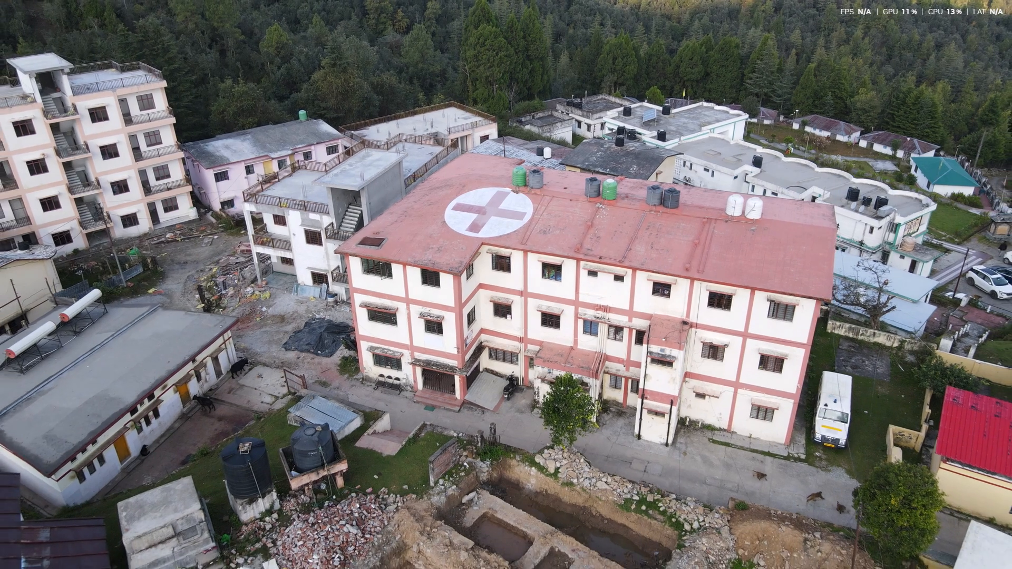
key("space")
key("Escape")
Set DJI_0388's retime process to Optical Flow and choose a motion estimation mode for it.
left_click_drag(541, 297, 631, 312)
left_click(611, 398)
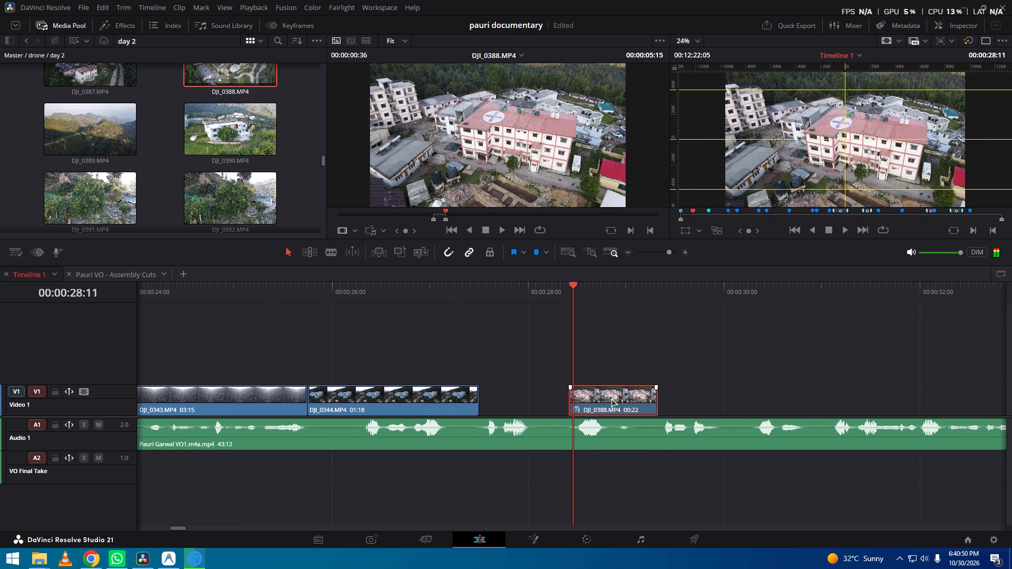
left_click(968, 27)
scroll(934, 235, "down", 19)
left_click(853, 215)
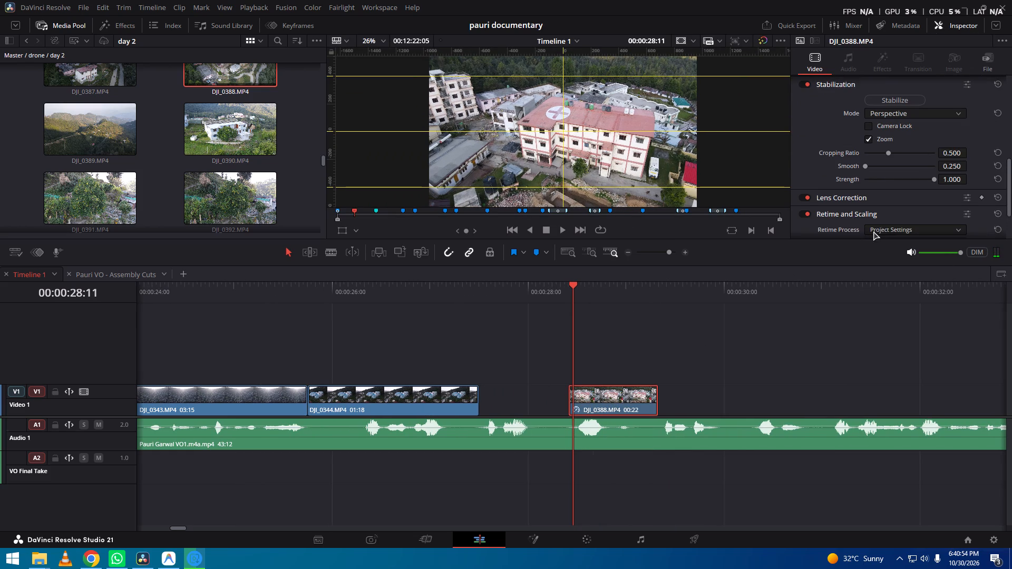
left_click(882, 227)
left_click(894, 276)
scroll(902, 222, "down", 4)
left_click(903, 234)
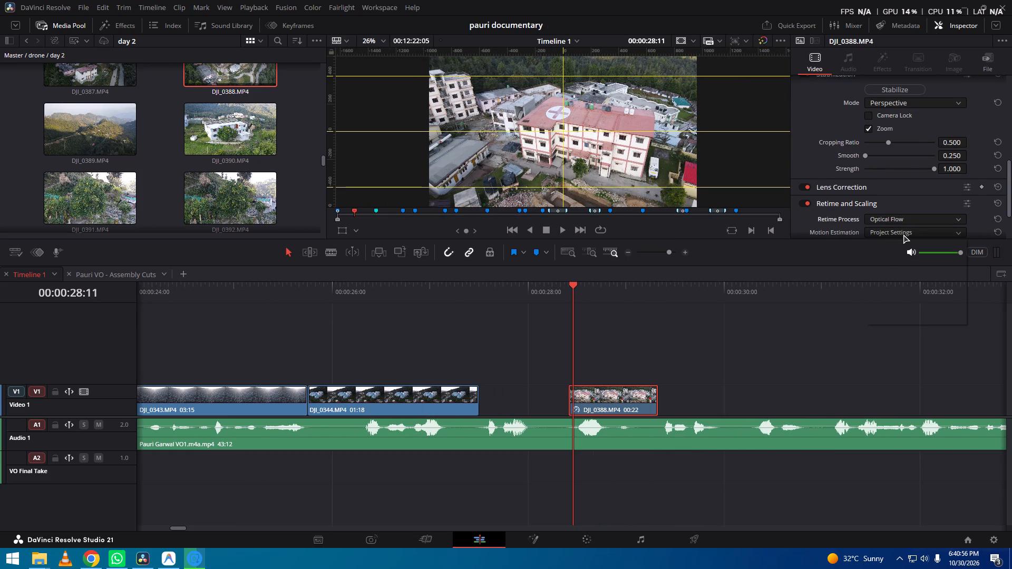
left_click(901, 292)
Preview the Optical Flow version of DJI_0388 full screen and over the voiceover to examine its motion.
left_click_drag(664, 297, 675, 297)
key("ctrl+f")
key("space")
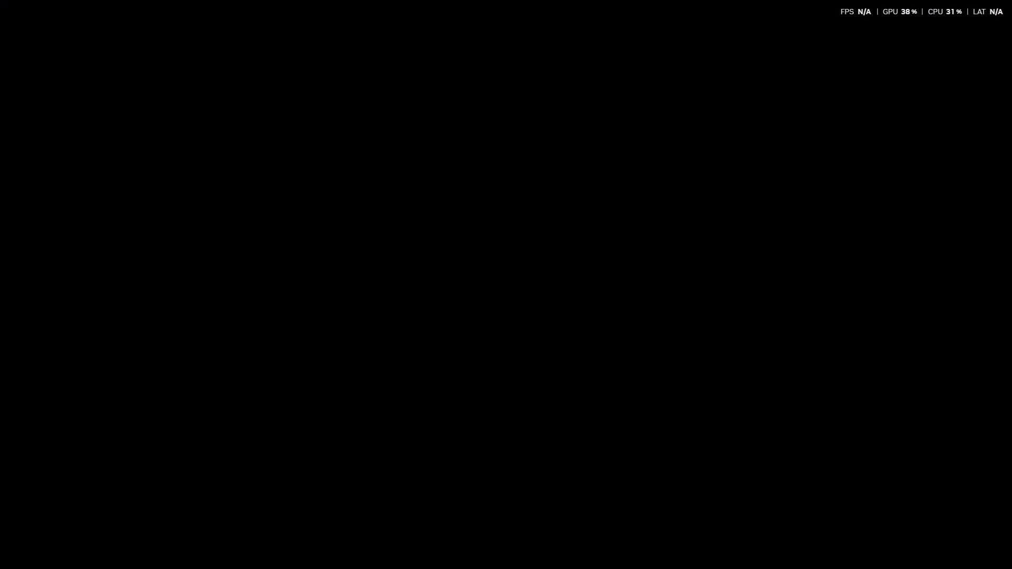
key("space")
key("Escape")
left_click_drag(603, 284, 754, 329)
key("space")
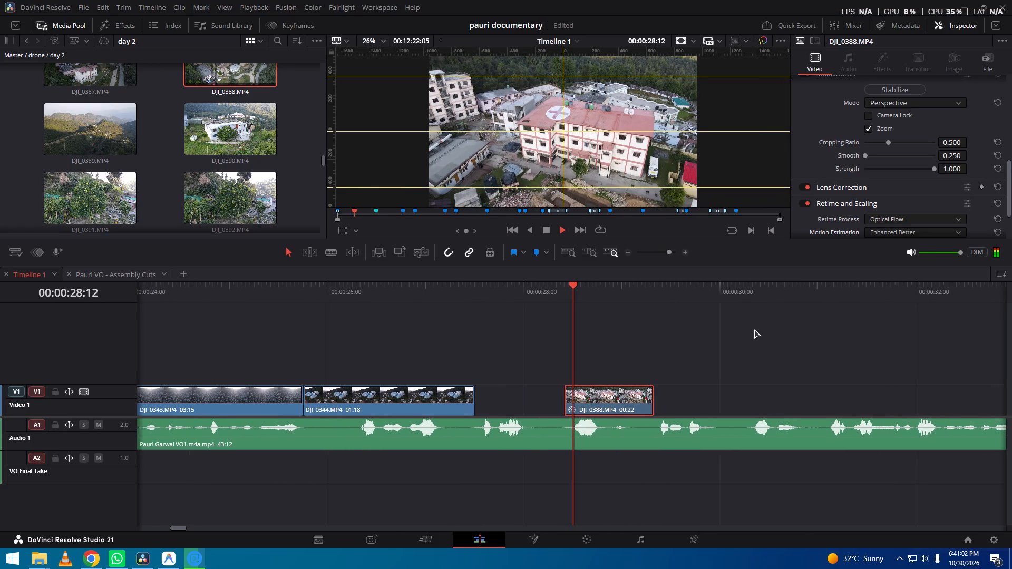
key("space")
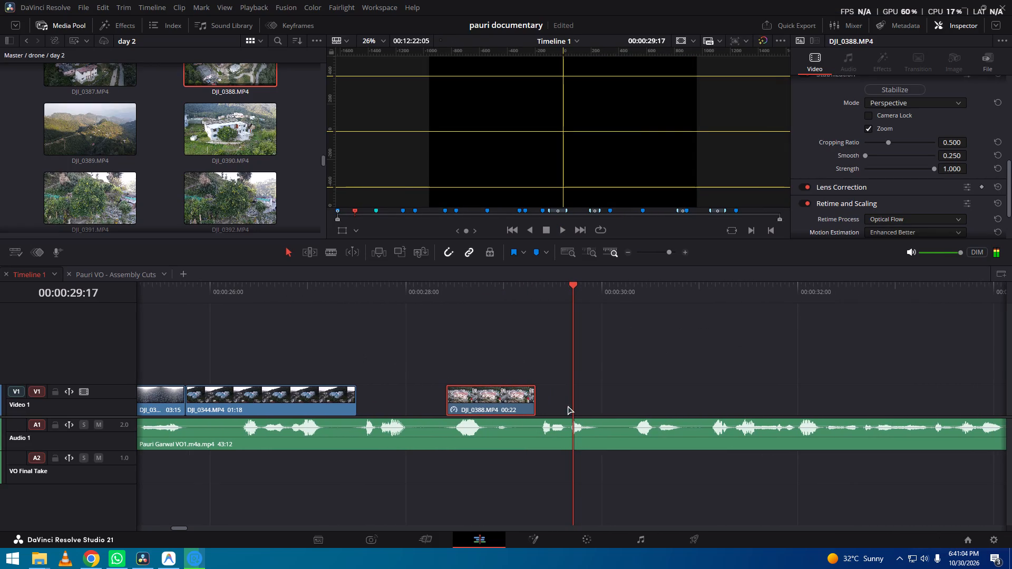
Save the project.
key("ctrl+s")
Open the Master/camera bin and look through its clips for a shot to fill the gap before DJI_0388.
left_click(15, 57)
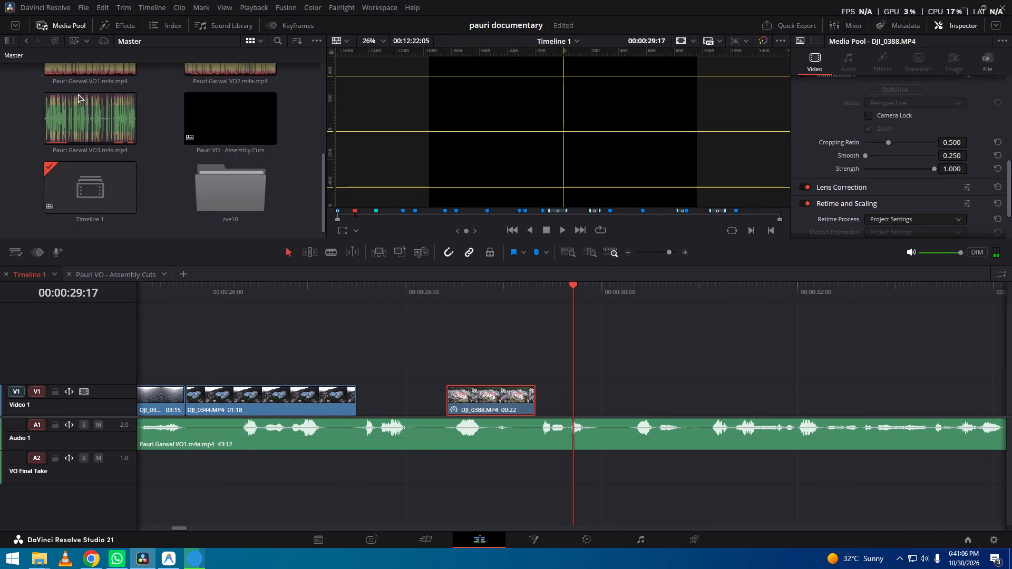
left_click_drag(323, 204, 327, 119)
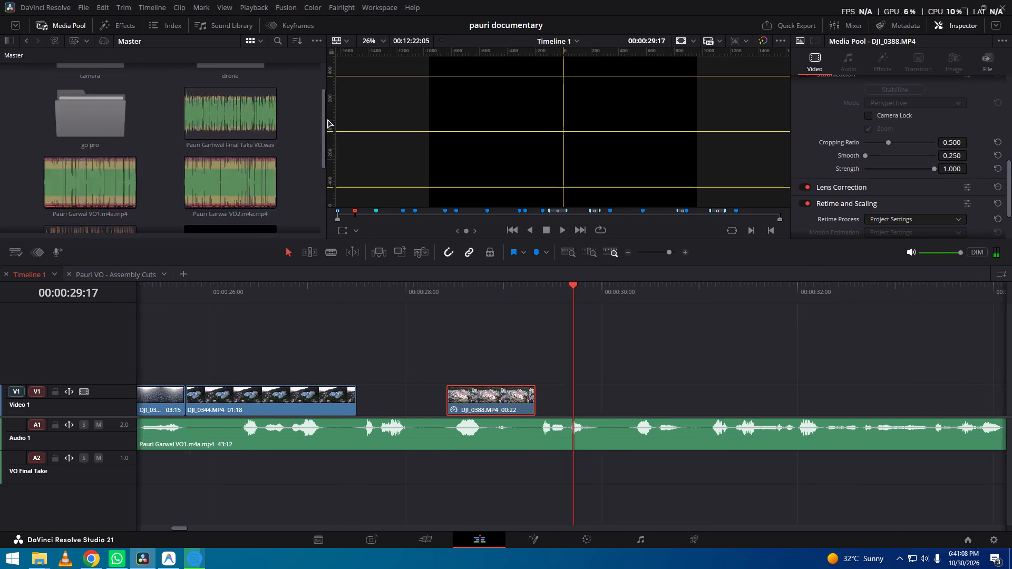
left_click_drag(327, 119, 330, 74)
double_click(80, 112)
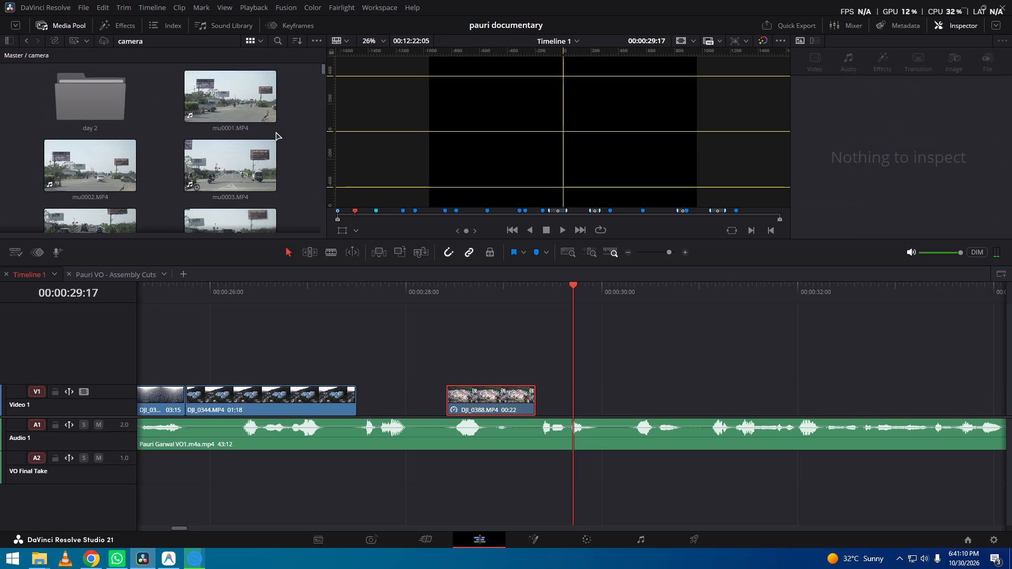
left_click_drag(322, 68, 327, 109)
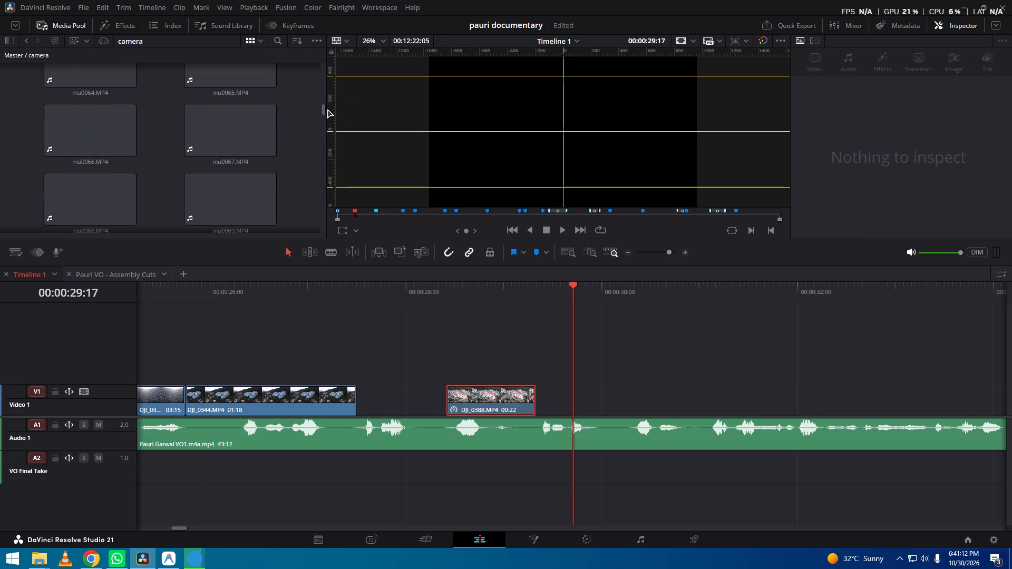
left_click_drag(327, 109, 326, 136)
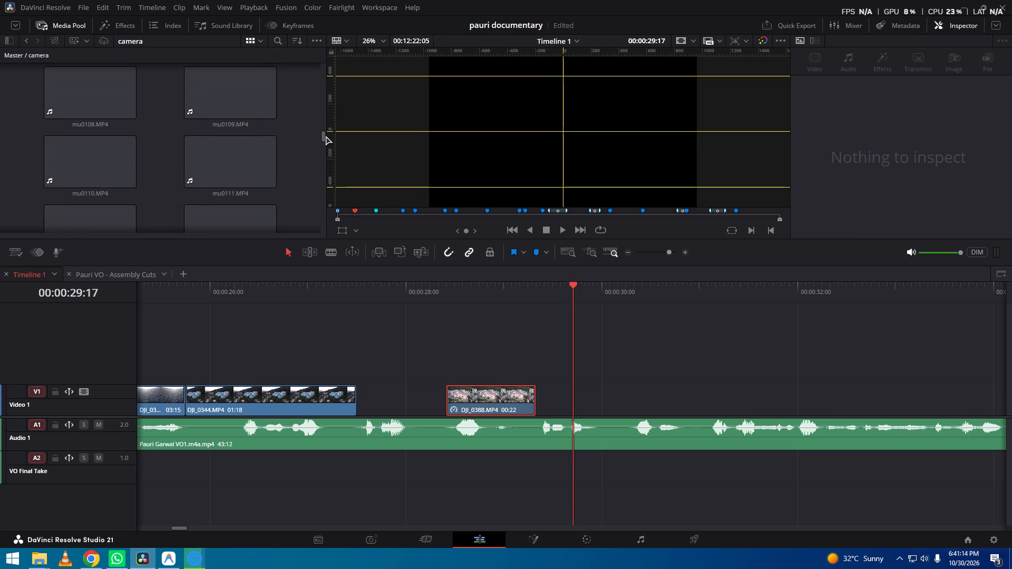
left_click_drag(326, 136, 329, 147)
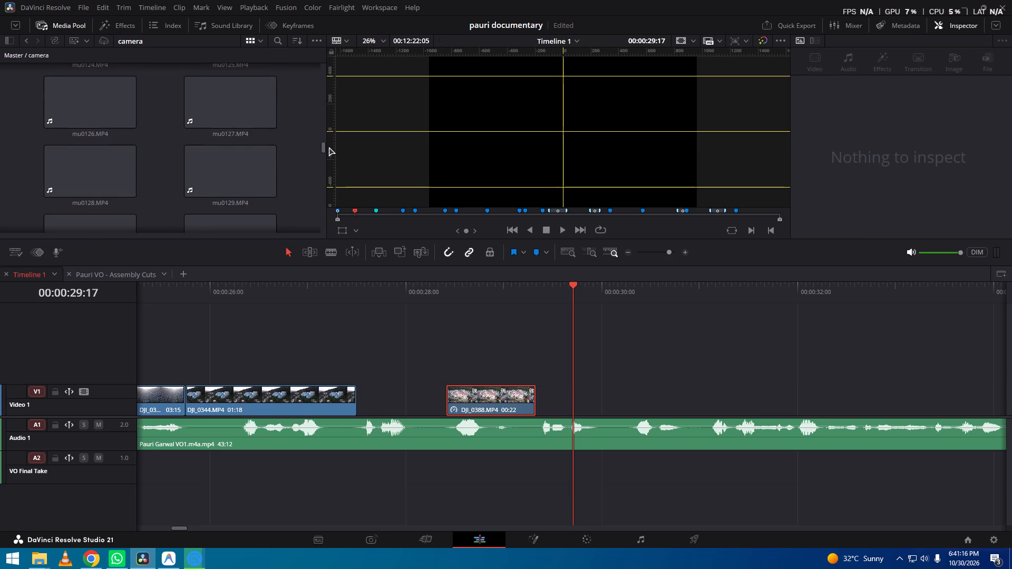
left_click_drag(329, 147, 329, 159)
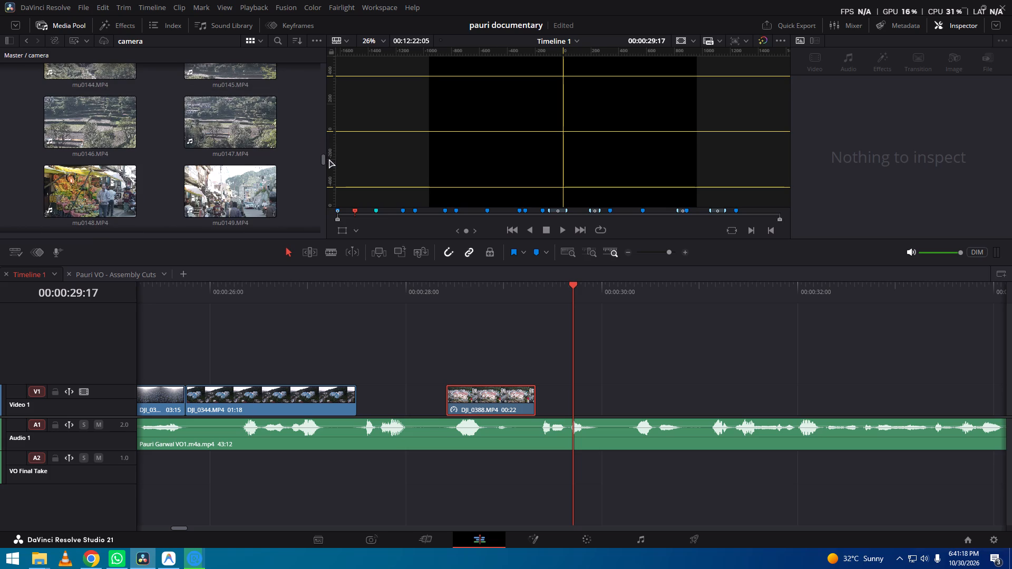
left_click_drag(329, 159, 329, 160)
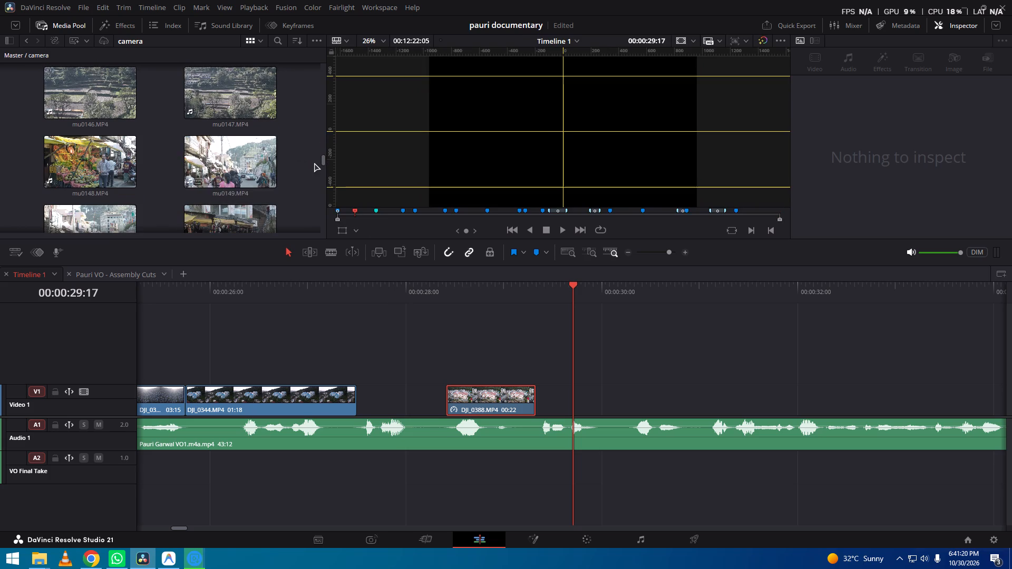
left_click_drag(324, 162, 329, 136)
scroll(219, 160, "up", 20)
scroll(219, 160, "up", 10)
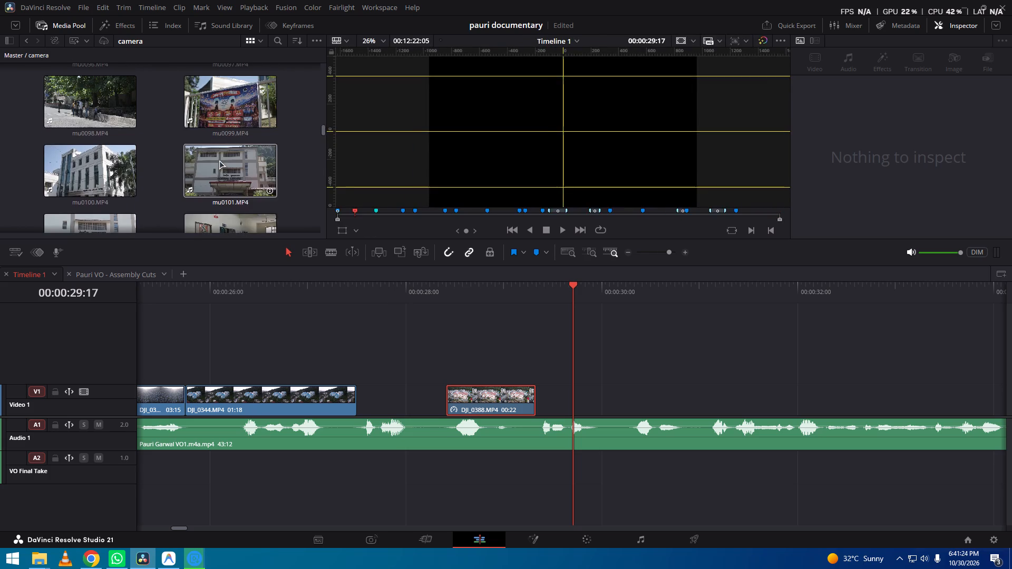
scroll(219, 160, "up", 13)
scroll(219, 160, "down", 1)
scroll(219, 160, "up", 5)
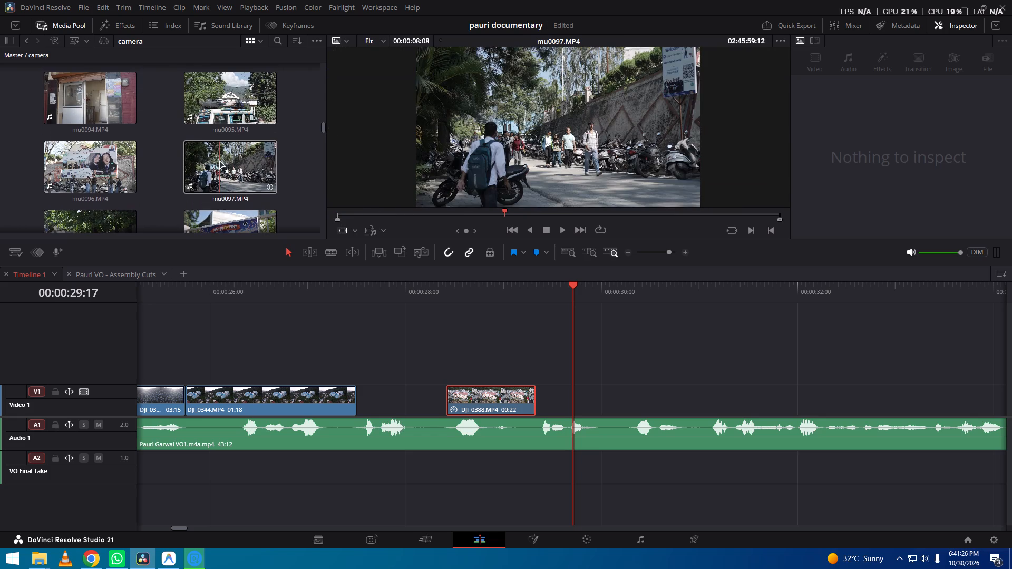
Open mu0097 and mark a 00:00:00:45 range of the student with the backpack walking past the parked motorcycles.
triple_click(203, 168)
triple_click(203, 168)
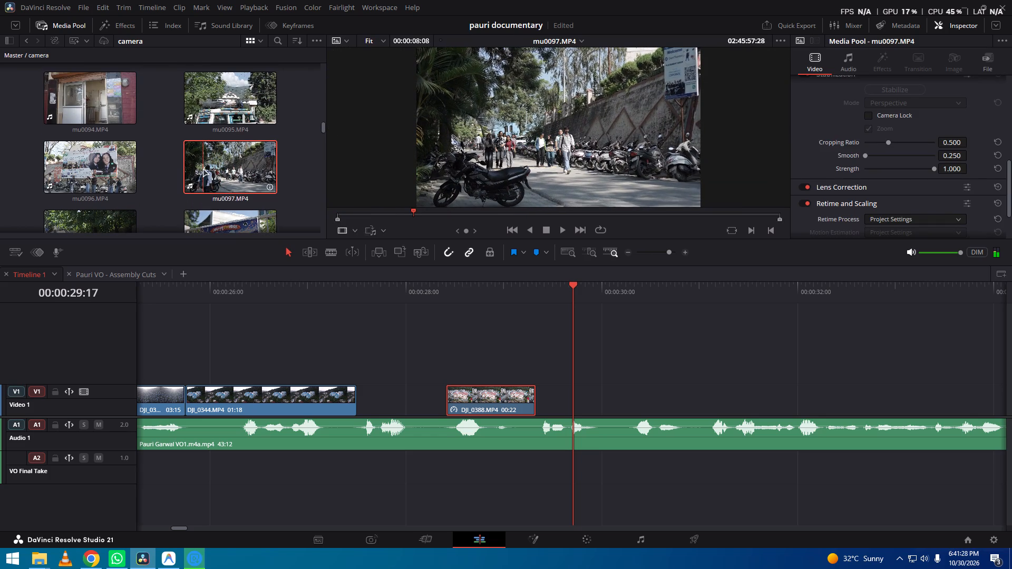
left_click(203, 168)
left_click_drag(495, 213, 478, 217)
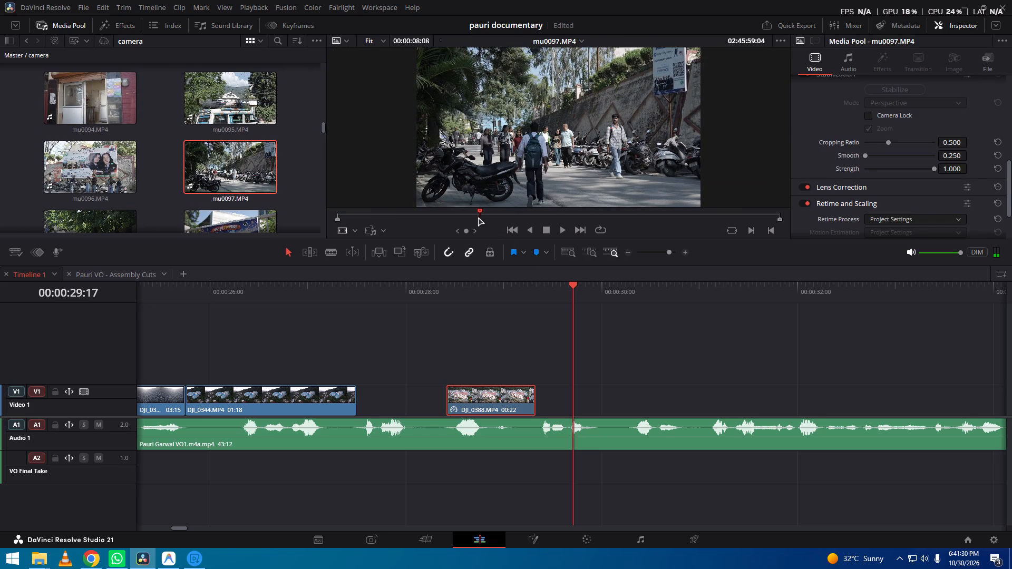
left_click_drag(478, 217, 526, 219)
key("i")
key("o")
key("o")
key("o")
key("o")
key("o")
key("o")
key("o")
key("o")
key("o")
key("o")
key("o")
key("o")
key("o")
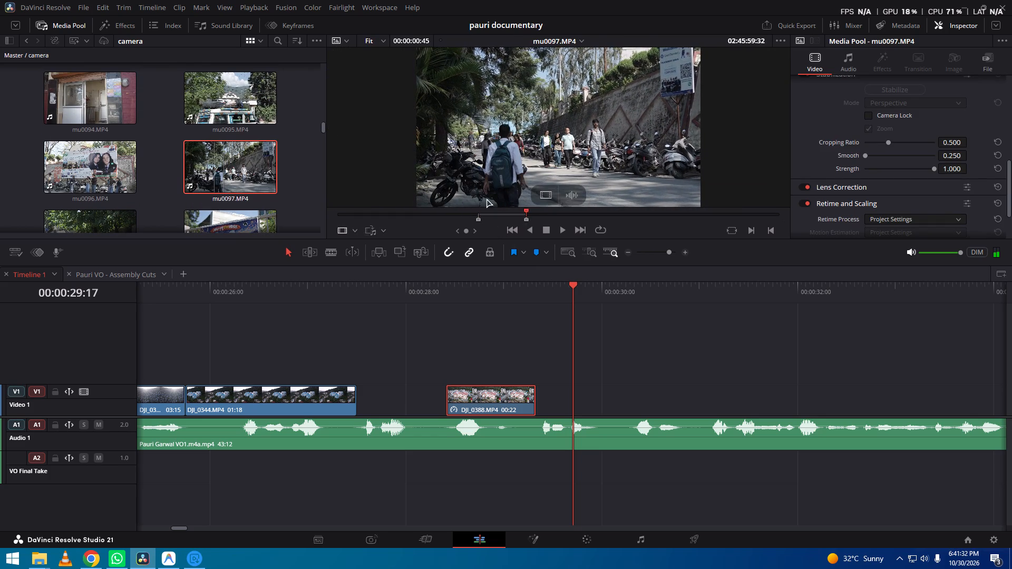
Place the marked mu0097 range, video only, on Video 1 between DJI_0344 and DJI_0388 at 00:22 duration, and play the cut.
left_click_drag(540, 195, 352, 362)
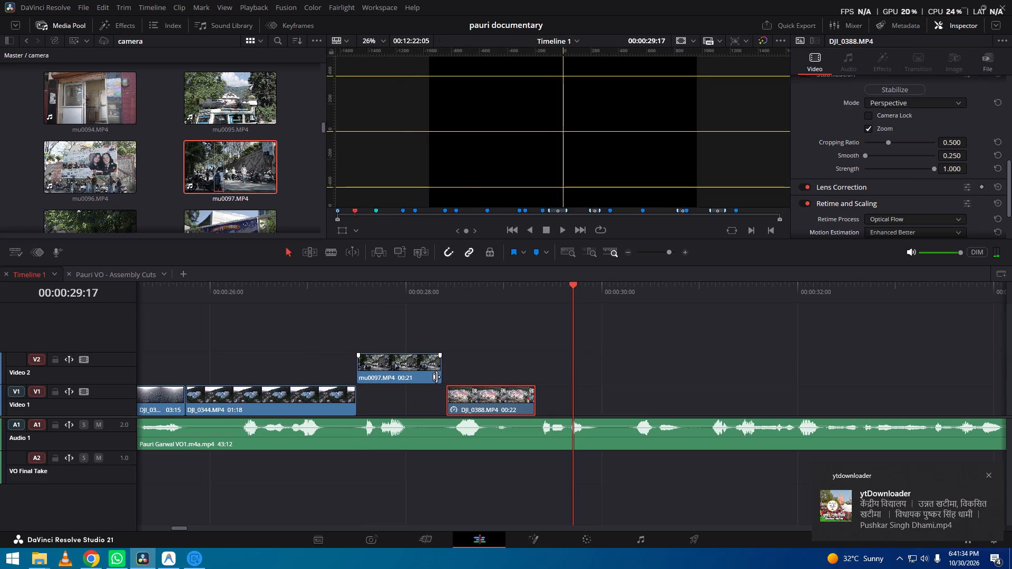
left_click(436, 377)
left_click_drag(421, 375, 421, 388)
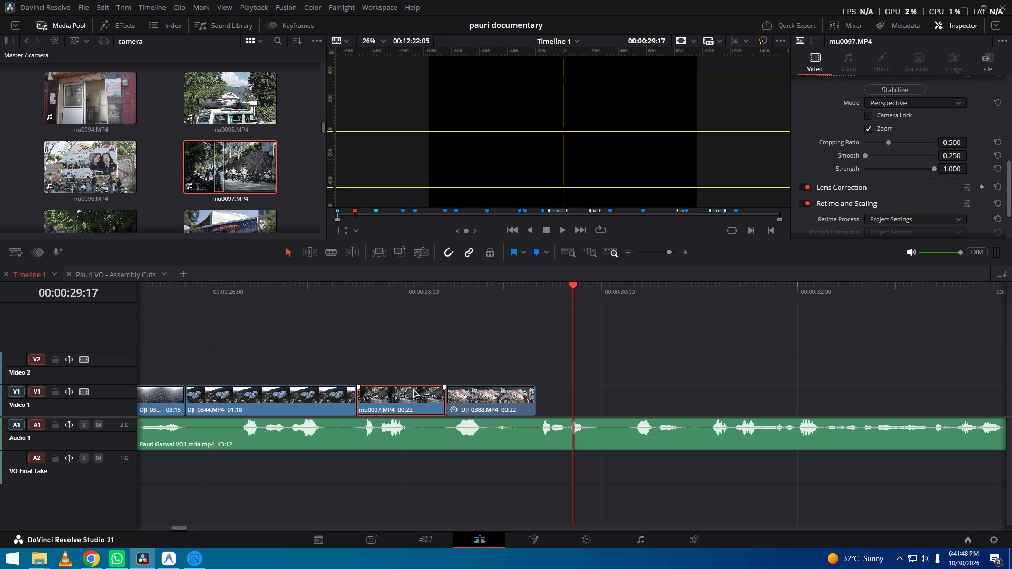
left_click_drag(422, 283, 682, 314)
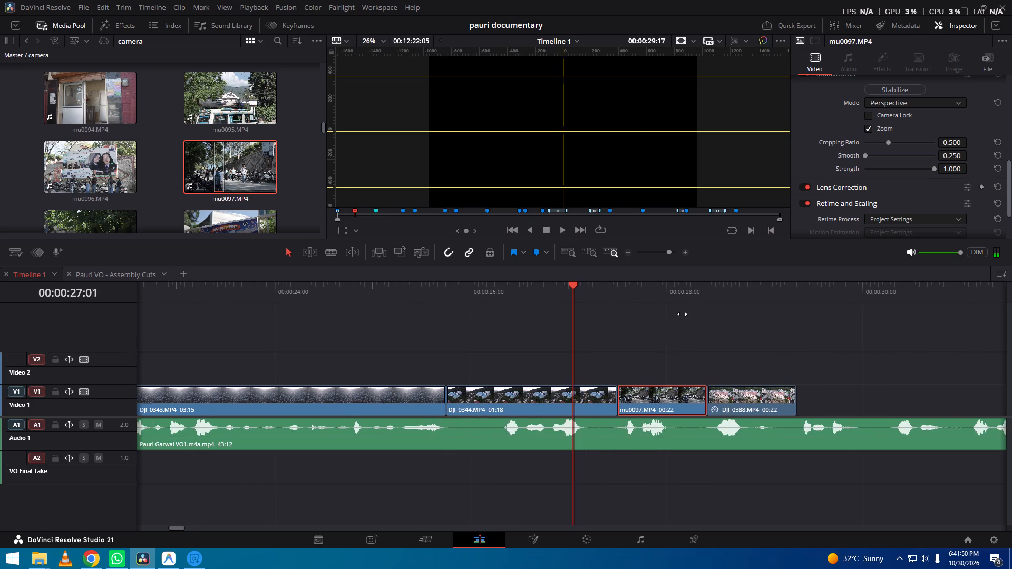
left_click_drag(682, 314, 685, 313)
key("space")
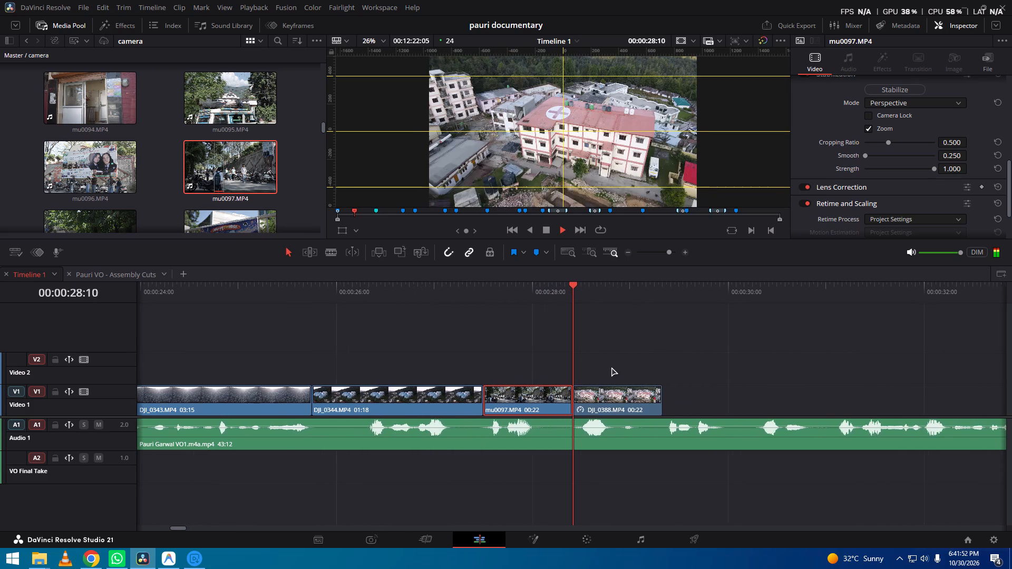
key("space")
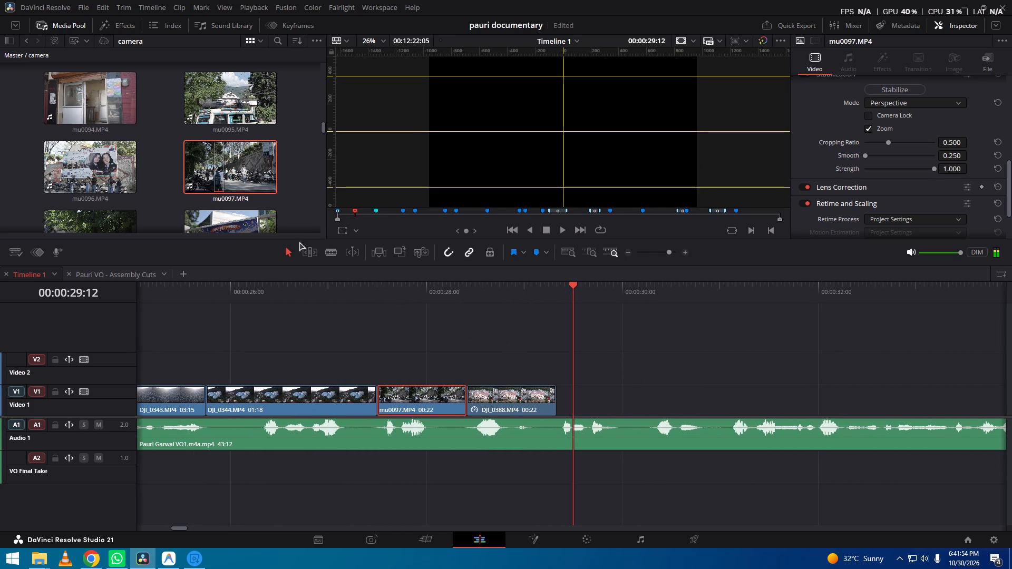
Preview the market street clips mu0149 to mu0152 in the camera bin as candidates for the shot after DJI_0388.
left_click_drag(322, 131, 323, 151)
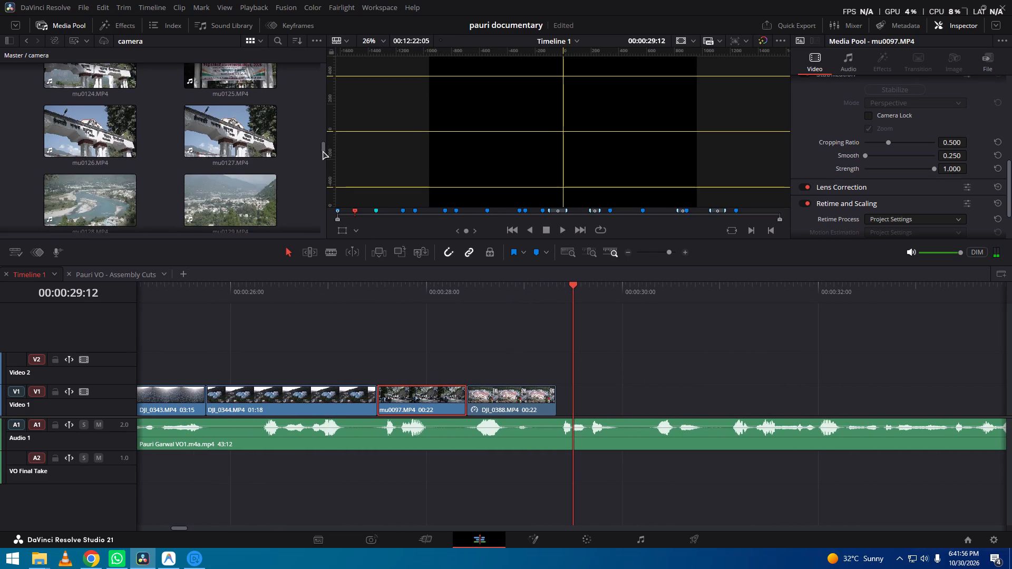
left_click_drag(323, 151, 323, 165)
triple_click(244, 94)
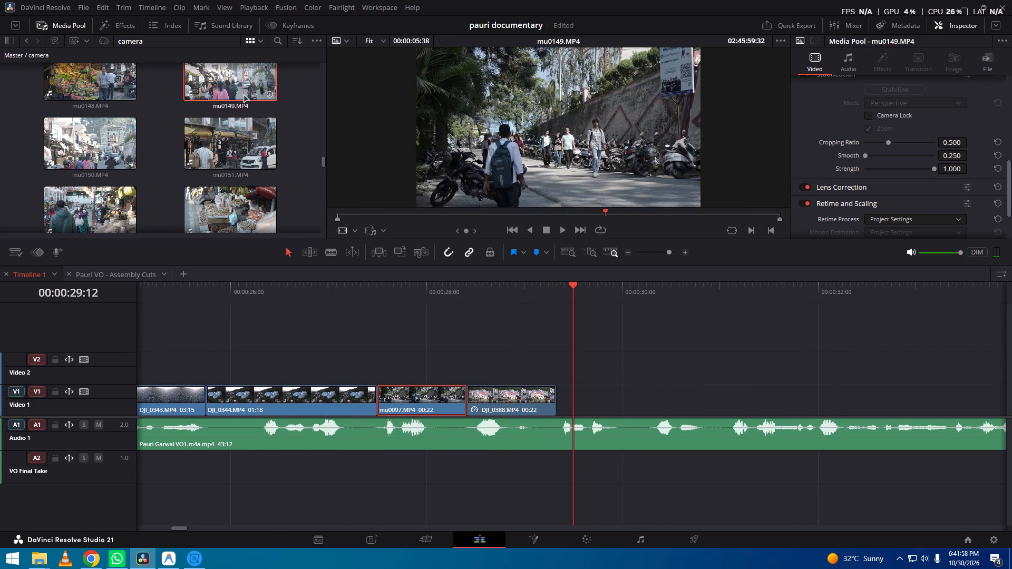
double_click(244, 89)
double_click(85, 151)
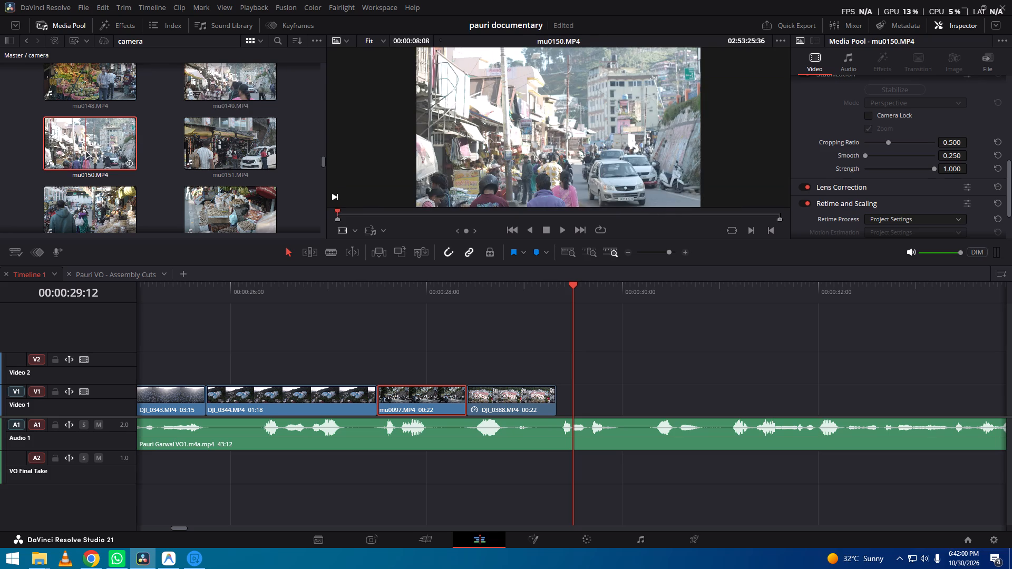
left_click_drag(468, 217, 542, 219)
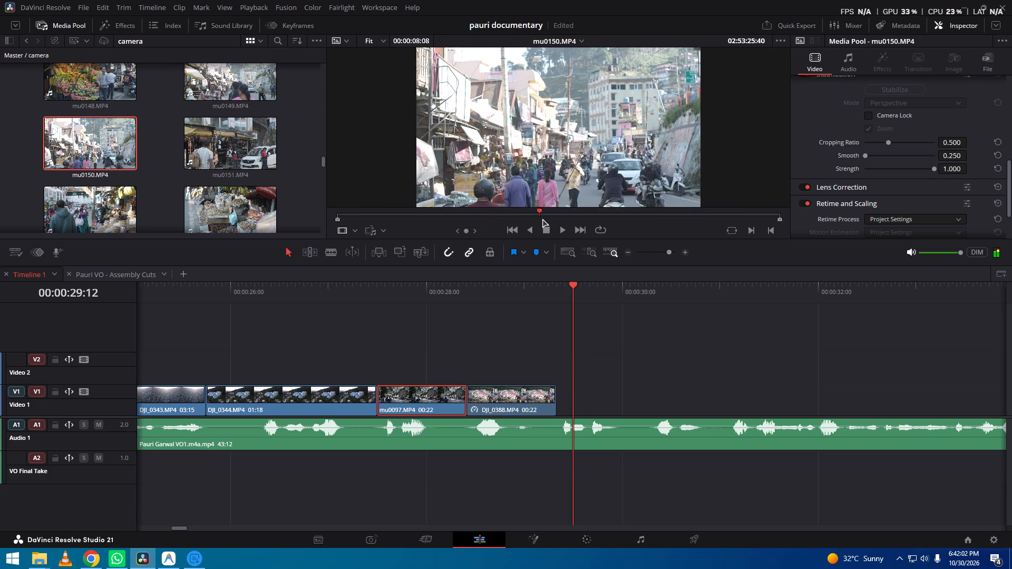
left_click_drag(542, 219, 482, 230)
triple_click(246, 158)
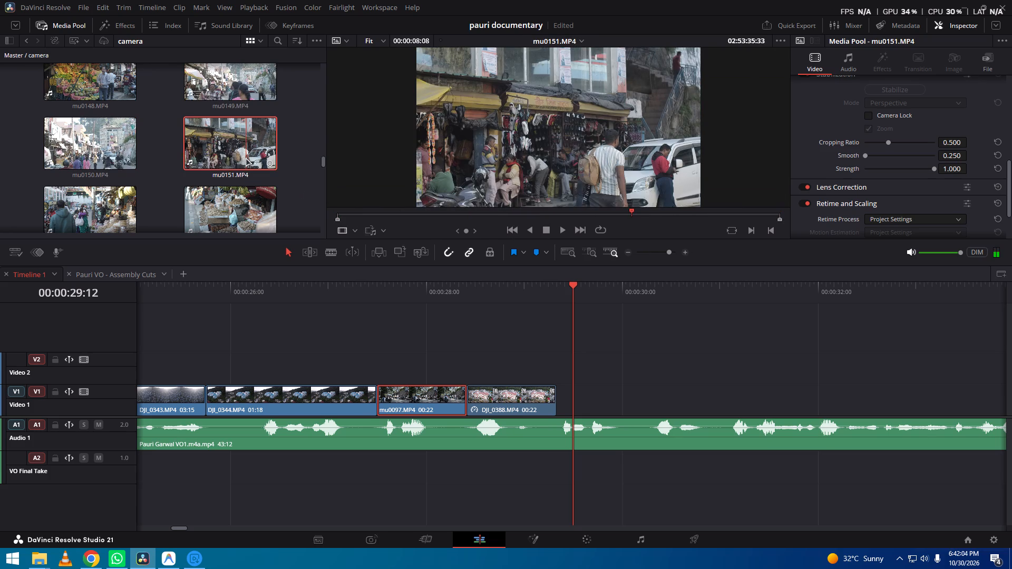
left_click_drag(475, 215, 572, 220)
scroll(238, 205, "down", 1)
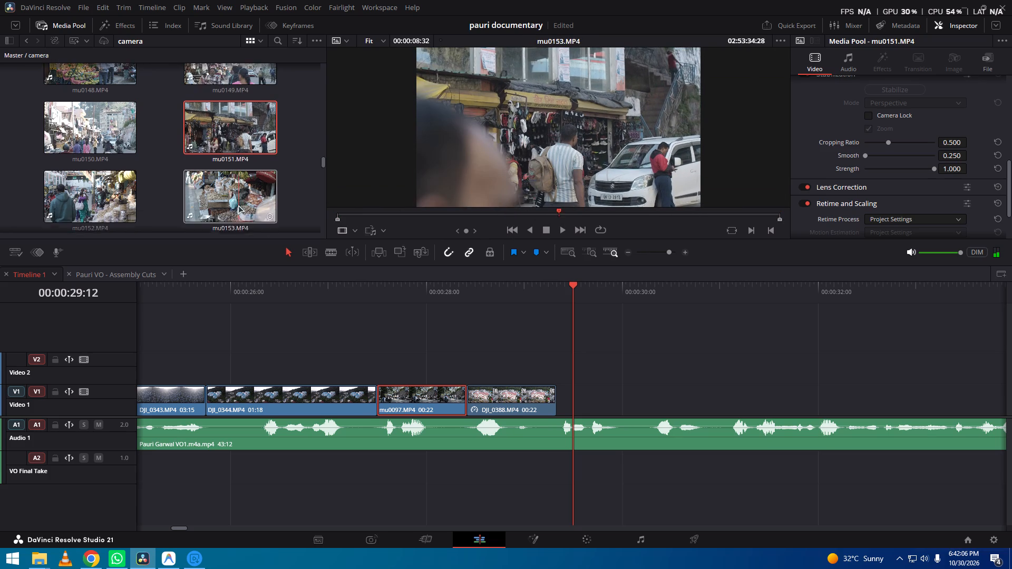
scroll(238, 205, "down", 6)
scroll(201, 170, "down", 6)
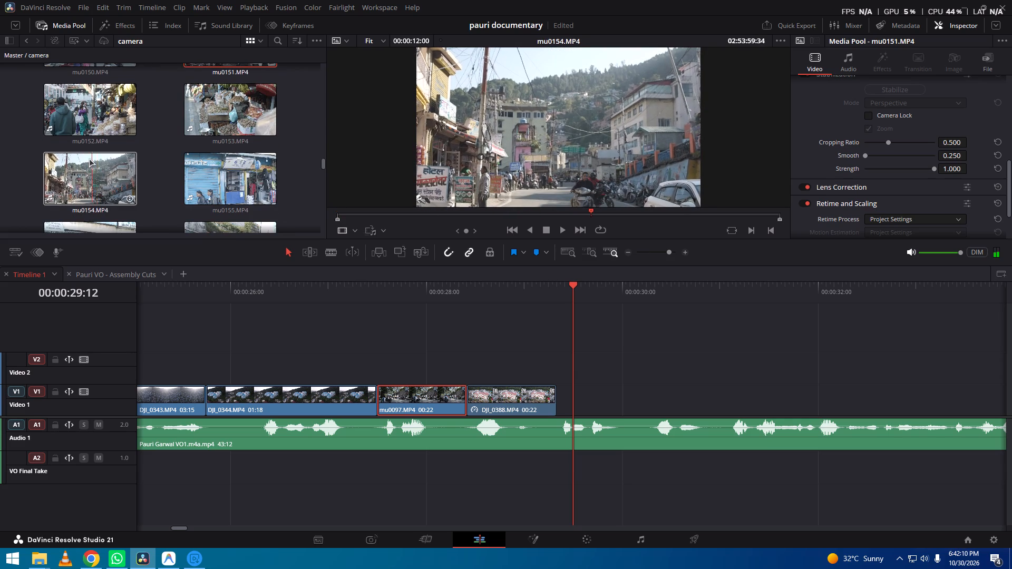
triple_click(94, 113)
Look through the camera bin's clips between about mu0092 and mu0191 for a shot to follow DJI_0388.
scroll(96, 181, "down", 11)
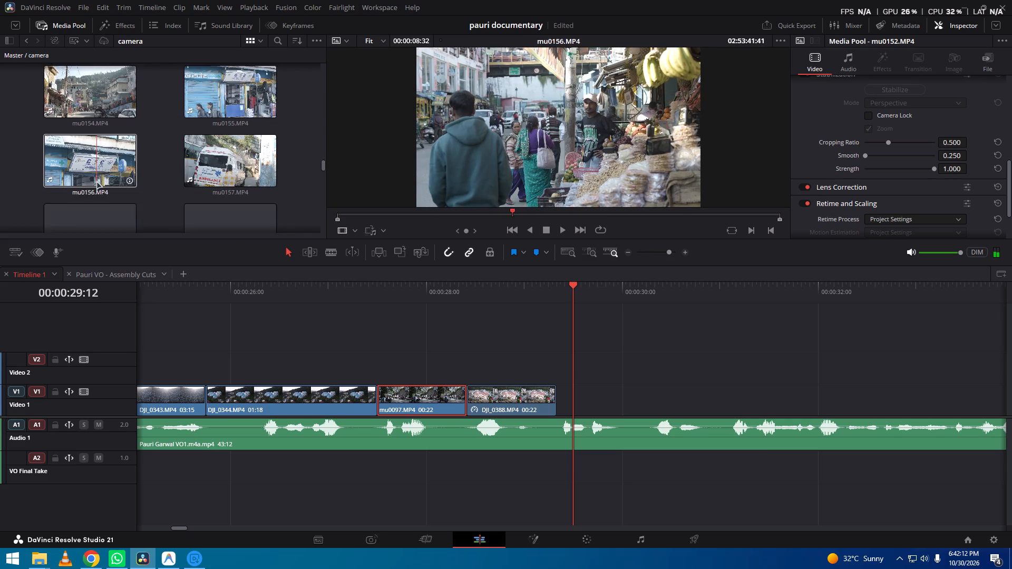
scroll(96, 181, "down", 8)
scroll(123, 202, "down", 20)
scroll(123, 202, "down", 1)
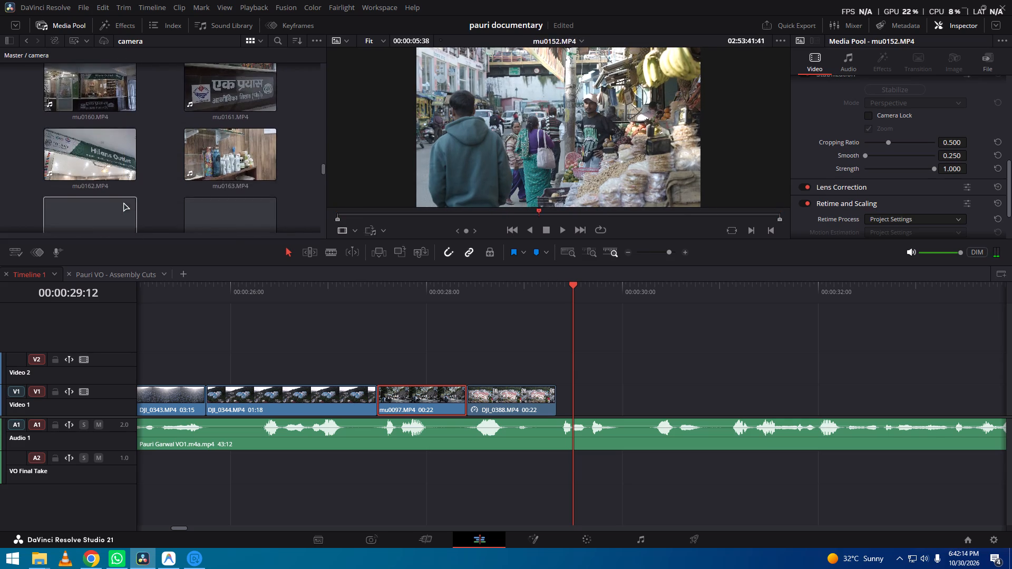
scroll(123, 202, "down", 16)
left_click_drag(323, 172, 323, 182)
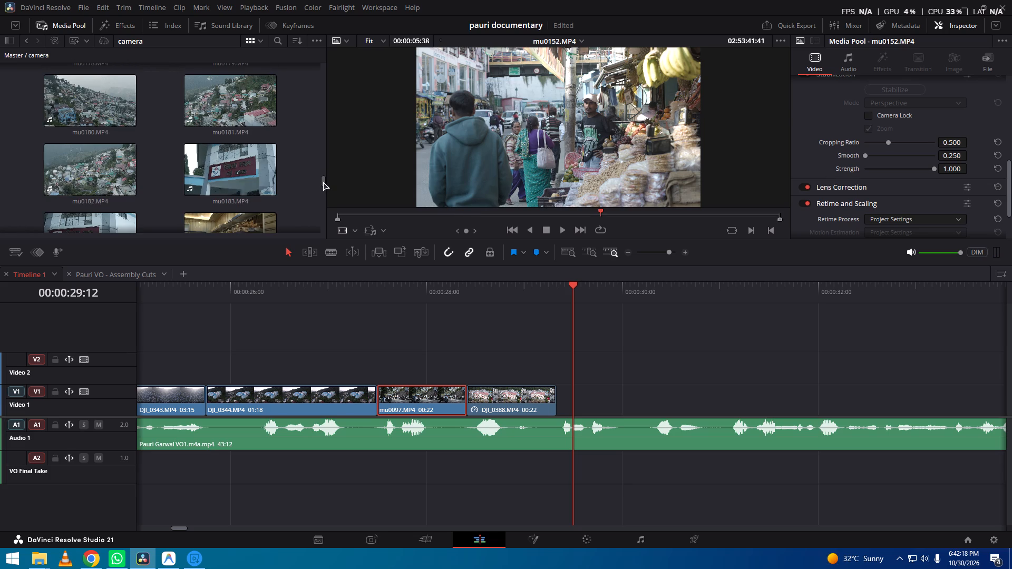
left_click_drag(323, 182, 324, 187)
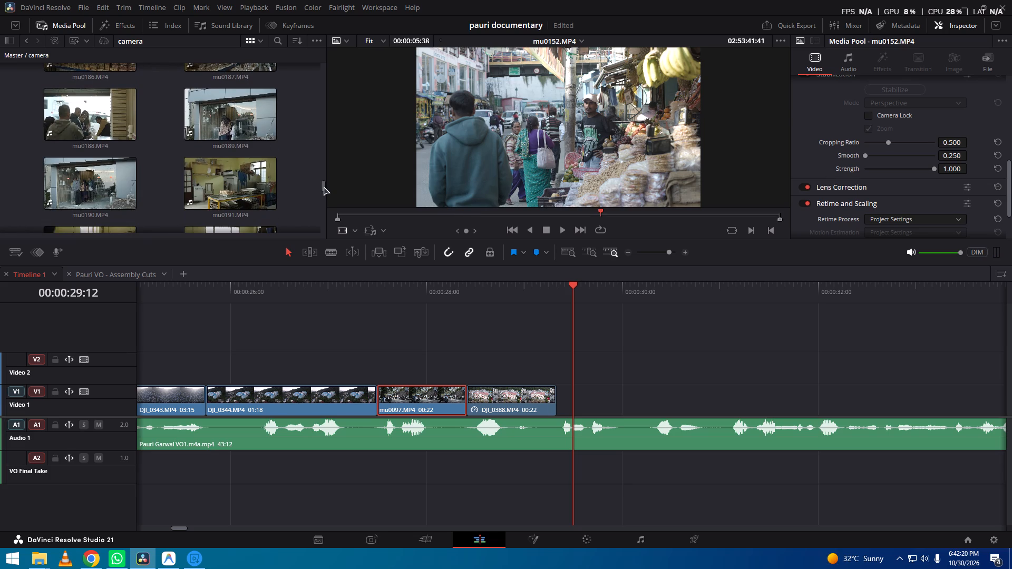
left_click_drag(324, 187, 331, 132)
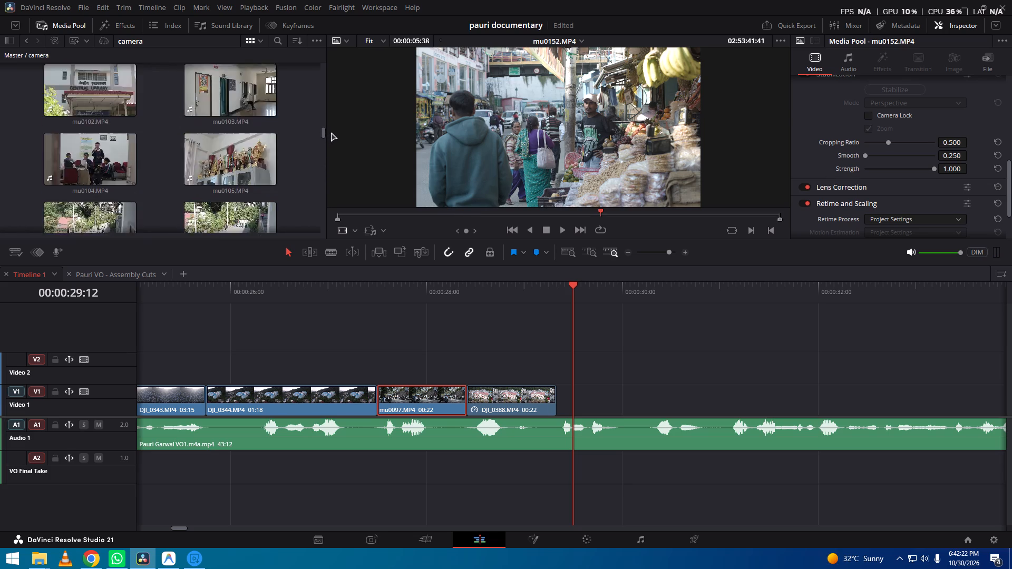
left_click_drag(331, 132, 333, 127)
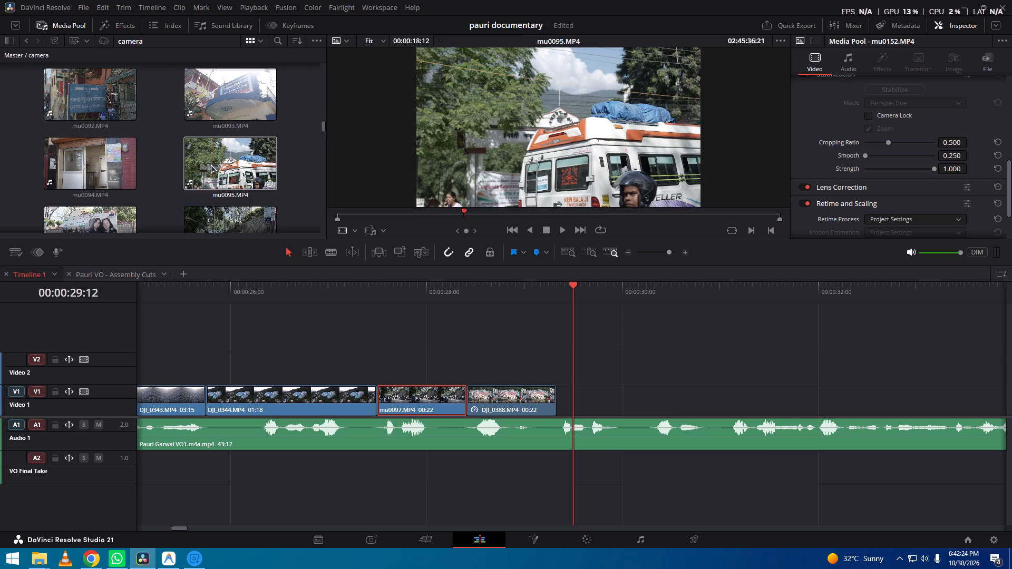
scroll(203, 183, "down", 19)
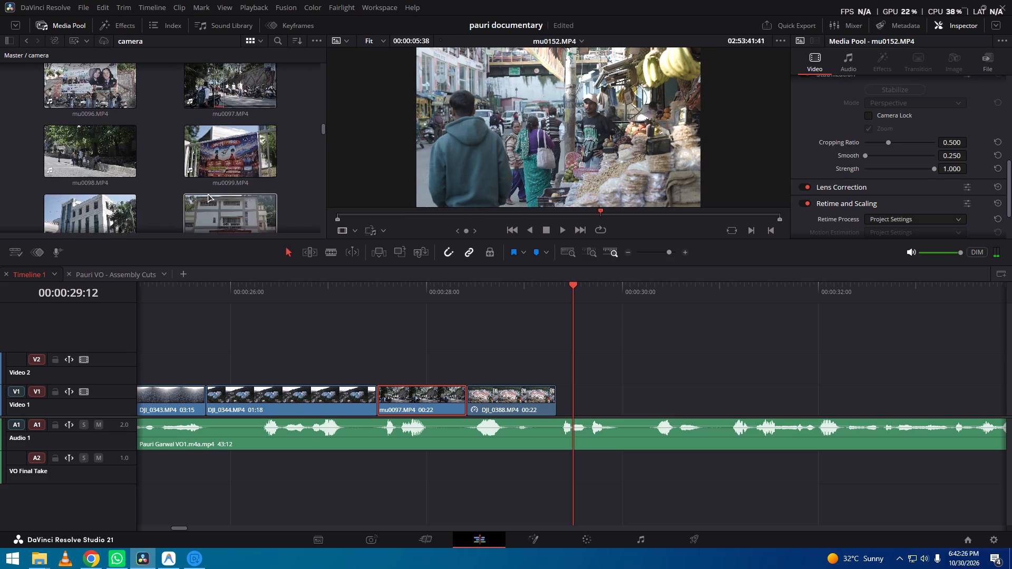
scroll(208, 193, "down", 20)
scroll(208, 193, "down", 20)
scroll(208, 193, "down", 5)
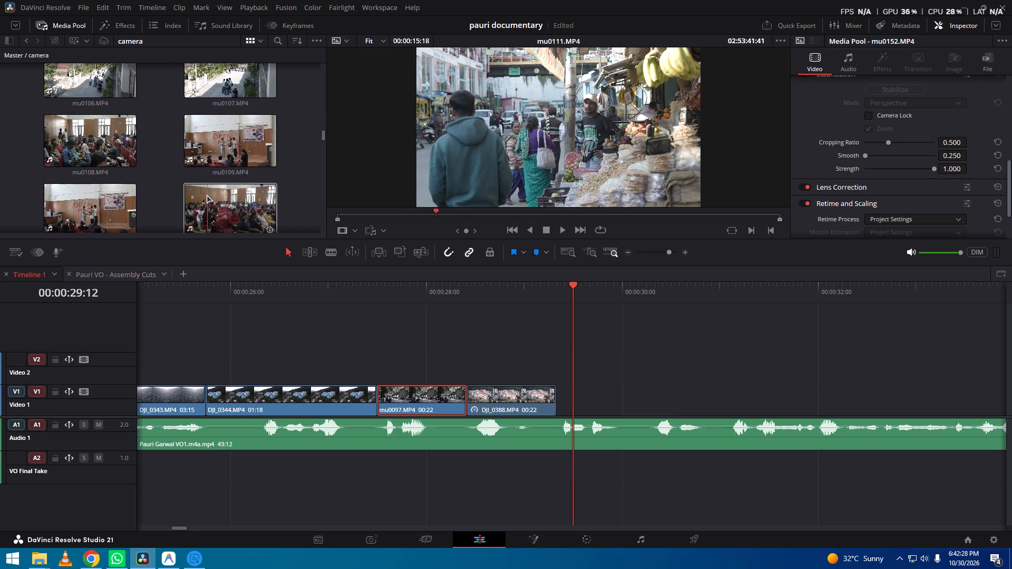
scroll(190, 179, "down", 20)
scroll(190, 179, "down", 16)
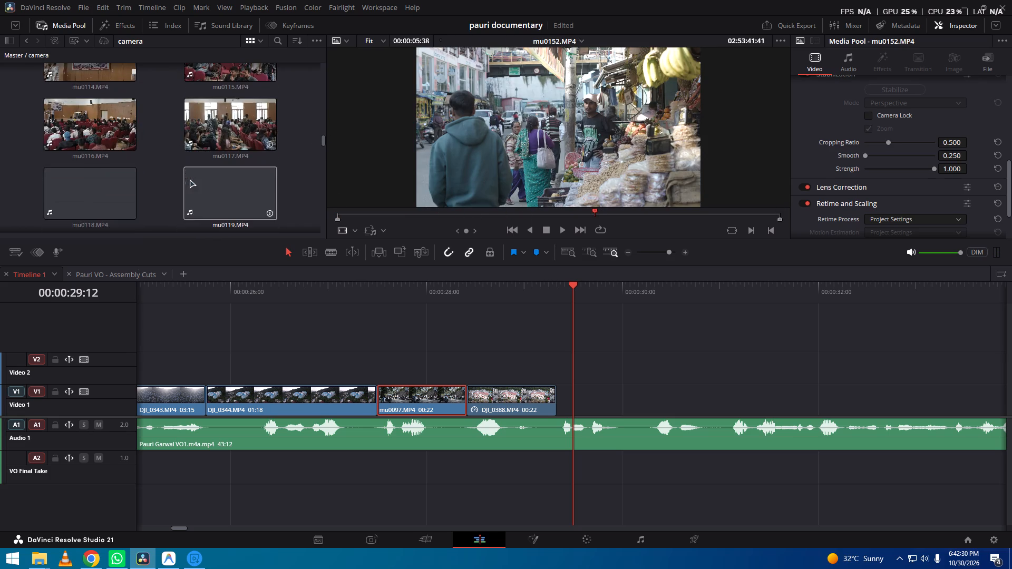
scroll(190, 179, "down", 11)
scroll(190, 179, "down", 19)
scroll(190, 179, "down", 18)
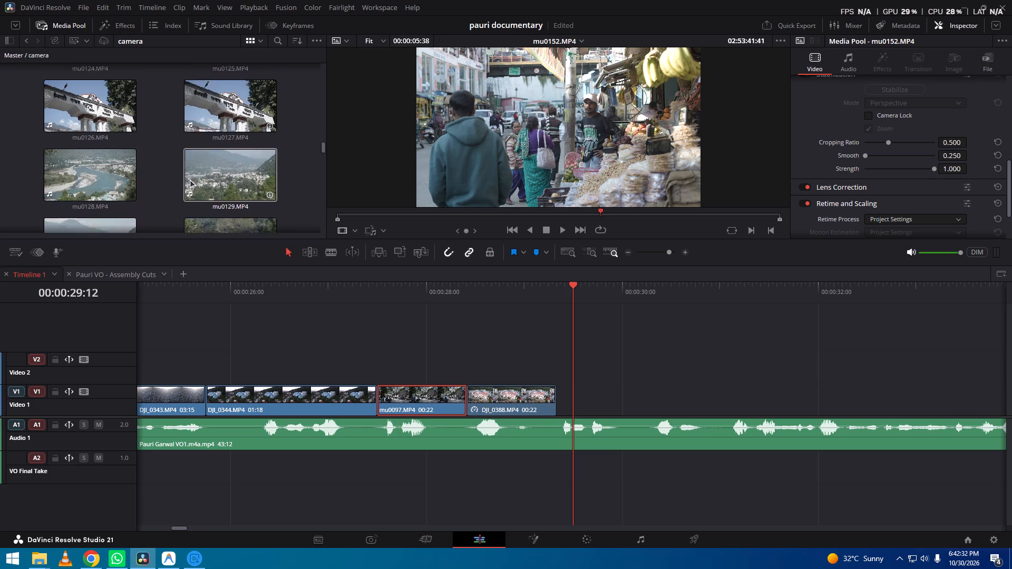
scroll(190, 179, "down", 11)
scroll(190, 180, "up", 1)
scroll(190, 180, "down", 20)
scroll(190, 180, "down", 5)
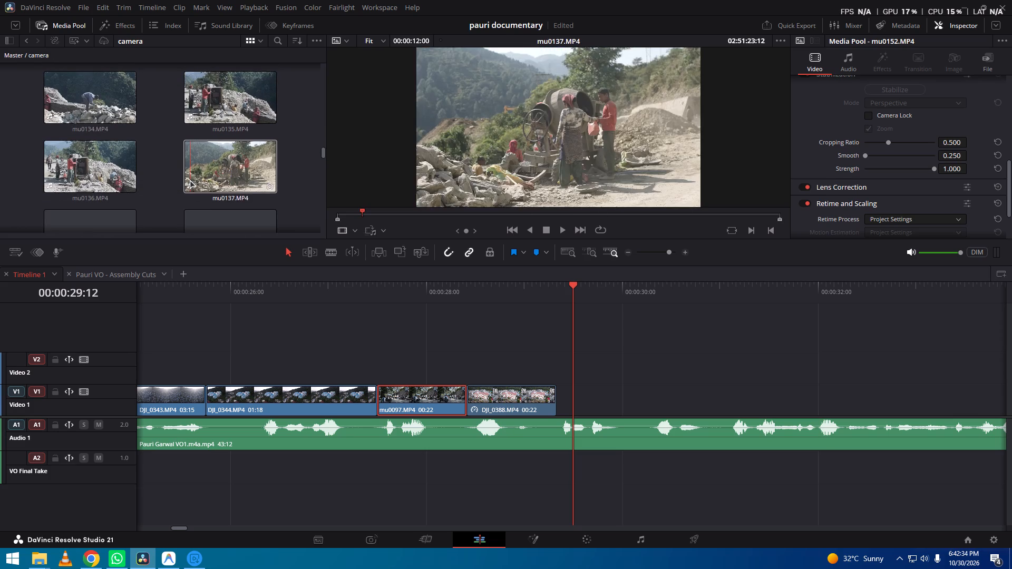
scroll(190, 180, "down", 18)
scroll(190, 180, "down", 19)
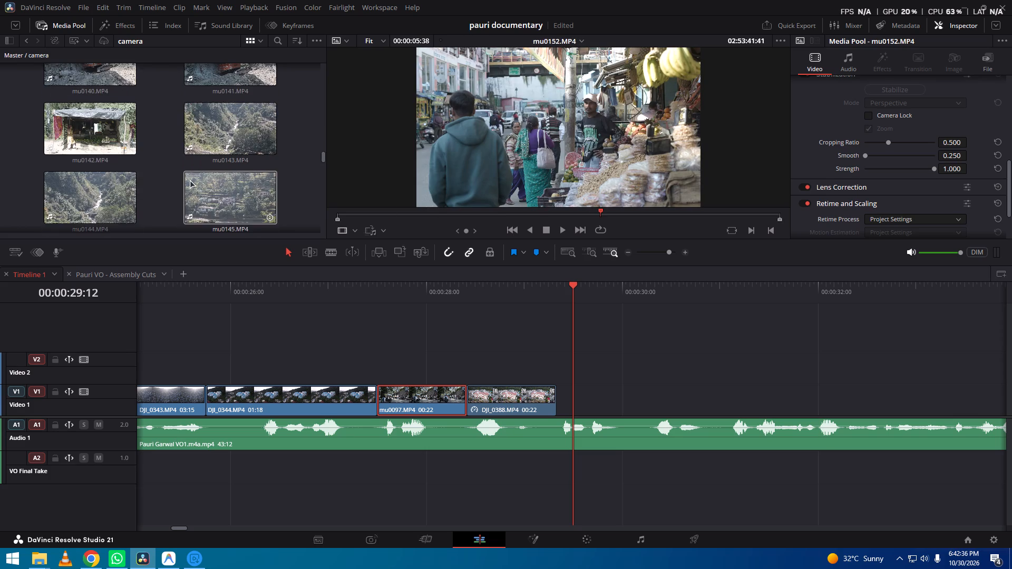
scroll(190, 180, "down", 3)
left_click_drag(324, 161, 324, 166)
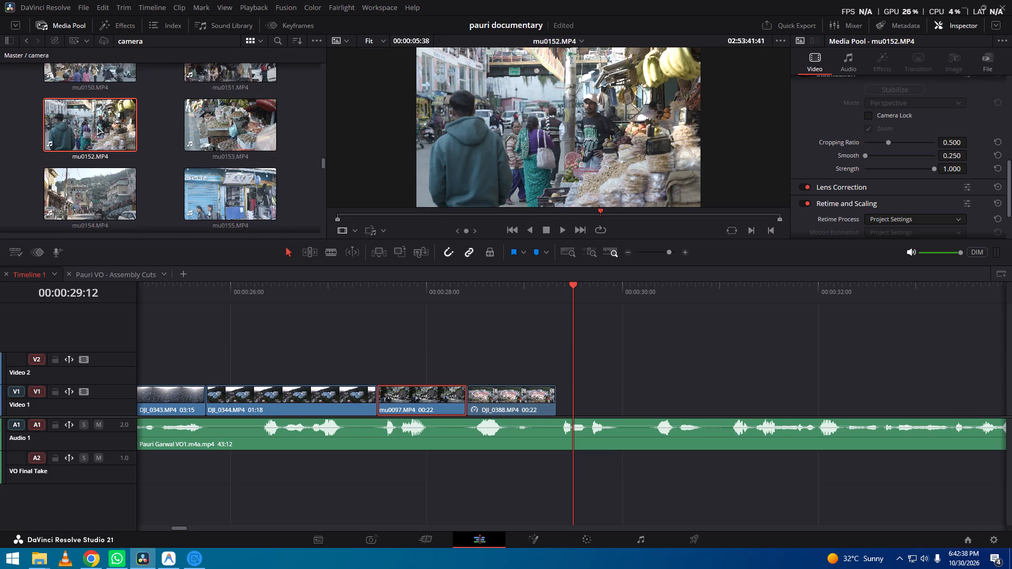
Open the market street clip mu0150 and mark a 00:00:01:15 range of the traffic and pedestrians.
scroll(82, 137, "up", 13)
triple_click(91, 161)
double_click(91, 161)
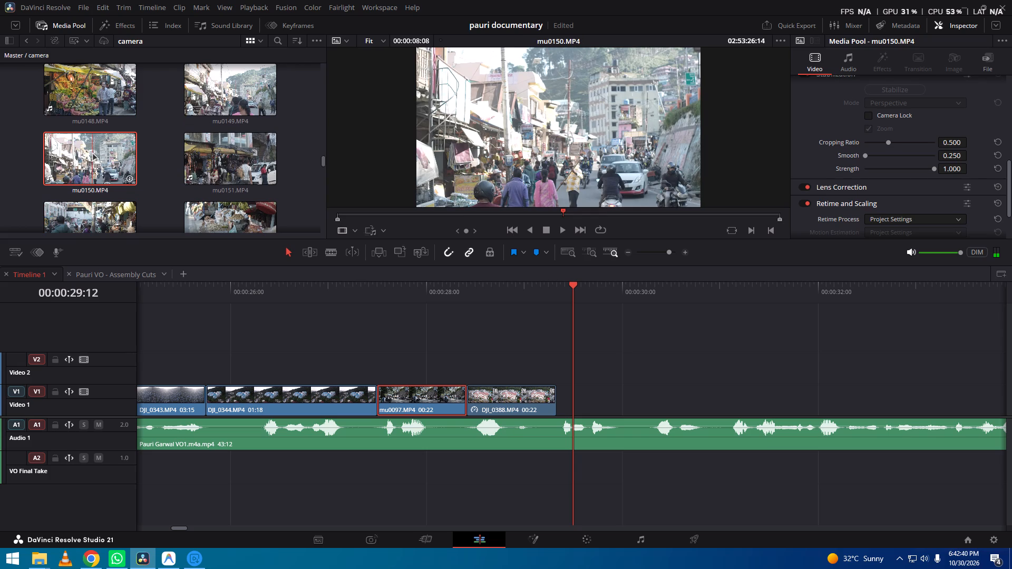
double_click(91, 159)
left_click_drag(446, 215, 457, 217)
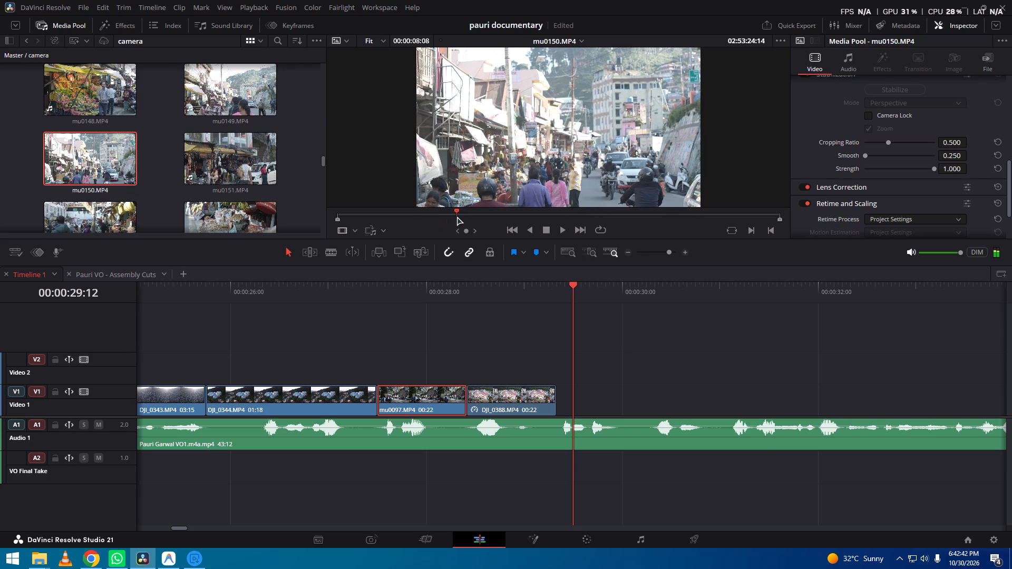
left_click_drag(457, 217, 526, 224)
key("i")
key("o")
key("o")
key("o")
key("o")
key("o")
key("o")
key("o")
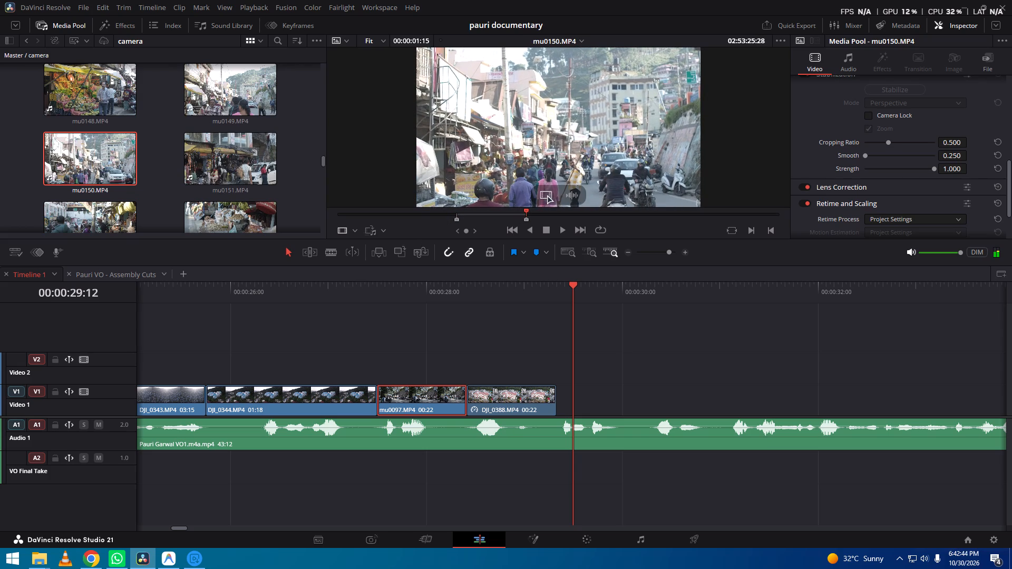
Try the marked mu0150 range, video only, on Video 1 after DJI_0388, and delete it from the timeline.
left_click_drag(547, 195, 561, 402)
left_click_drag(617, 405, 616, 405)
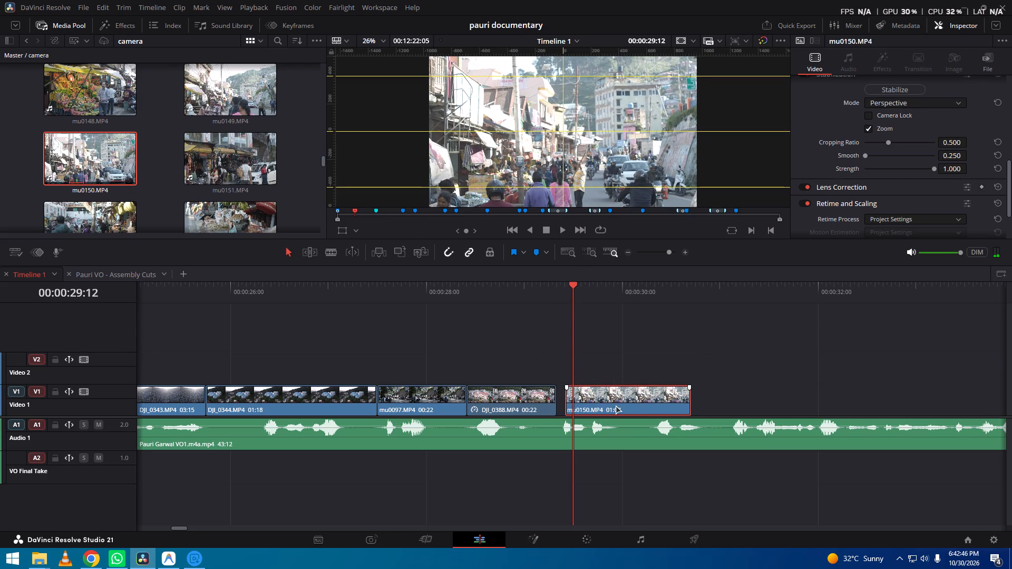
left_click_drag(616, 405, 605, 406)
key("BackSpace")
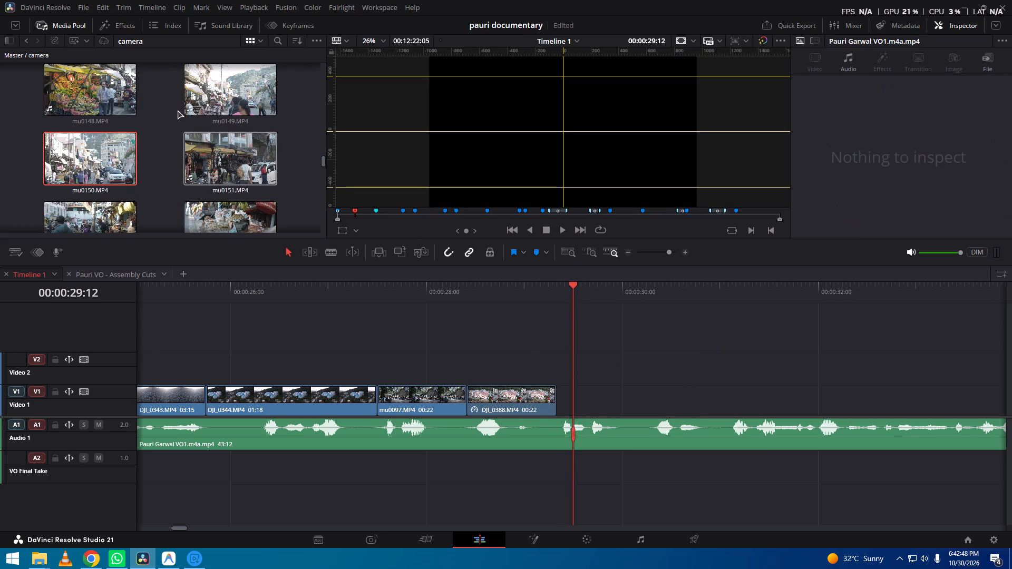
Open mu0149 and mark a 00:00:01:00 range of the people walking along the market street.
triple_click(201, 97)
left_click(201, 97)
left_click_drag(446, 213, 458, 213)
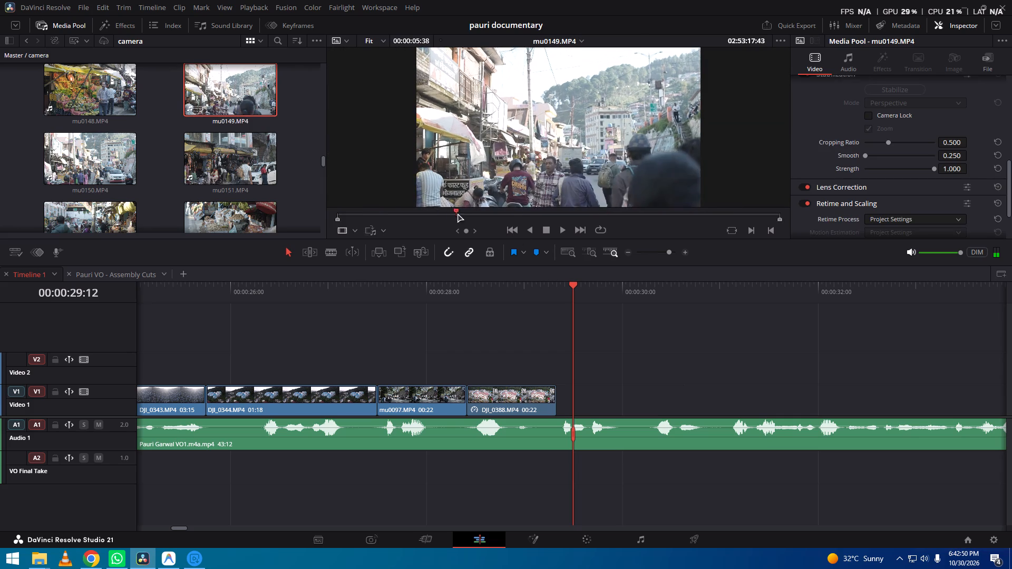
left_click_drag(458, 213, 458, 225)
key("i")
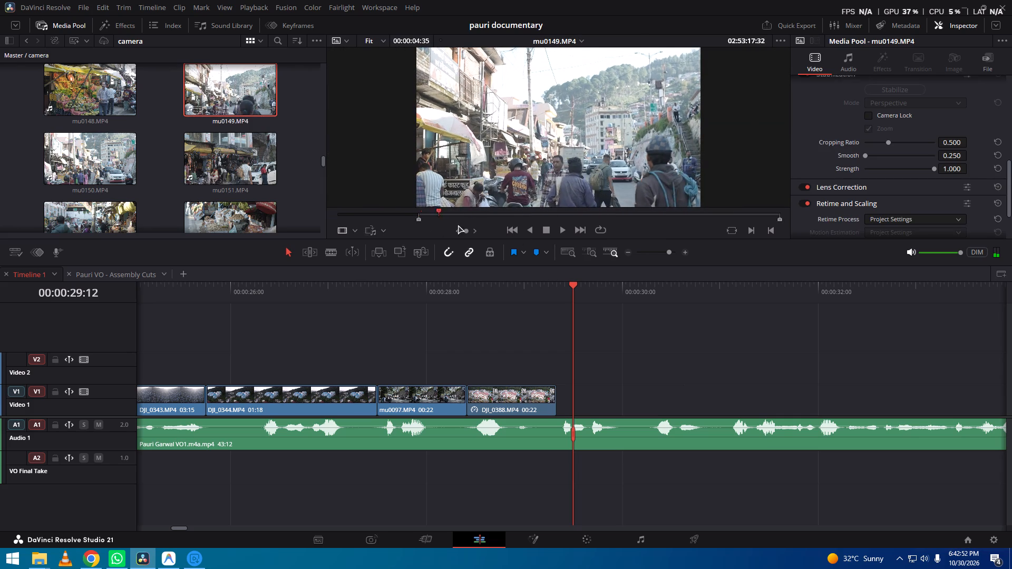
left_click_drag(458, 225, 494, 225)
key("o")
key("o")
key("o")
key("o")
Place the marked mu0149 range, video only, on Video 1 directly after DJI_0388 and play the cut full screen.
left_click_drag(546, 193, 558, 413)
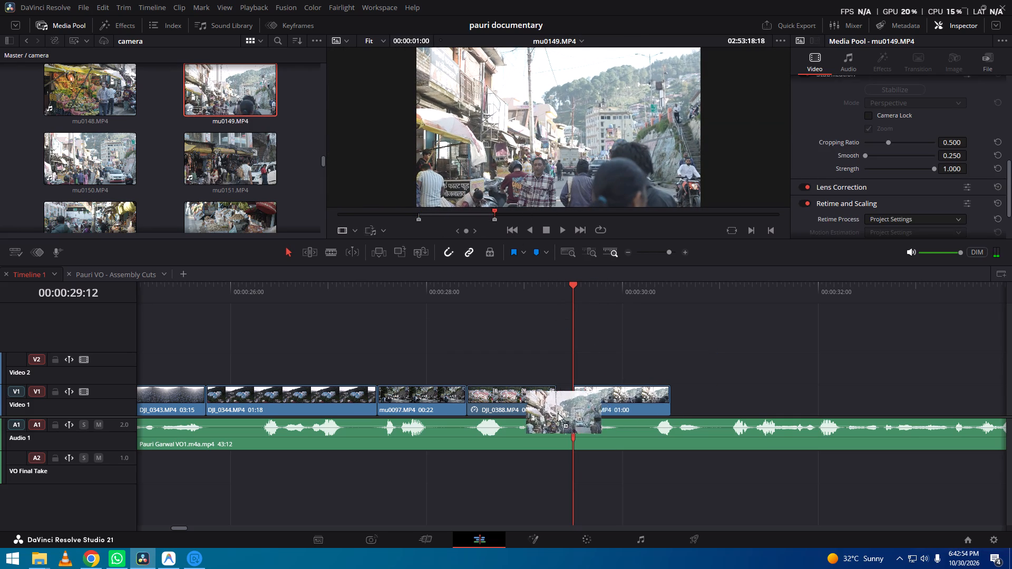
left_click_drag(558, 413, 557, 412)
left_click_drag(538, 297, 635, 307)
key("space")
key("ctrl+f")
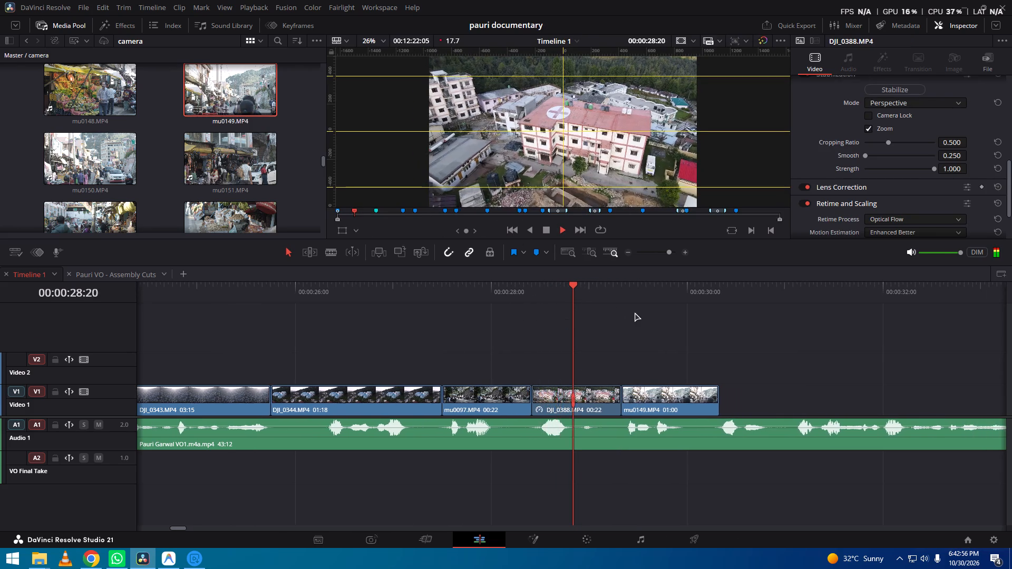
key("ctrl+f")
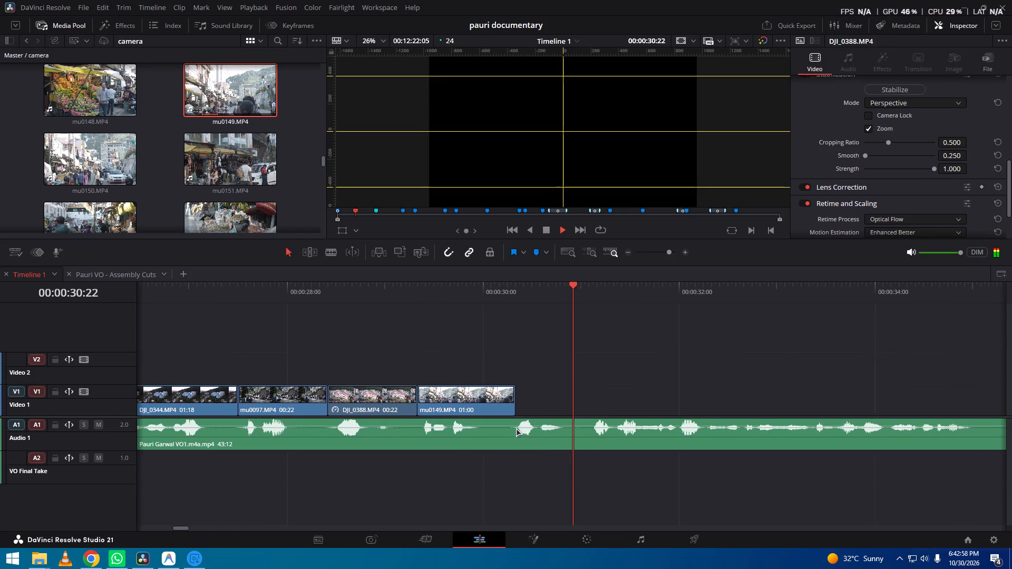
key("space")
Trim the end of mu0149 on Video 1 to a 00:23 duration and save the project.
left_click_drag(485, 408, 478, 413)
left_click(509, 356)
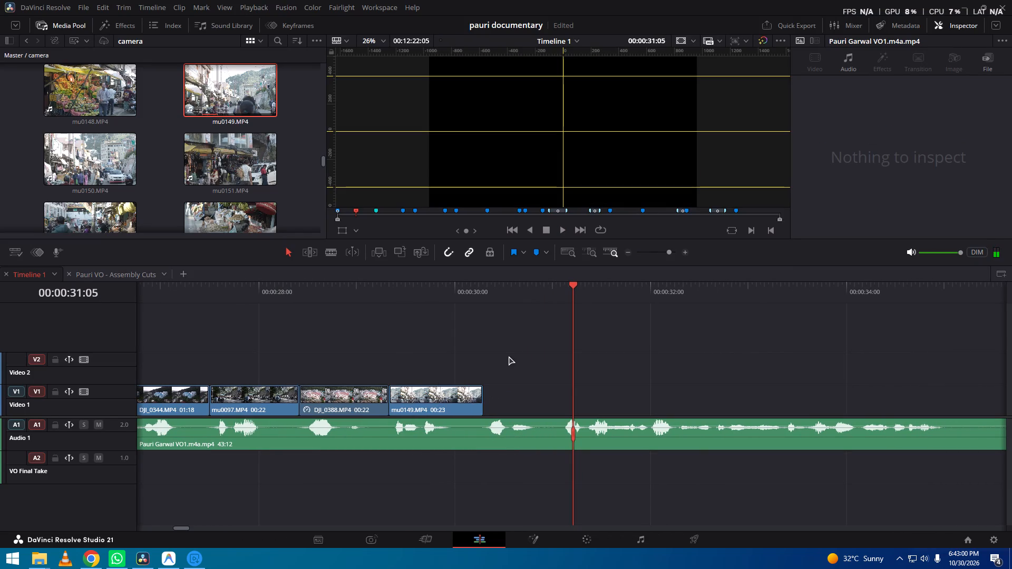
key("ctrl+s")
Open the day 2 bin inside the camera bin of the media pool.
scroll(512, 356, "down", 3)
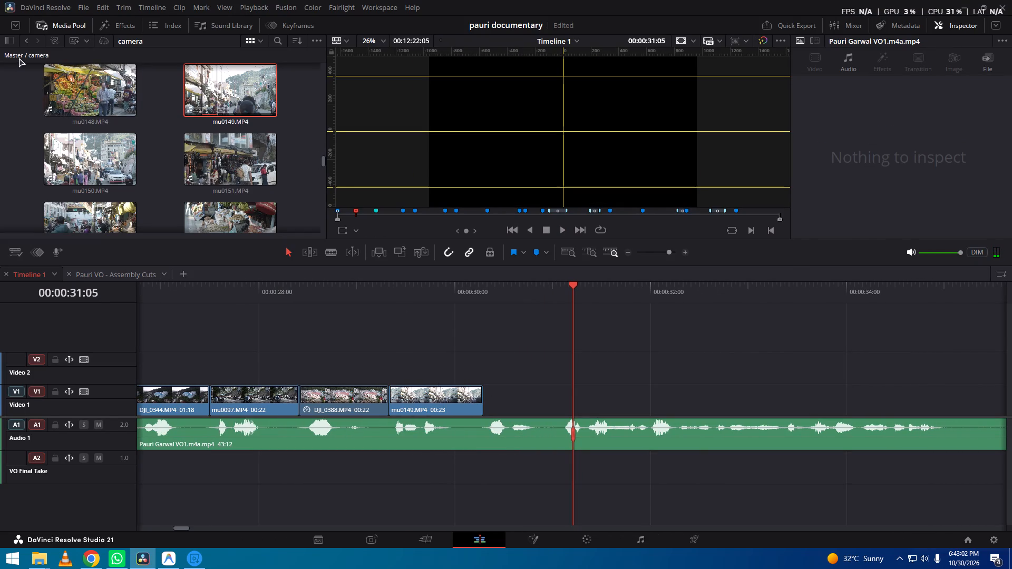
left_click(19, 58)
left_click_drag(323, 203, 333, 47)
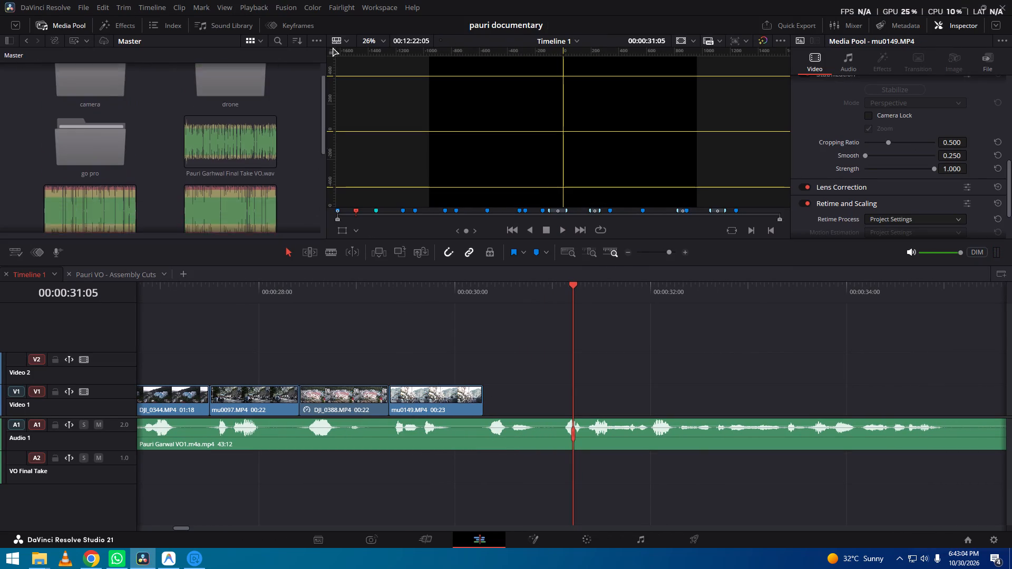
left_click_drag(333, 47, 332, 37)
double_click(113, 111)
double_click(108, 101)
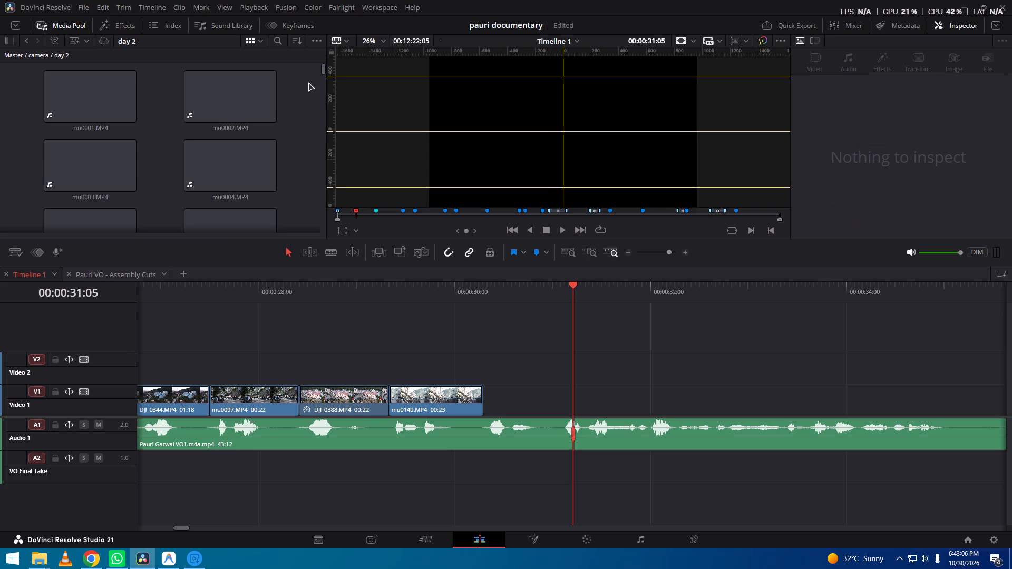
Look through the day 2 clips from the last one back to the first for the next shot.
left_click_drag(322, 71, 307, 238)
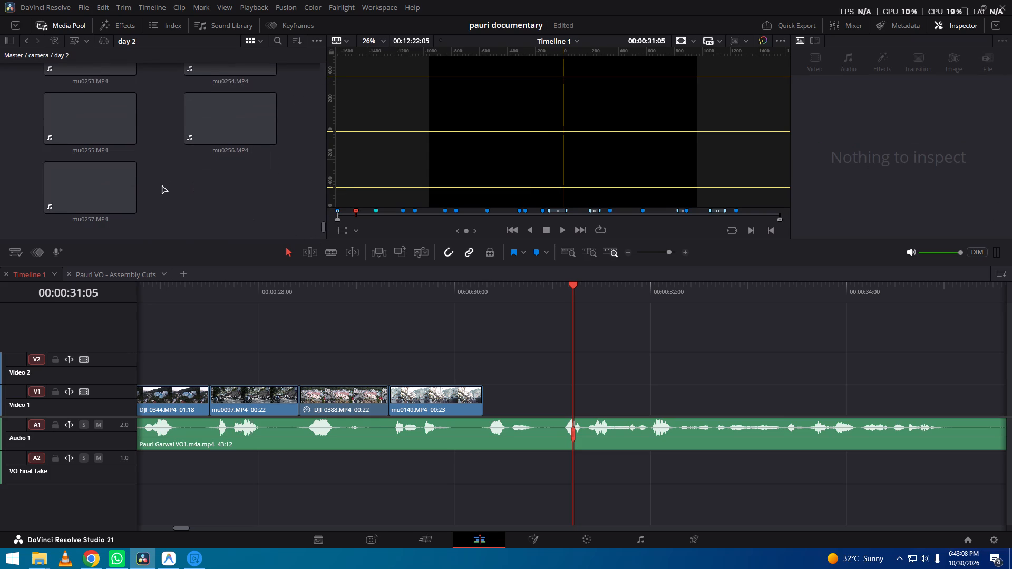
scroll(219, 199, "up", 14)
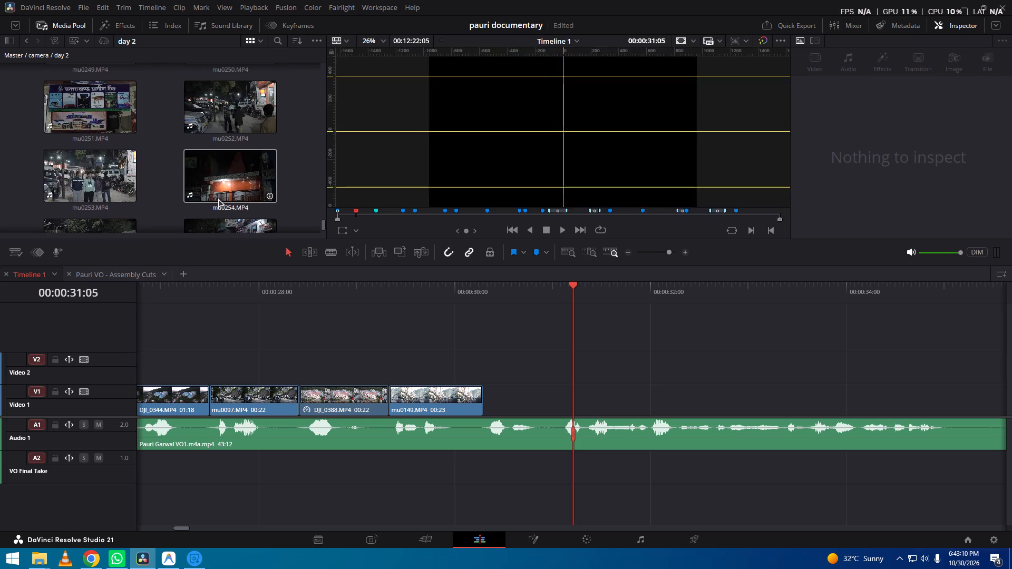
scroll(218, 199, "up", 20)
scroll(218, 199, "up", 18)
scroll(218, 199, "up", 11)
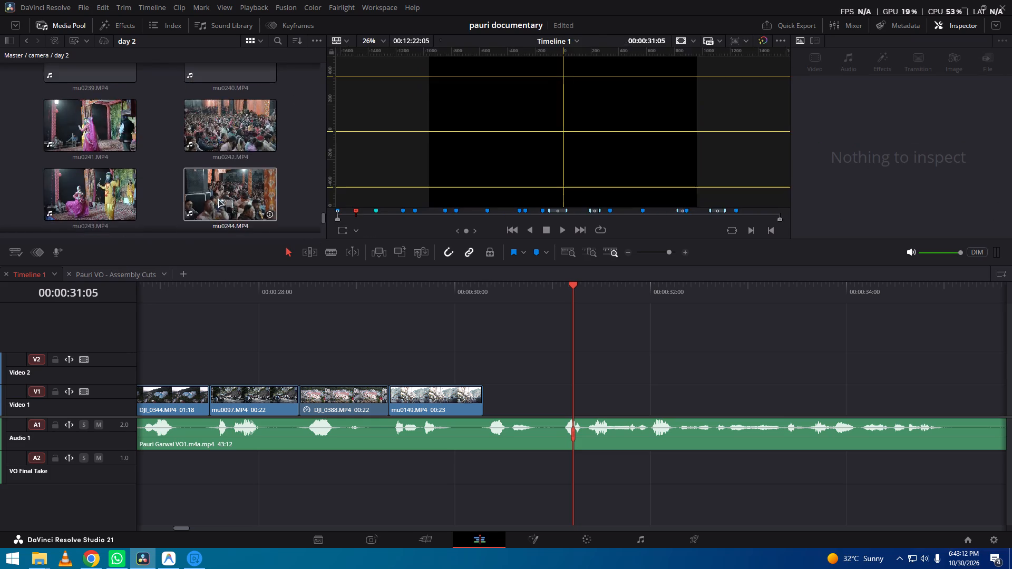
scroll(218, 199, "up", 17)
scroll(218, 199, "up", 20)
scroll(218, 199, "up", 20)
scroll(218, 199, "up", 4)
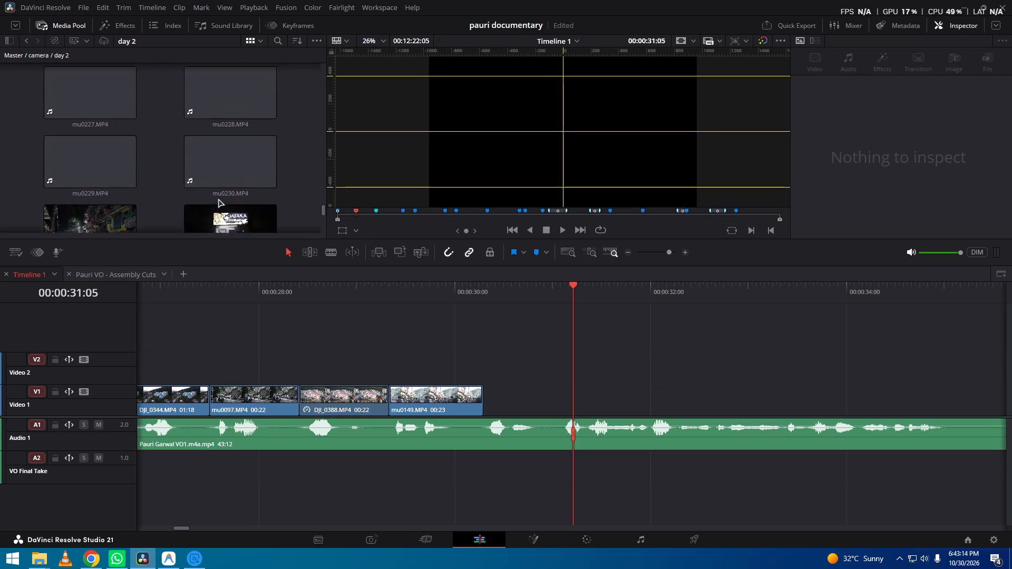
scroll(218, 199, "up", 13)
scroll(218, 199, "up", 14)
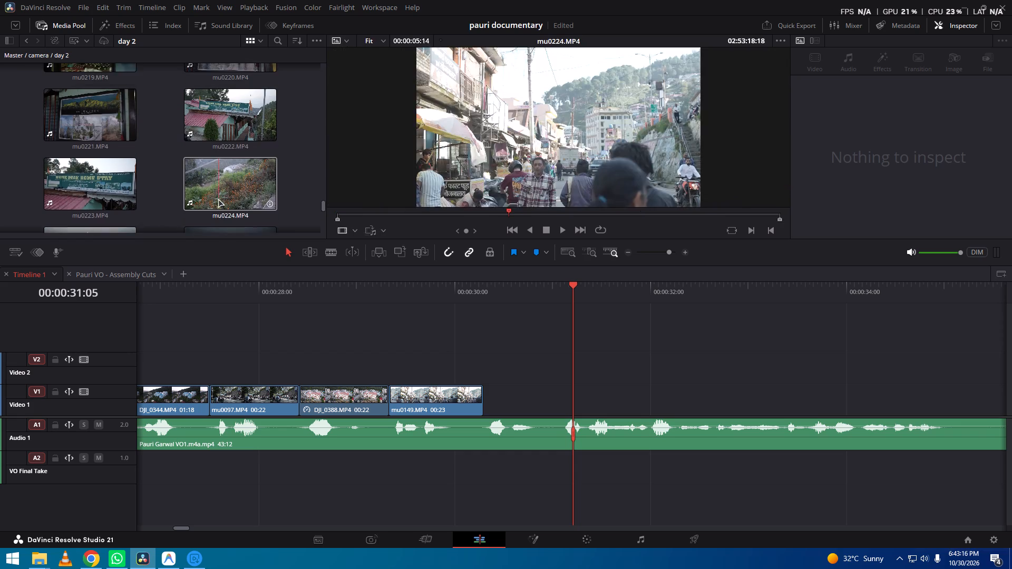
scroll(218, 199, "up", 2)
scroll(218, 199, "up", 20)
scroll(218, 199, "up", 18)
scroll(218, 199, "down", 1)
scroll(218, 199, "up", 5)
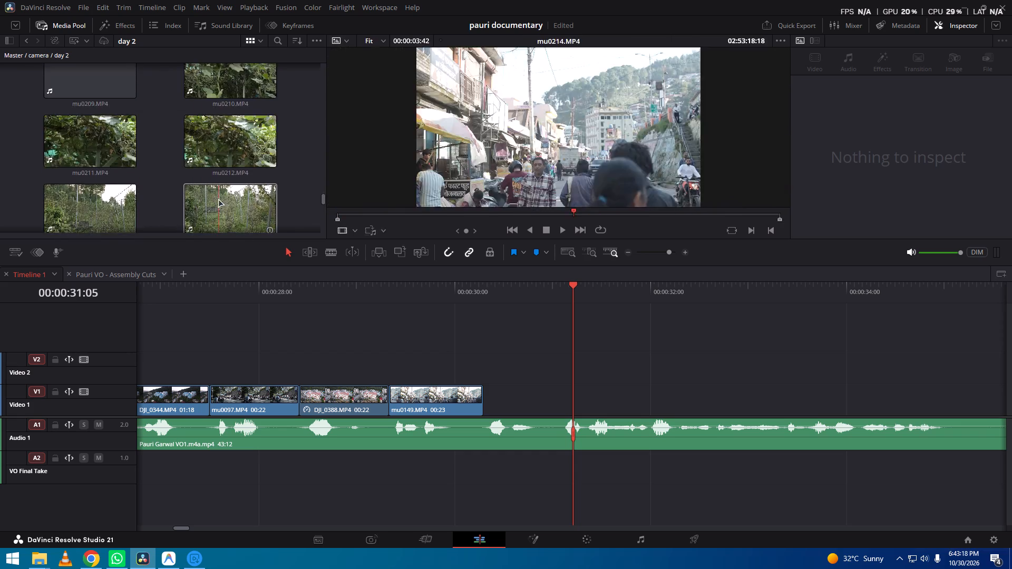
scroll(218, 199, "up", 20)
scroll(218, 199, "up", 2)
scroll(218, 199, "up", 20)
scroll(218, 199, "up", 9)
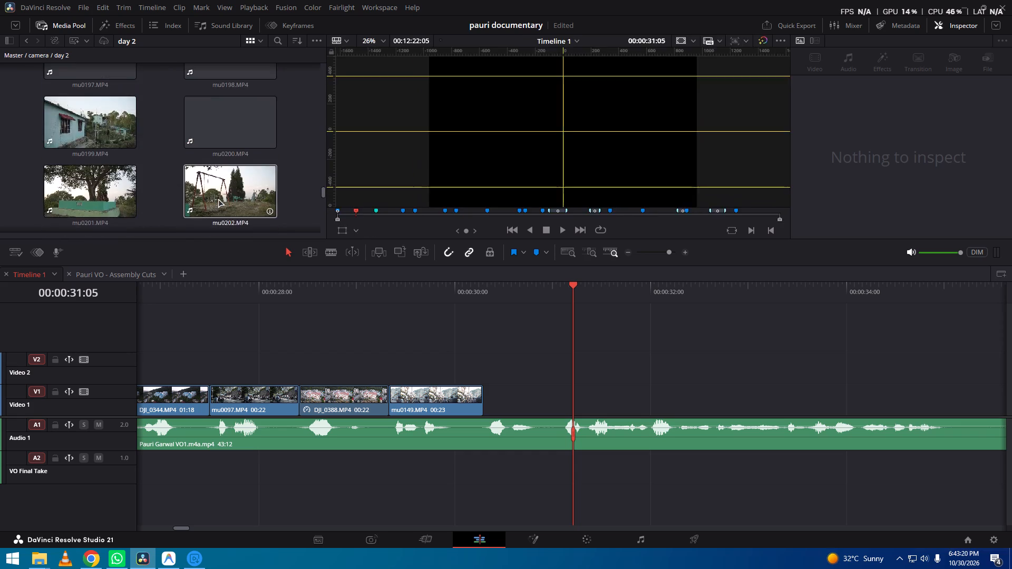
scroll(218, 199, "up", 8)
scroll(218, 199, "up", 15)
scroll(218, 199, "up", 9)
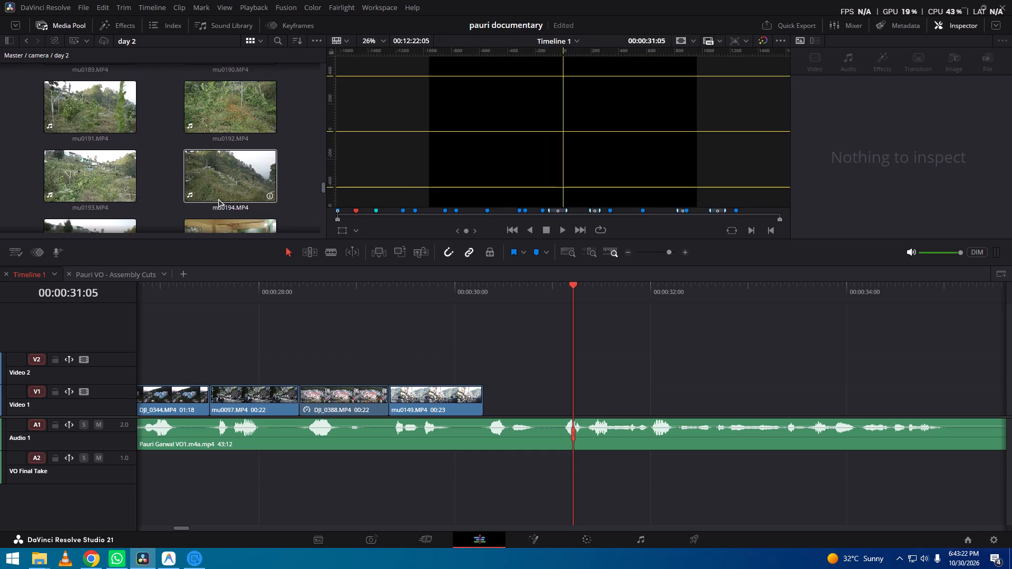
scroll(218, 199, "up", 20)
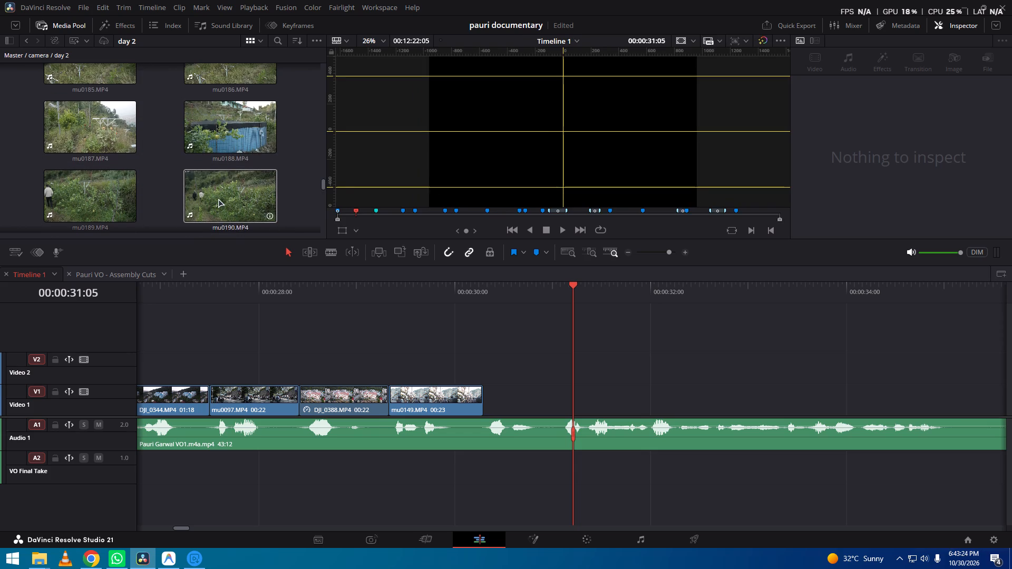
left_click_drag(323, 184, 324, 181)
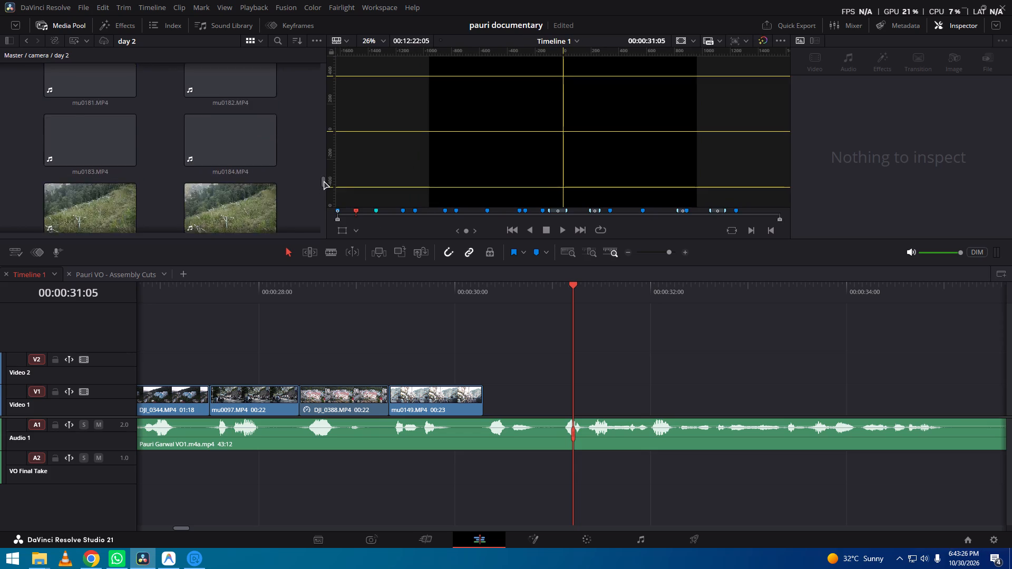
left_click_drag(324, 181, 326, 176)
scroll(233, 181, "down", 7)
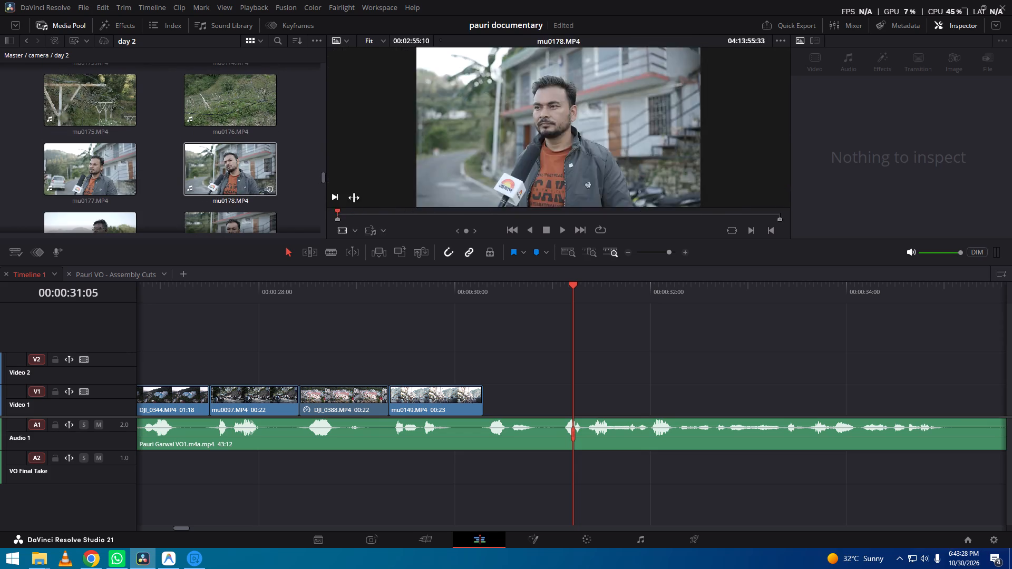
left_click_drag(323, 179, 325, 172)
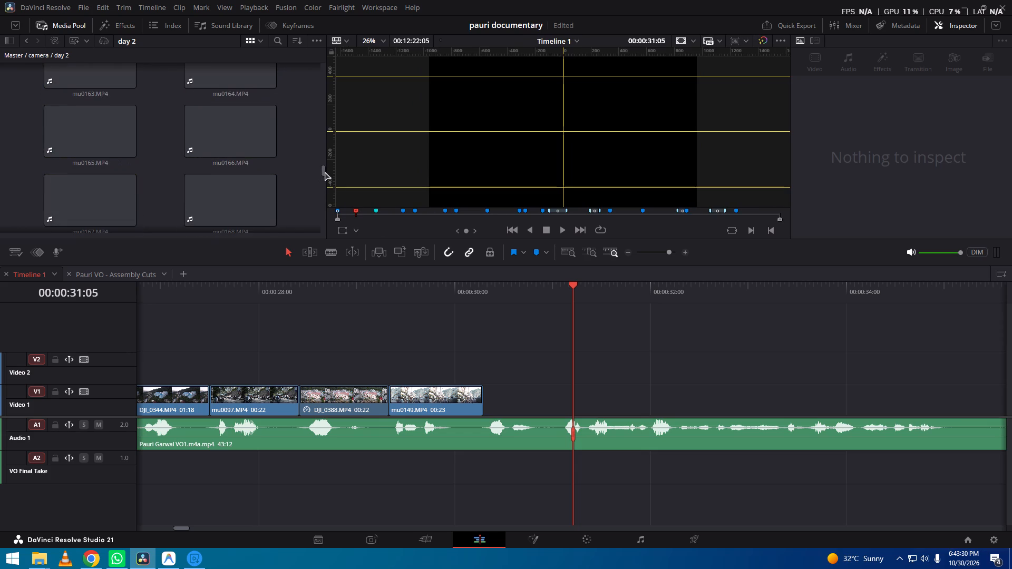
left_click_drag(325, 172, 328, 168)
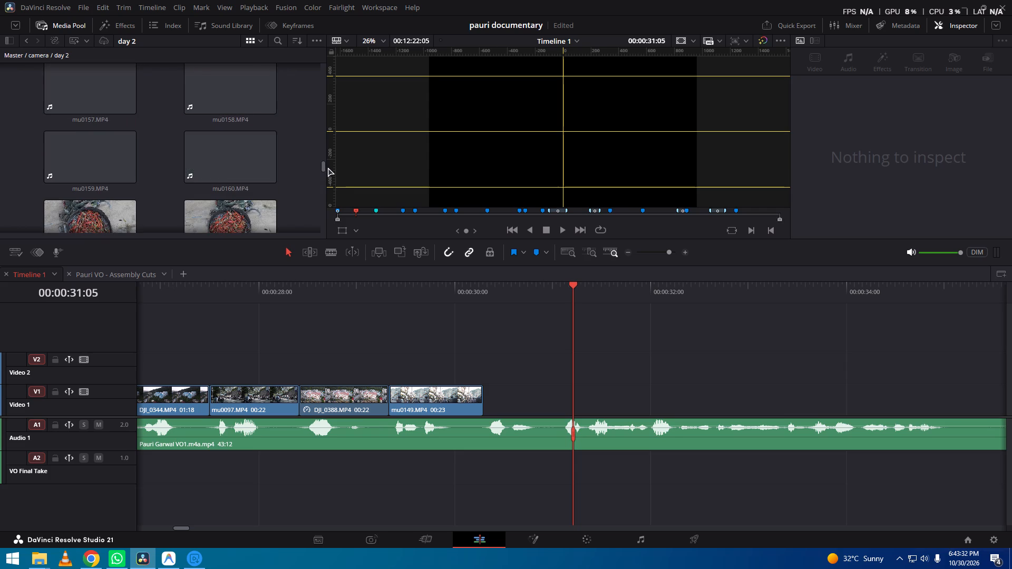
left_click_drag(328, 168, 323, 86)
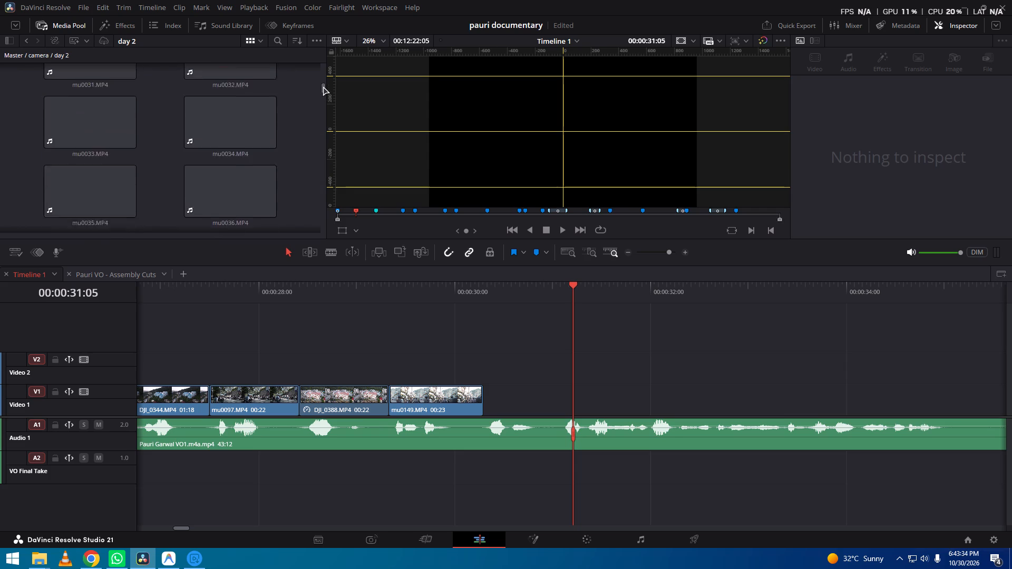
left_click_drag(323, 86, 323, 70)
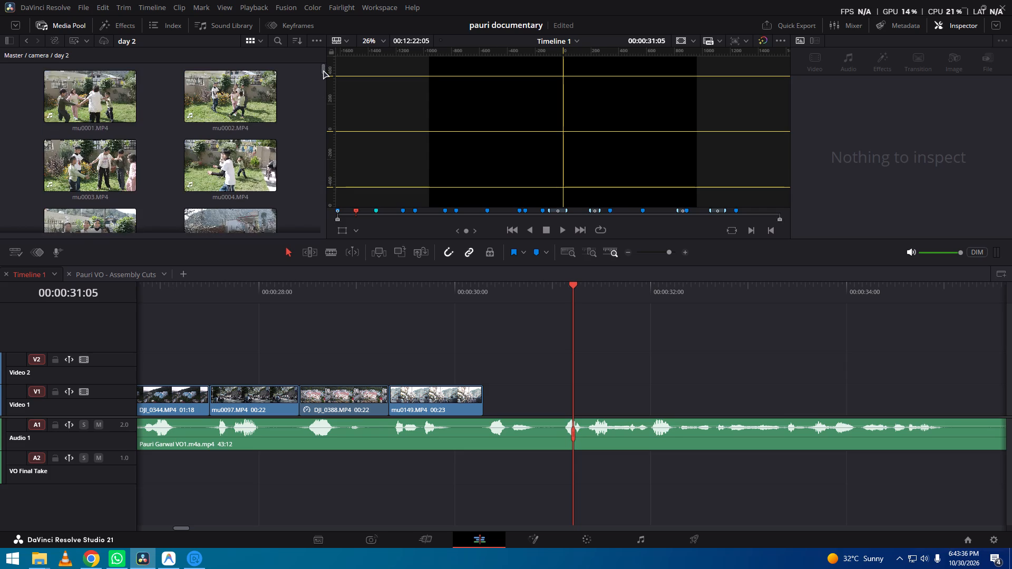
Look through the early day 2 clips and preview mu0042.
left_click_drag(323, 70, 324, 79)
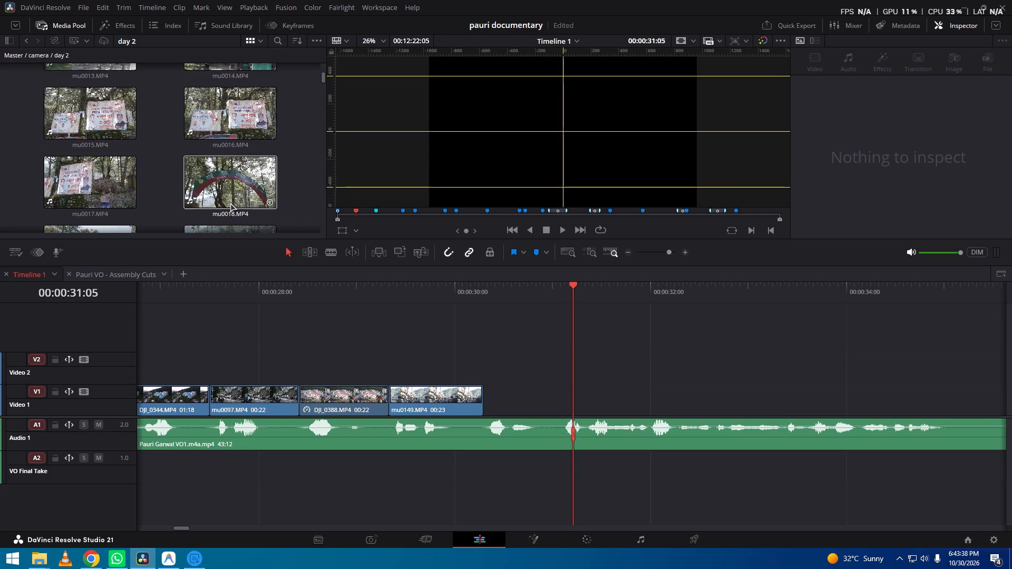
scroll(206, 208, "down", 20)
scroll(206, 208, "down", 16)
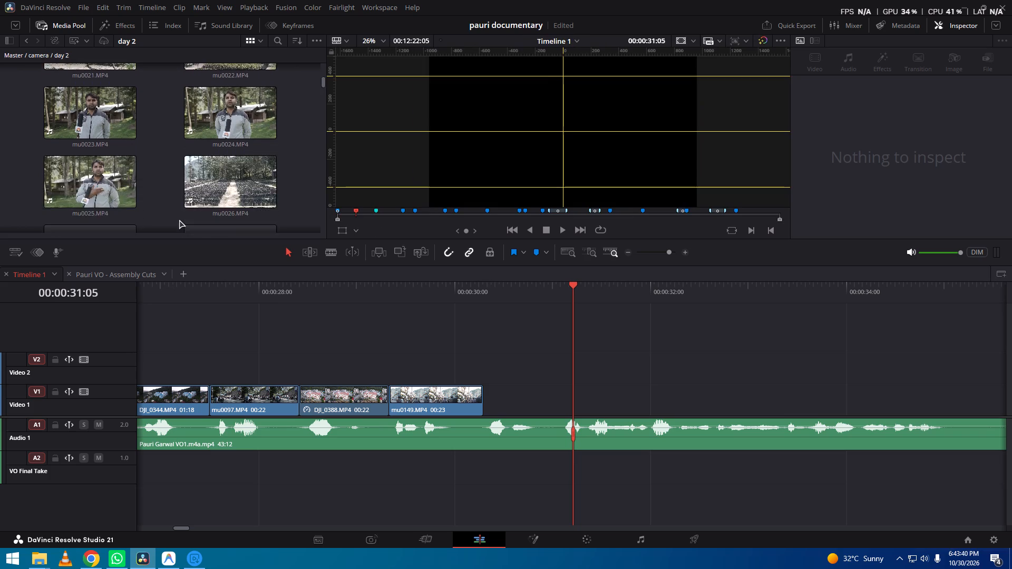
scroll(179, 220, "down", 20)
scroll(179, 220, "down", 16)
scroll(179, 220, "down", 13)
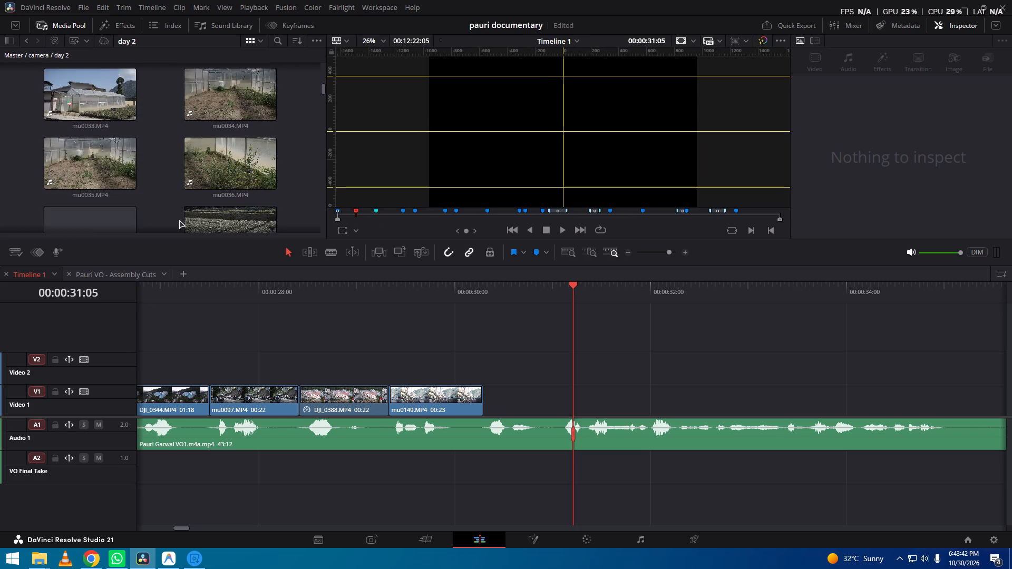
scroll(179, 220, "down", 17)
scroll(179, 220, "down", 20)
scroll(179, 220, "up", 8)
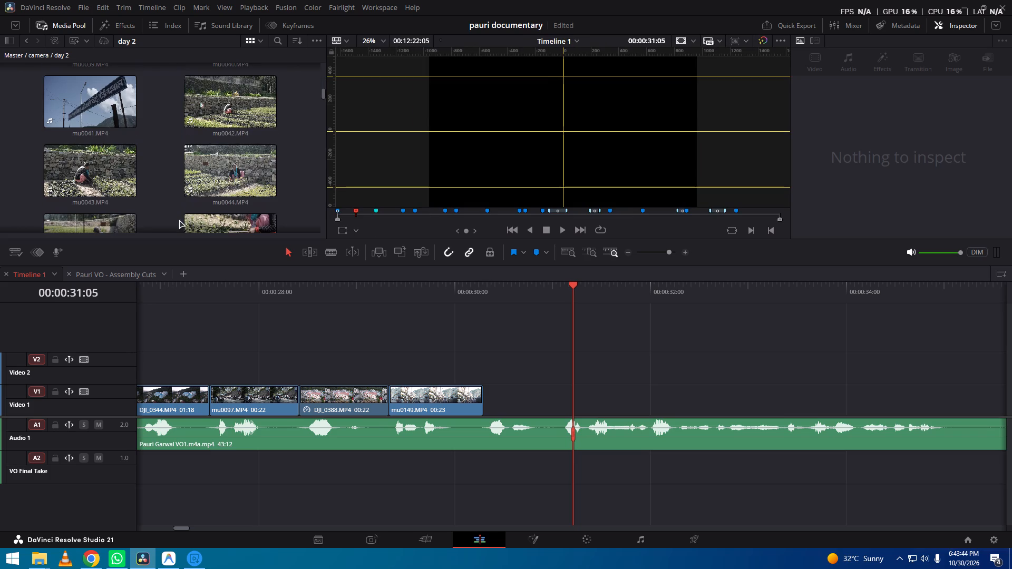
double_click(225, 107)
left_click(468, 214)
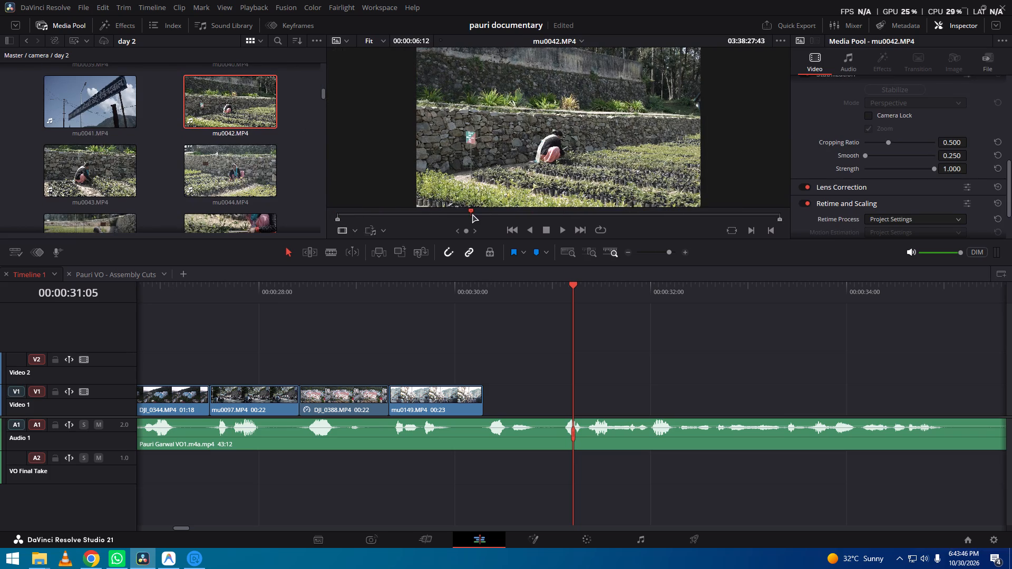
Open mu0043 and mark a 00:00:01:21 range of the woman tending seedlings by the stone wall.
triple_click(108, 173)
left_click(108, 173)
left_click_drag(533, 206, 521, 210)
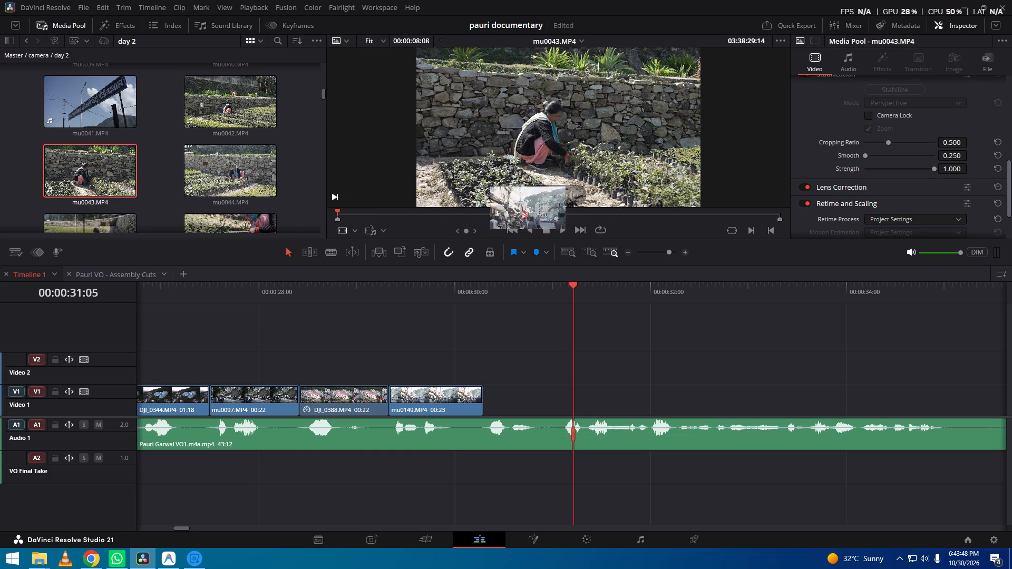
left_click_drag(521, 210, 533, 213)
left_click_drag(504, 217, 490, 221)
key("i")
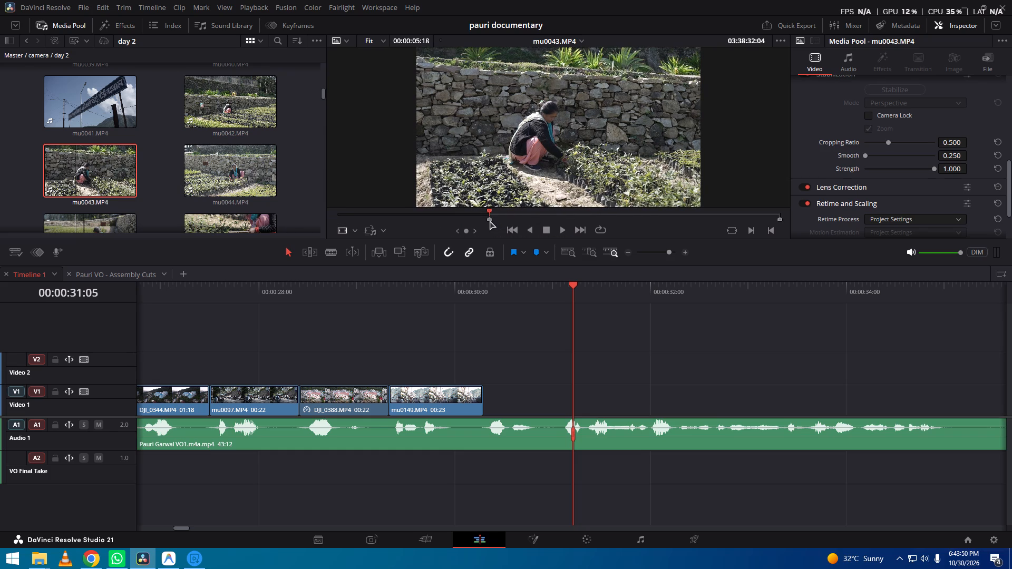
left_click_drag(490, 221, 590, 224)
key("o")
key("o")
Place the marked mu0043 range, video only, on Video 1 directly after mu0149 and play the cut.
left_click_drag(549, 196, 485, 410)
left_click_drag(486, 294, 553, 302)
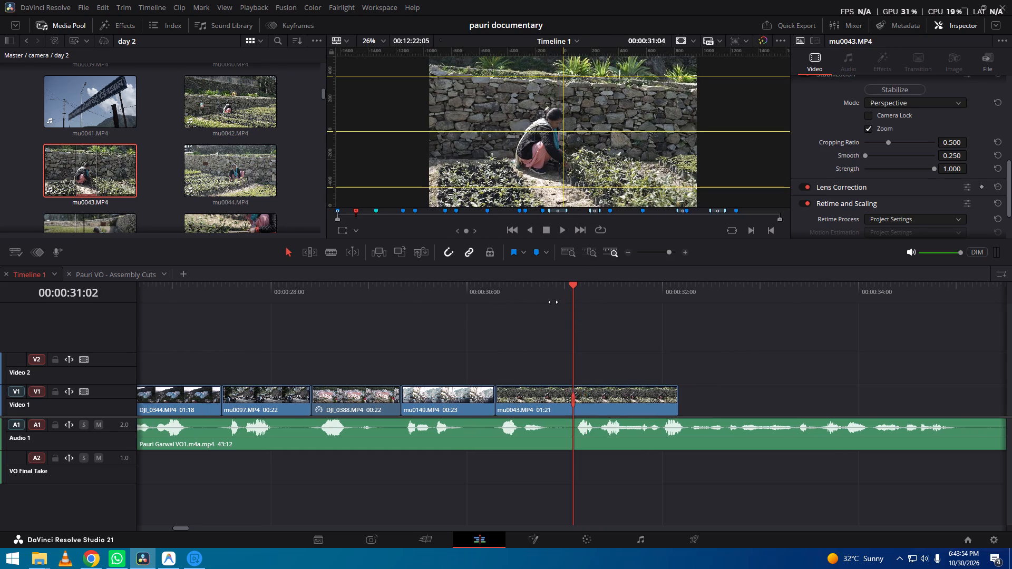
left_click_drag(553, 302, 669, 319)
key("space")
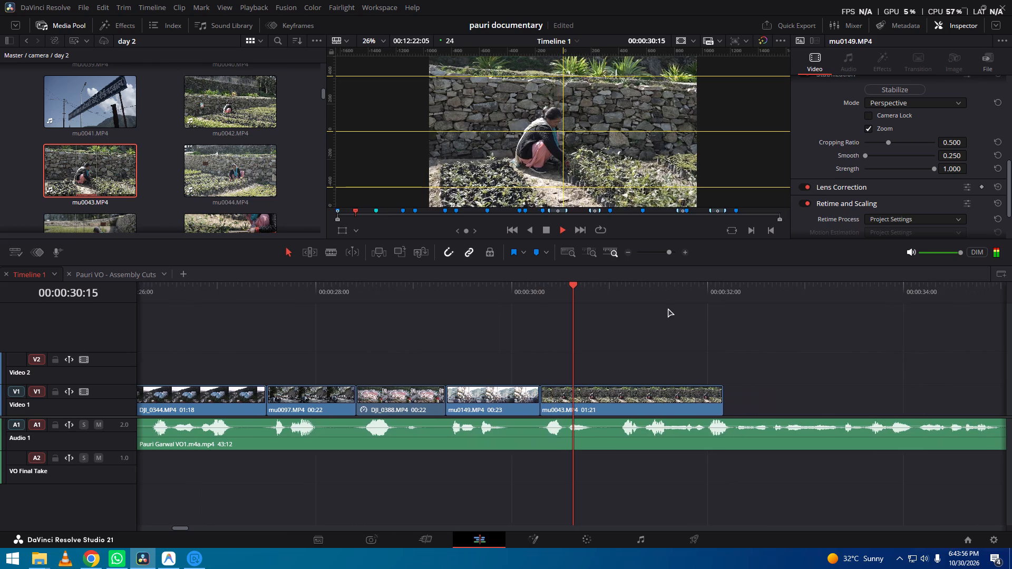
key("space")
Trim the end of mu0043 on Video 1 to a 00:20 duration and save the project.
left_click_drag(575, 407, 472, 410)
key("ctrl+s")
left_click(496, 403, "ctrl")
left_click_drag(514, 299, 569, 290)
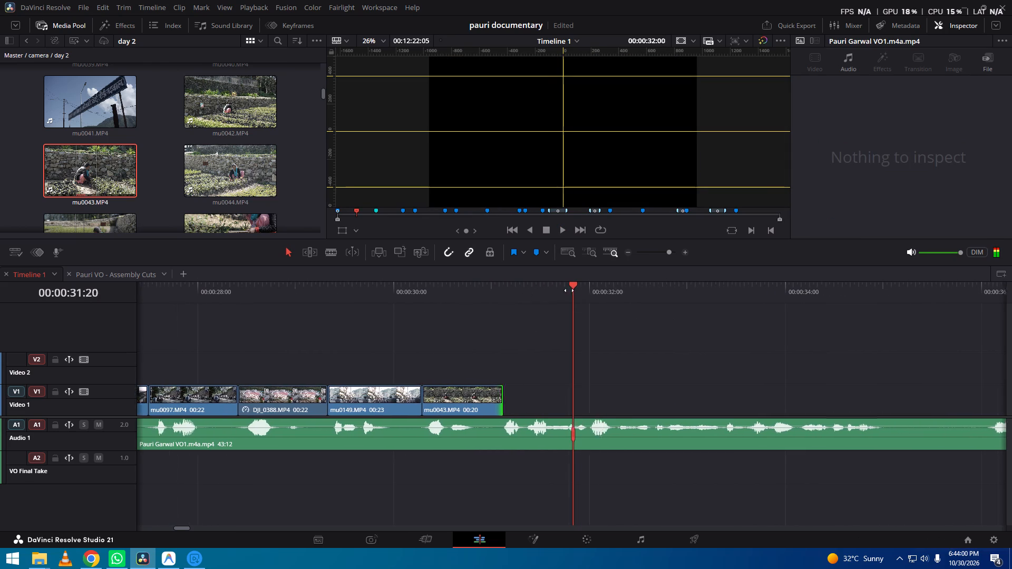
left_click_drag(569, 290, 605, 293)
key("space")
key("space")
left_click_drag(613, 292, 675, 301)
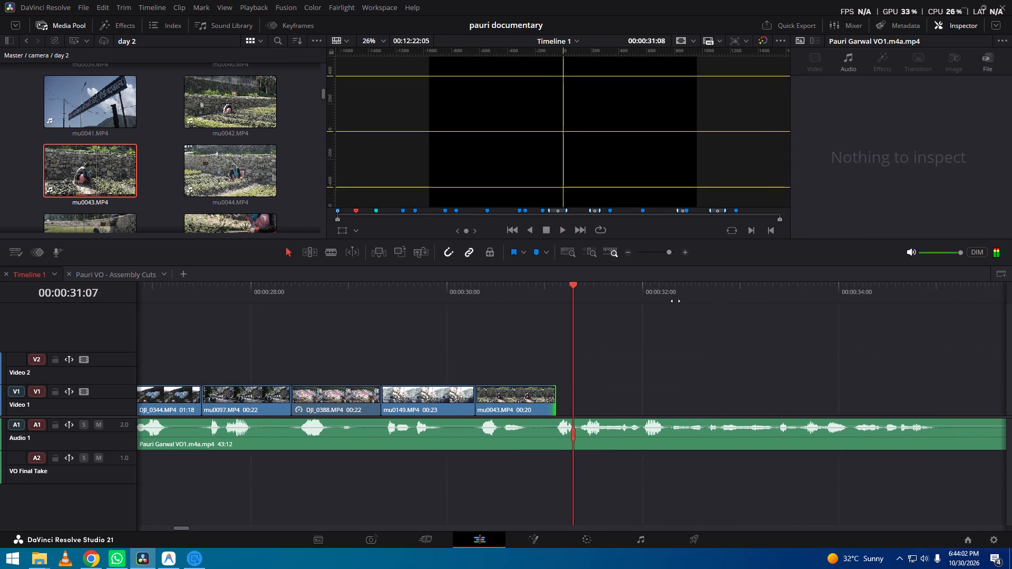
left_click_drag(675, 301, 695, 306)
Look through the day 2 clips from mu0045 to mu0078, previewing mu0059 and mu0078.
scroll(249, 168, "down", 20)
scroll(249, 168, "down", 5)
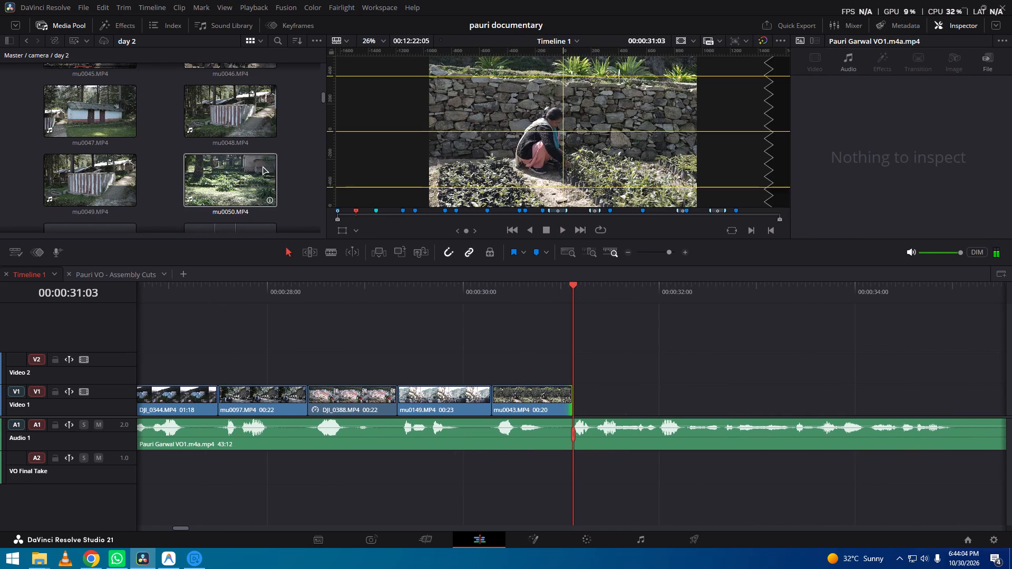
left_click_drag(323, 97, 324, 104)
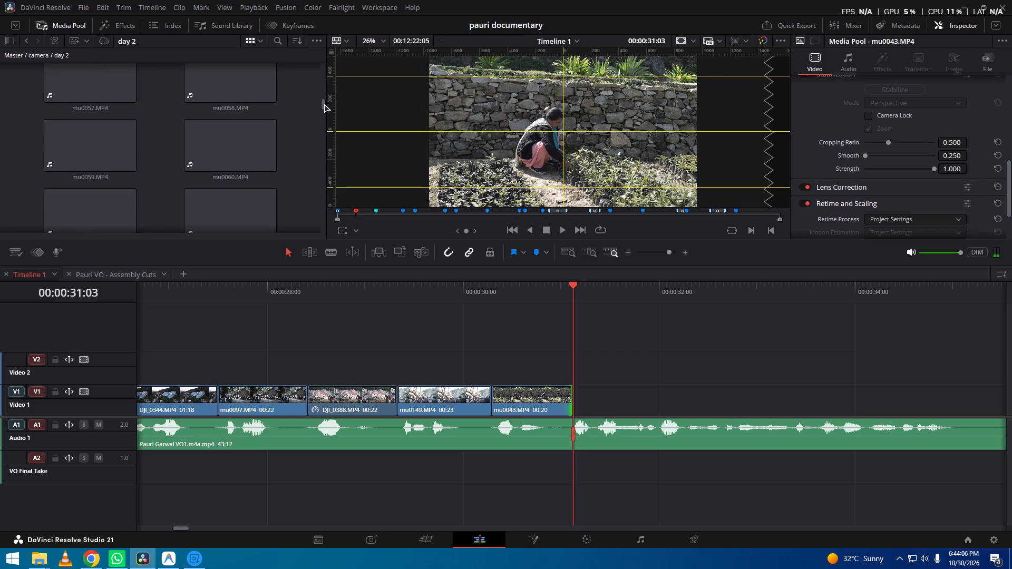
left_click_drag(324, 104, 325, 104)
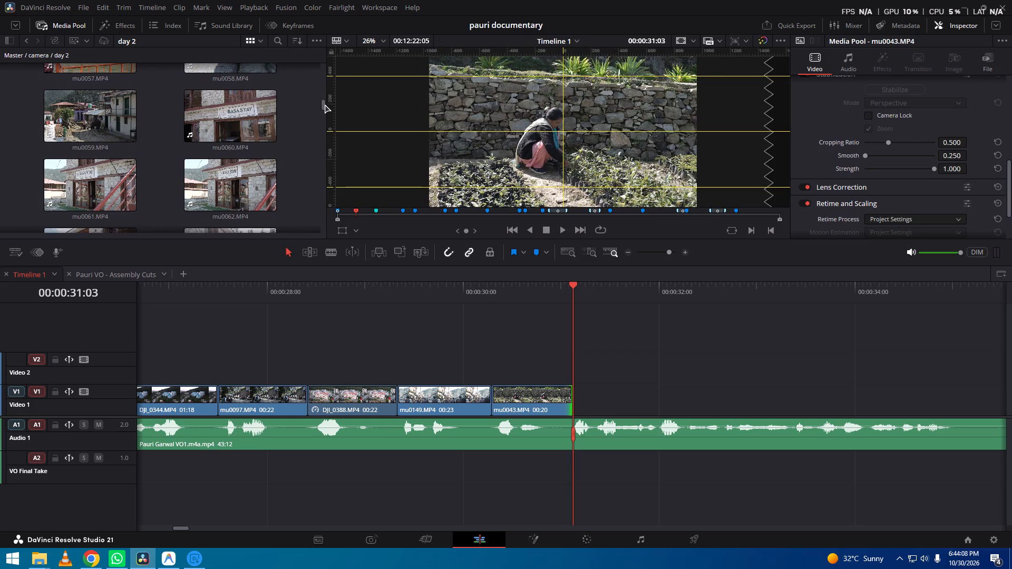
left_click_drag(325, 104, 325, 105)
triple_click(84, 98)
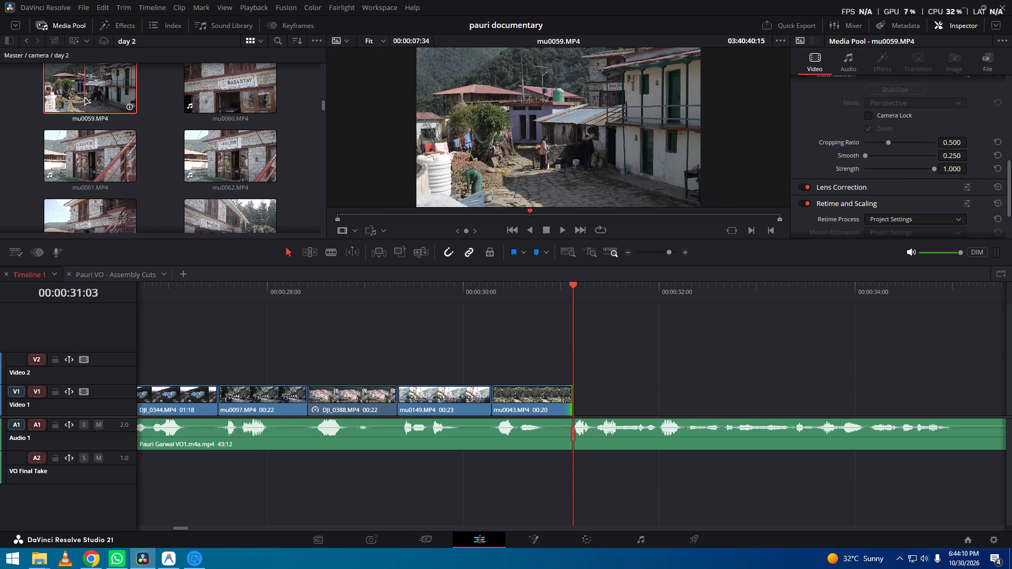
scroll(139, 167, "down", 20)
scroll(139, 167, "down", 5)
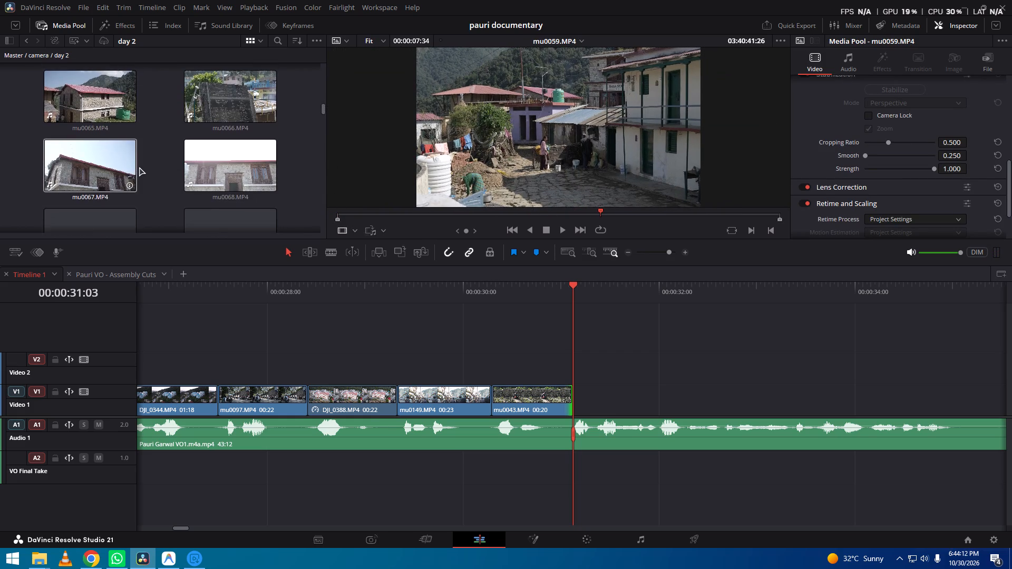
scroll(139, 167, "down", 5)
left_click_drag(322, 110, 322, 115)
scroll(185, 194, "down", 3)
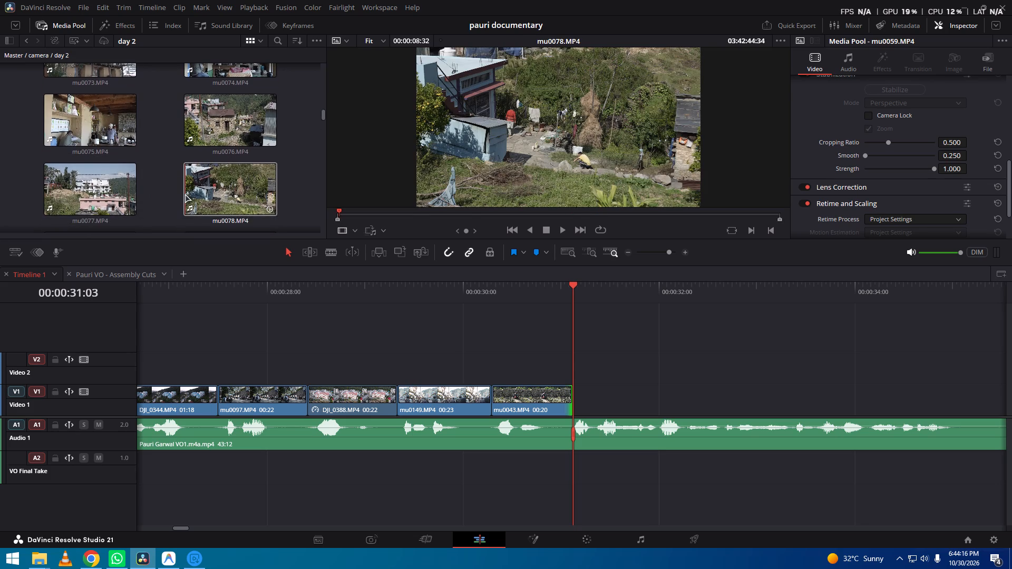
triple_click(240, 181)
Open mu0077 and mark a 00:00:01:21 range of the white and pink hillside buildings.
triple_click(102, 188)
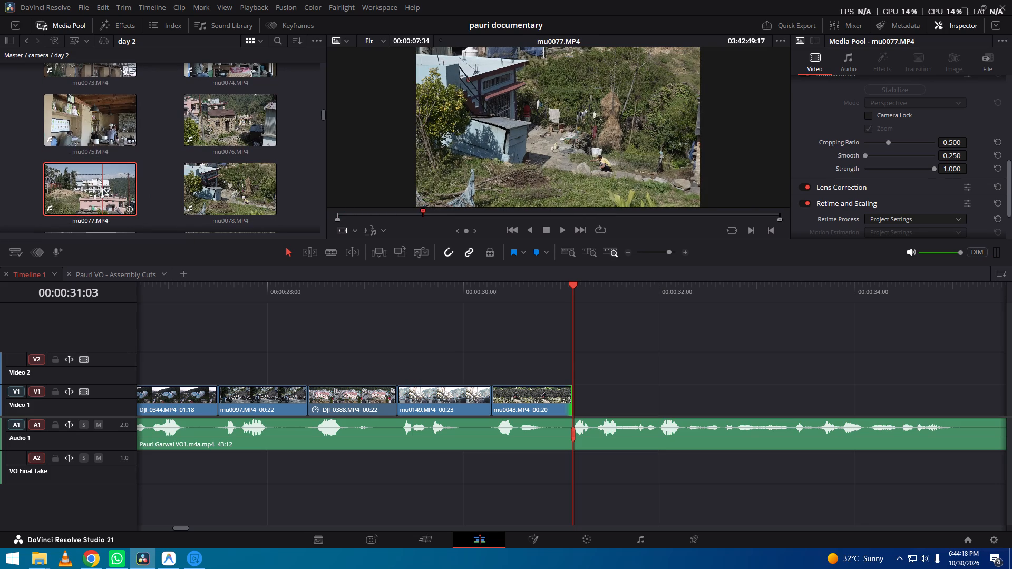
left_click(102, 188)
left_click_drag(408, 213, 432, 213)
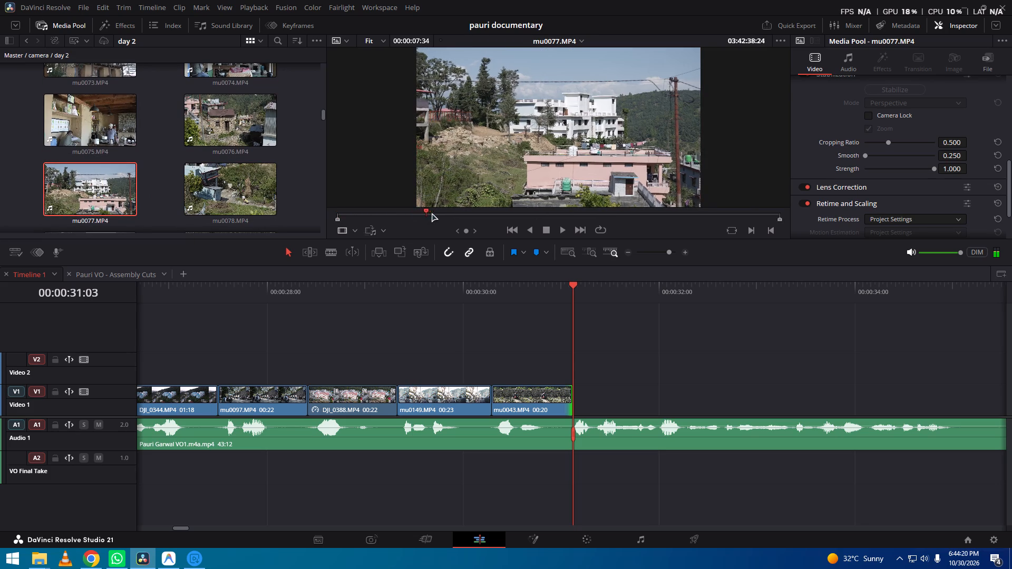
left_click_drag(432, 213, 426, 221)
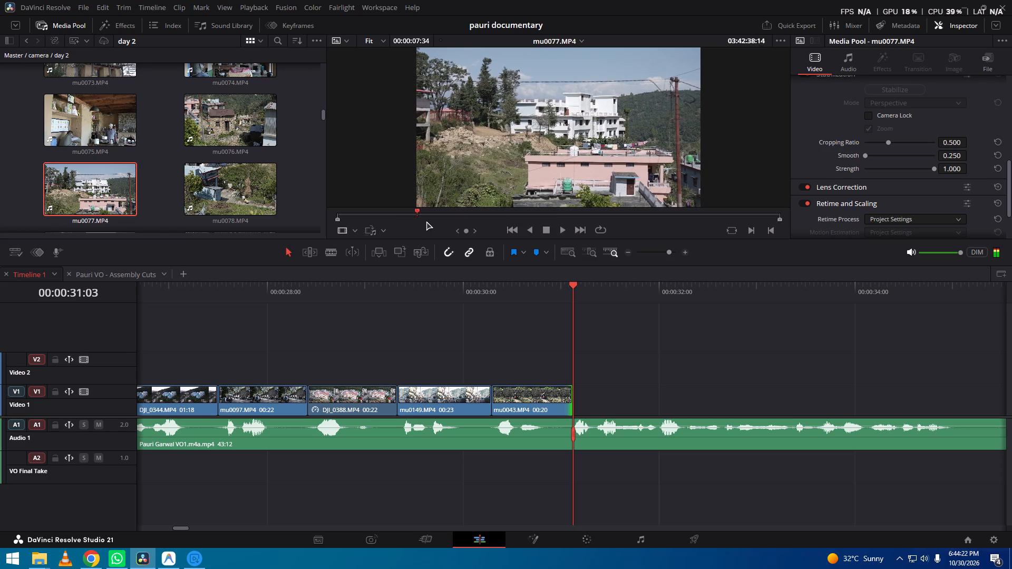
left_click_drag(426, 221, 510, 221)
key("i")
key("o")
Place the marked mu0077 range, video only, on Video 1 directly after mu0043, play the cut and save the project.
left_click_drag(543, 190, 545, 190)
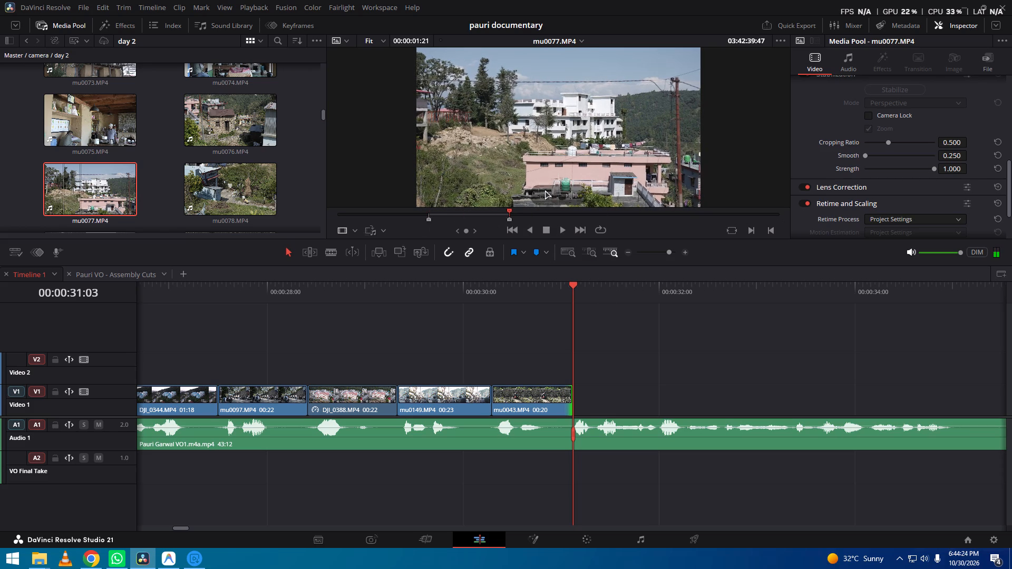
left_click_drag(545, 190, 570, 414)
left_click_drag(595, 292, 612, 291)
key("space")
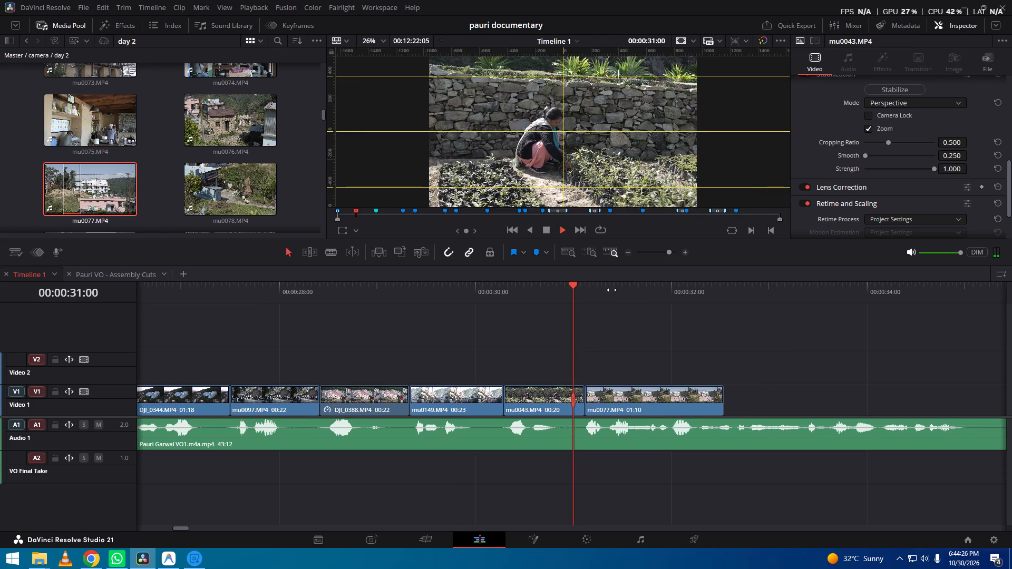
scroll(581, 374, "down", 5, "alt")
key("space")
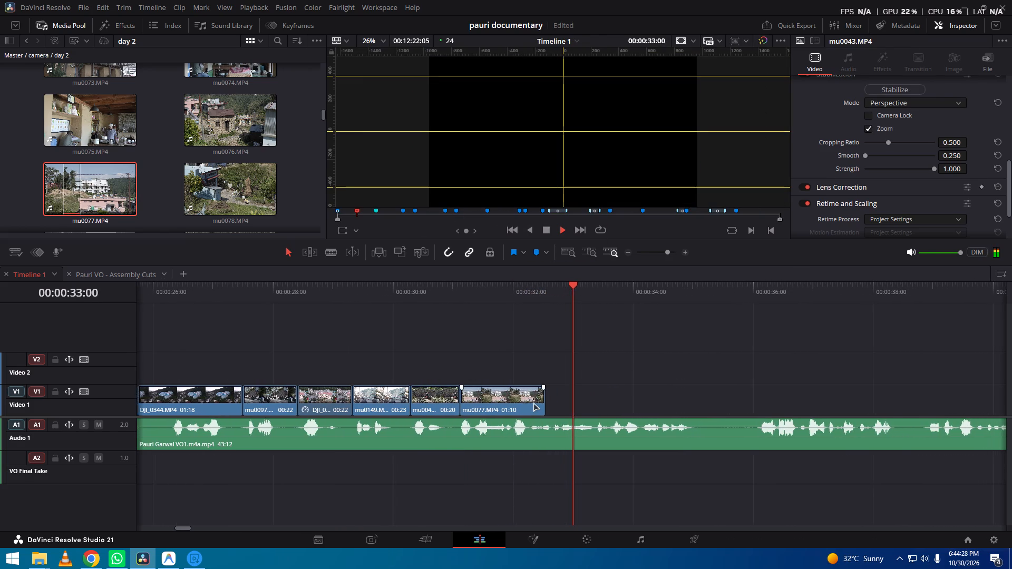
scroll(533, 403, "down", 5, "alt")
key("ctrl+s")
Save the project and play Timeline 1 from its start, checking the first clips in full screen.
scroll(533, 403, "down", 11, "alt")
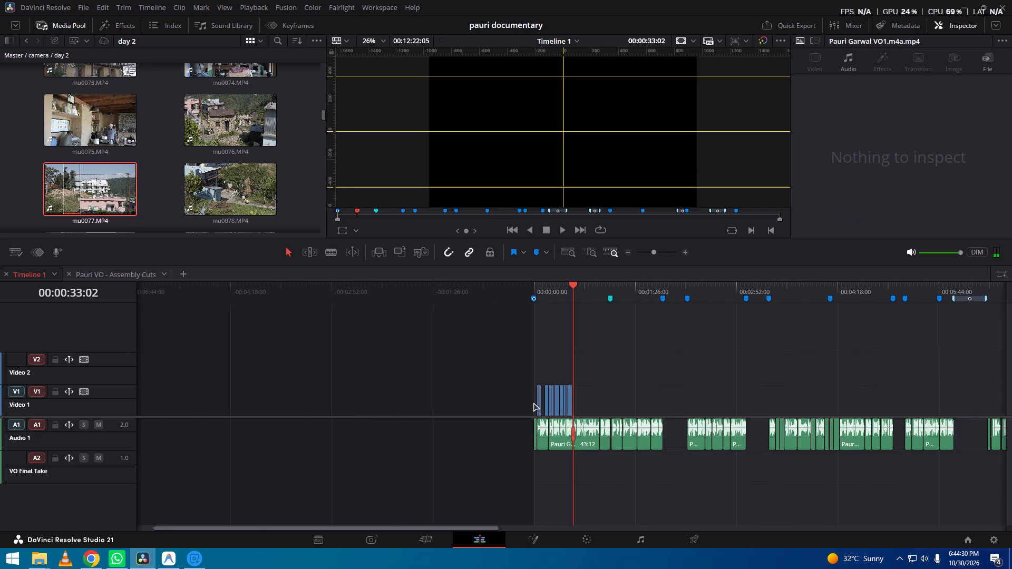
scroll(533, 403, "down", 3, "alt")
scroll(540, 401, "up", 20, "alt")
scroll(540, 401, "up", 6, "alt")
key("ctrl+s")
scroll(543, 404, "down", 11, "alt")
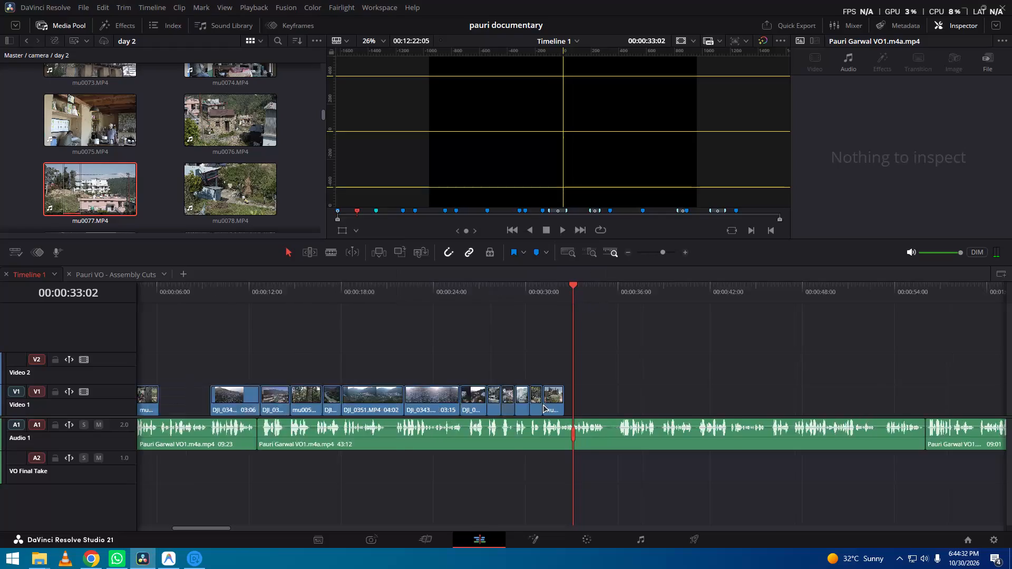
scroll(543, 404, "down", 3, "alt")
key("ctrl+s")
left_click_drag(540, 292, 748, 305)
key("space")
scroll(643, 404, "up", 15, "alt")
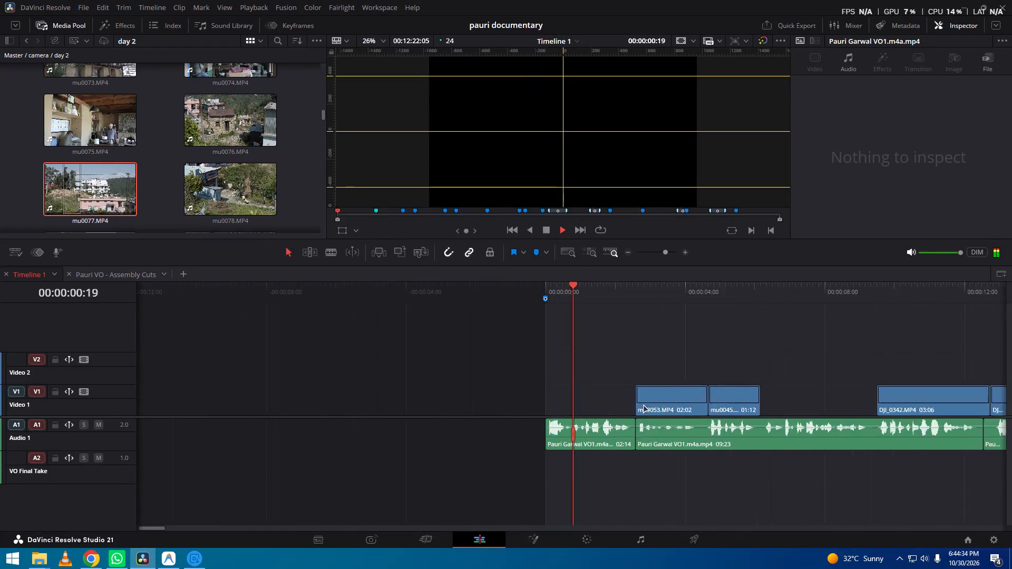
scroll(649, 379, "down", 7, "alt")
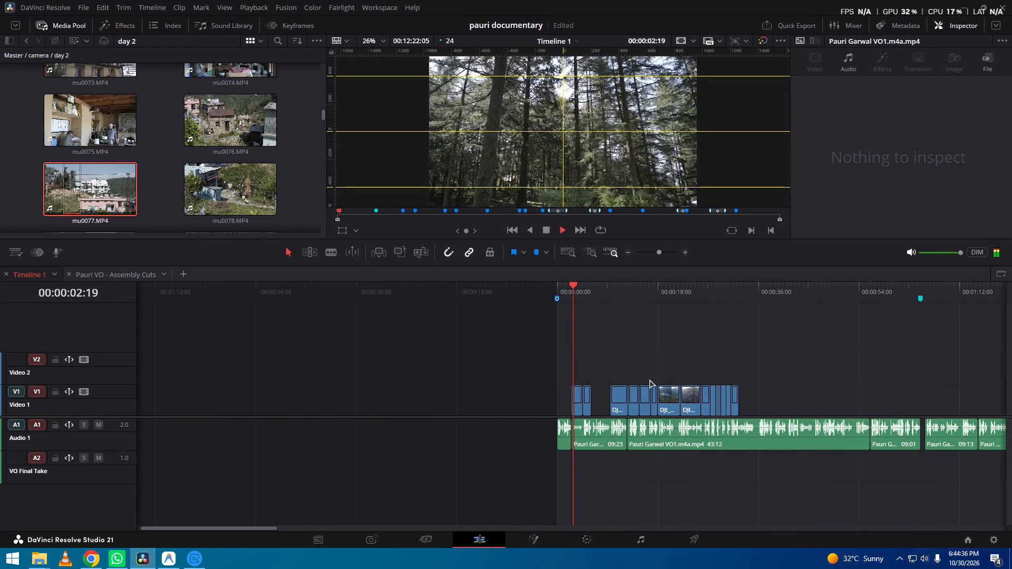
key("ctrl+f")
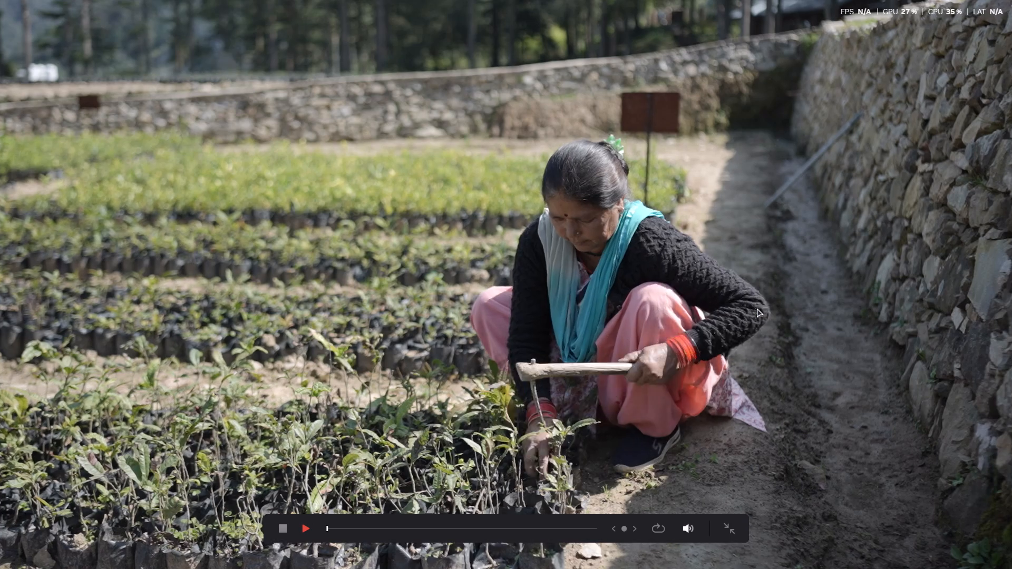
key("ctrl+f")
key("space")
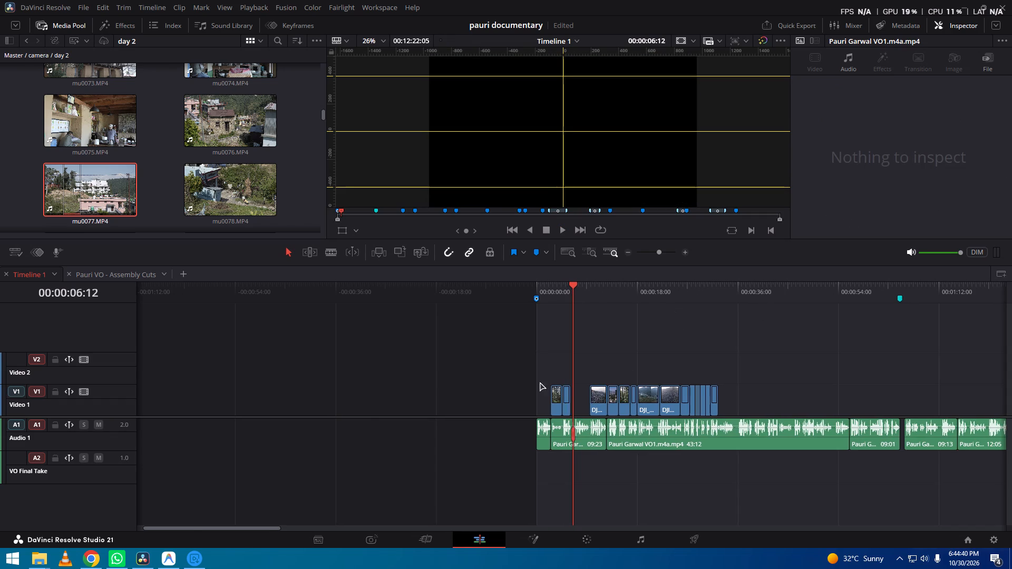
Set the clip speed of mu0045 on Video 1 to 50%.
scroll(514, 391, "up", 12, "alt")
left_click(499, 407)
key("ctrl+r")
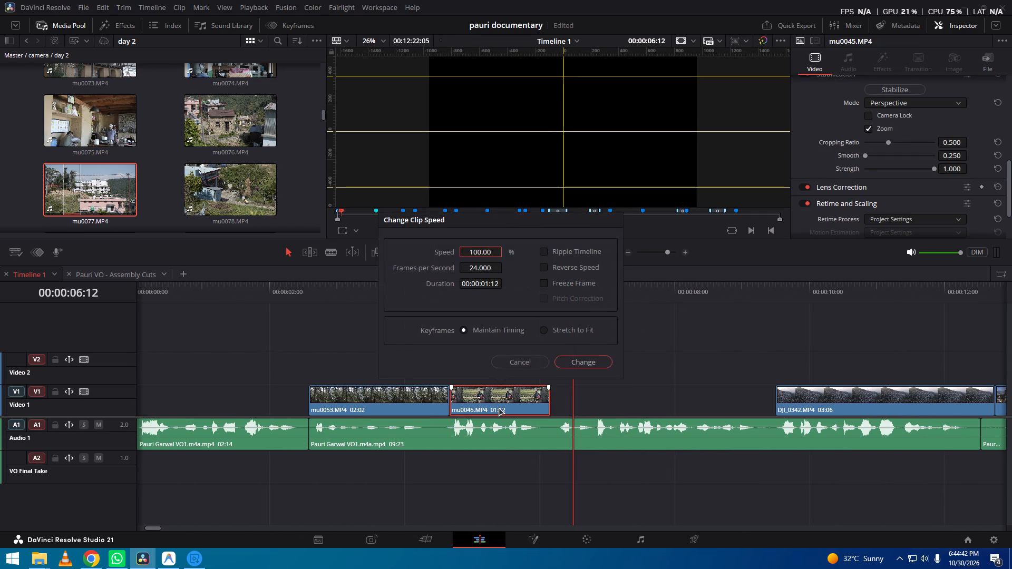
type("560")
key("BackSpace")
key("BackSpace")
key("0")
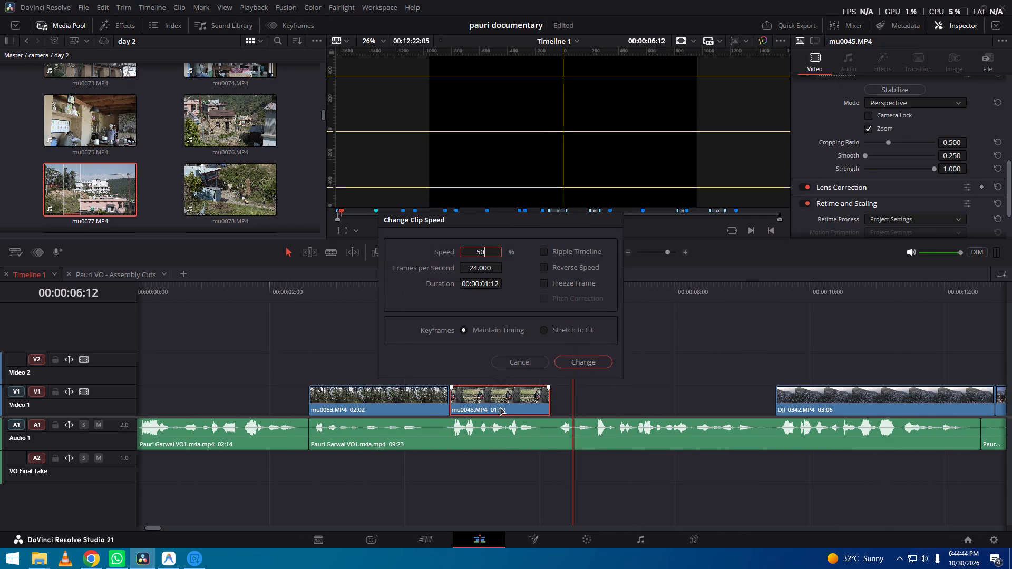
key("Return")
Play the sequence in full screen from the start of mu0045 past the end of mu0077, saving the project along the way.
left_click_drag(514, 295, 637, 302)
key("space")
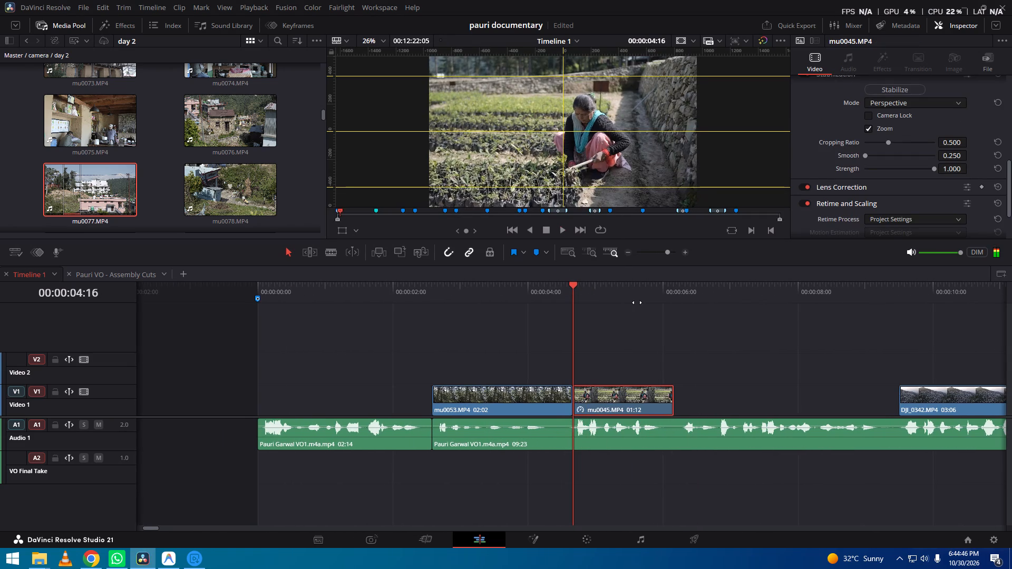
key("ctrl+f")
key("ctrl+f")
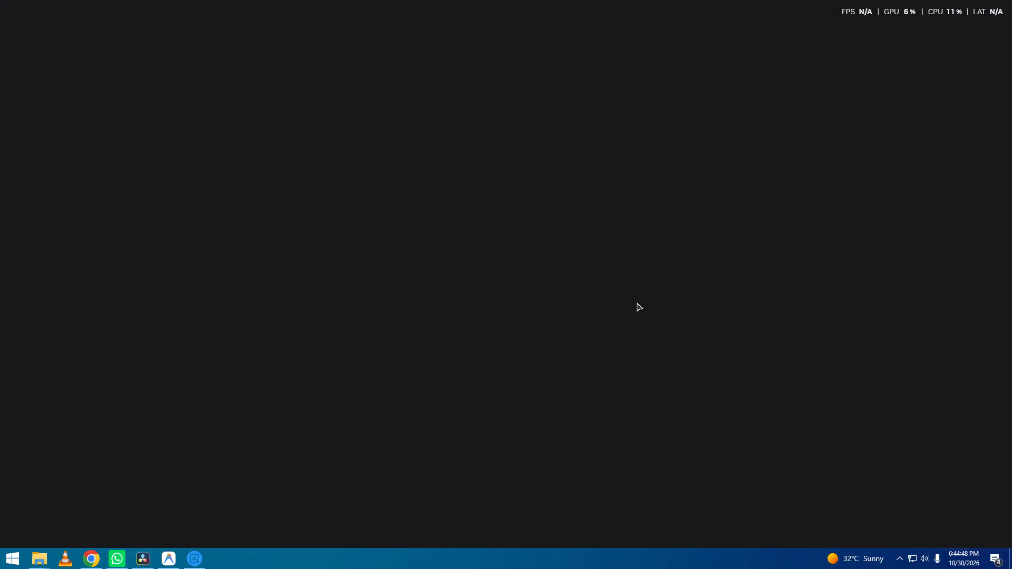
scroll(640, 310, "down", 3, "alt")
key("ctrl+s")
scroll(640, 310, "down", 2, "alt")
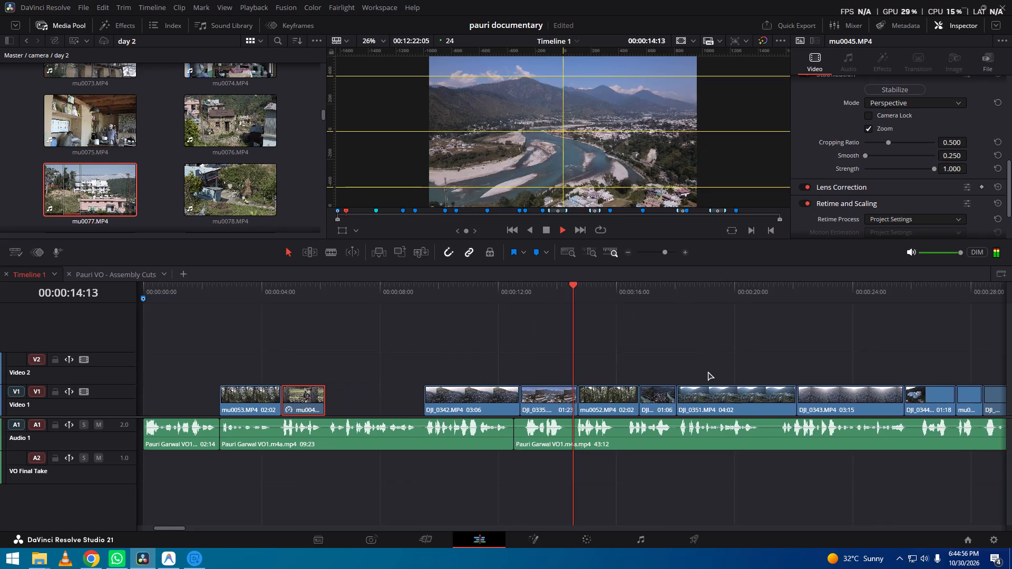
key("ctrl+f")
key("ctrl+f")
left_click(647, 353)
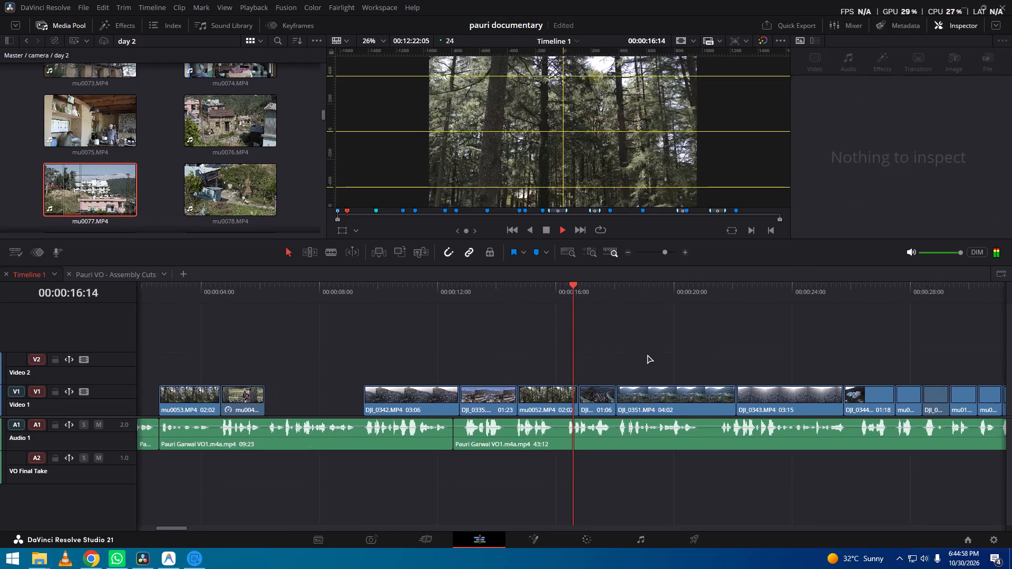
key("ctrl+f")
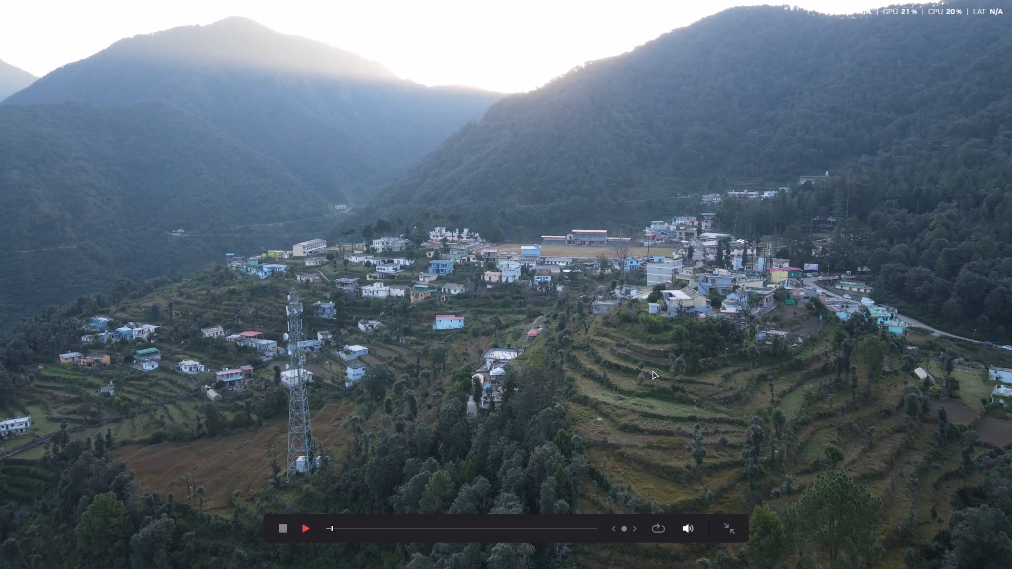
key("Escape")
key("ctrl+f")
key("ctrl+d")
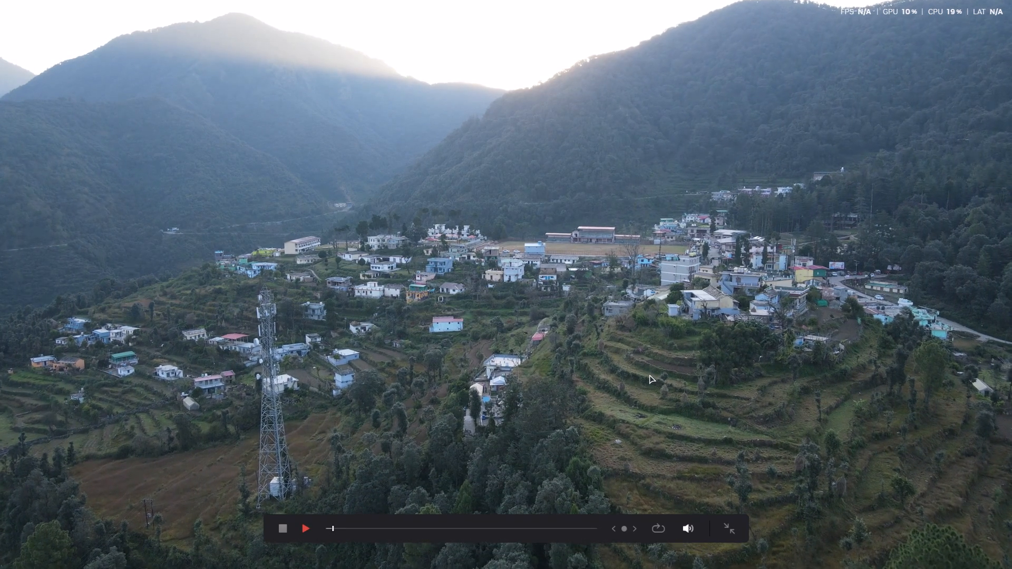
key("ctrl+s")
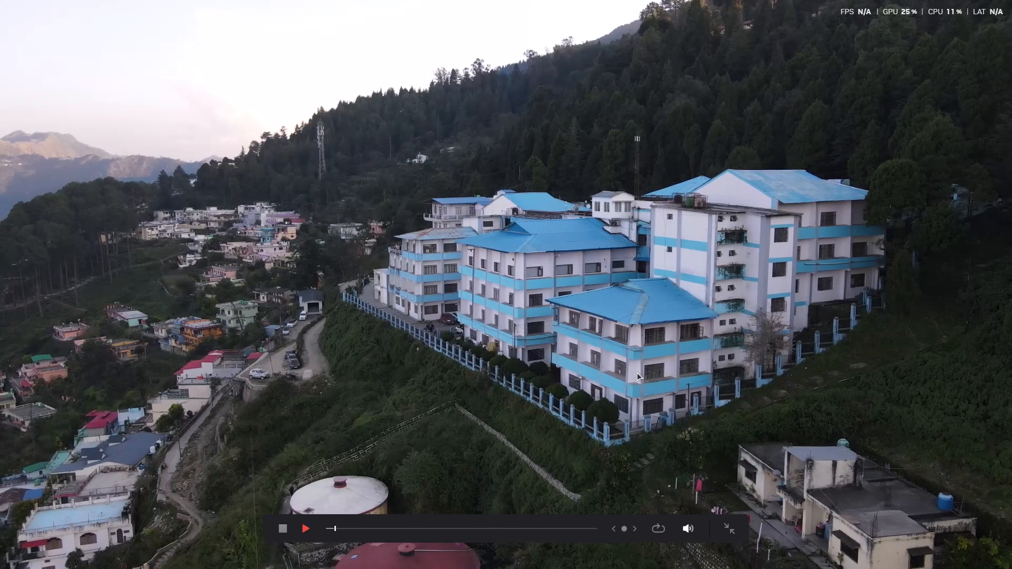
key("Escape")
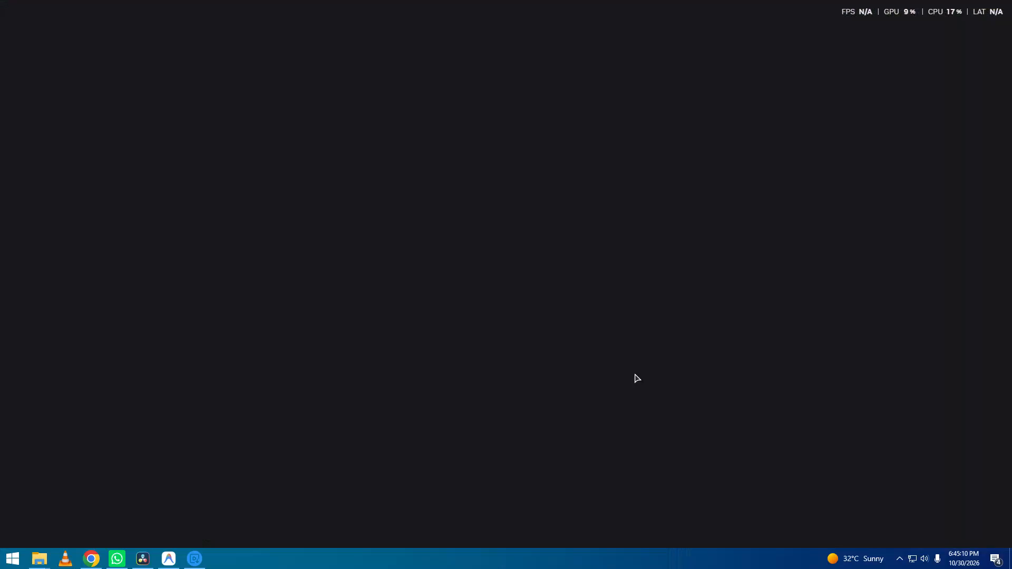
key("ctrl+f")
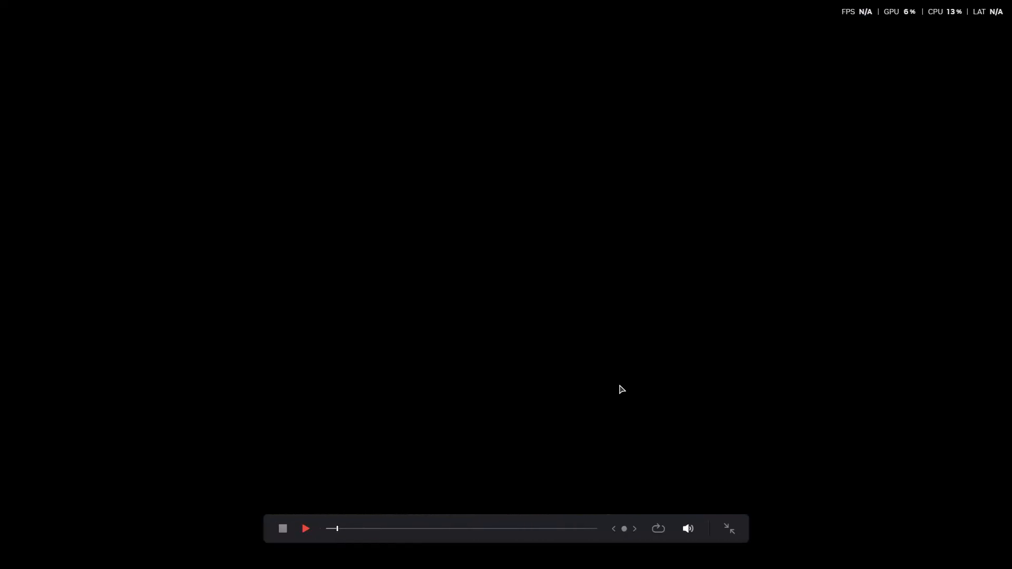
key("ctrl+f")
key("space")
Extend the end of mu0077 on Video 1 to a 02:06 duration, play it back and save the project.
scroll(532, 429, "up", 7, "alt")
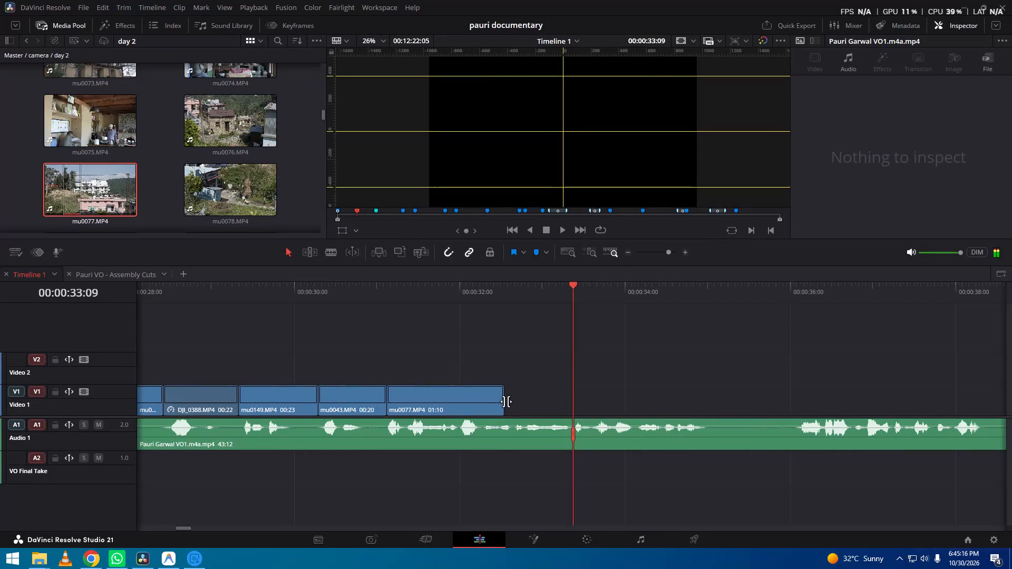
left_click_drag(498, 405, 565, 408)
left_click_drag(503, 290, 606, 303)
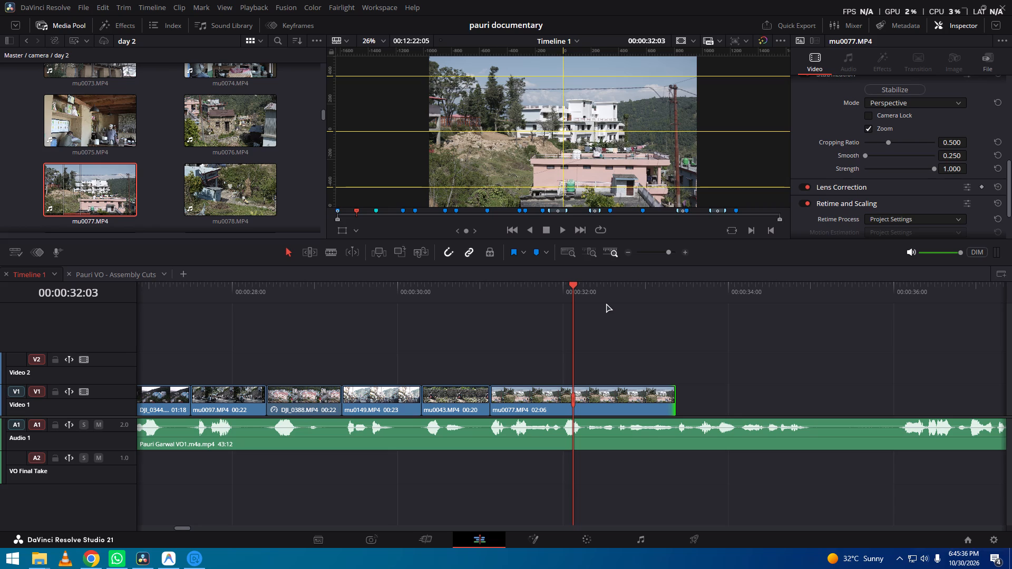
key("space")
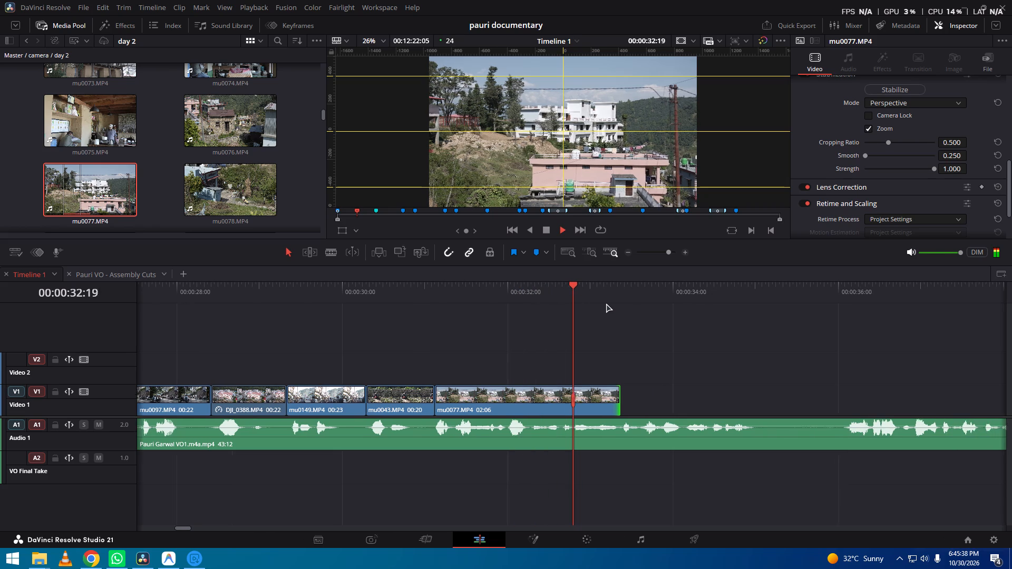
key("space")
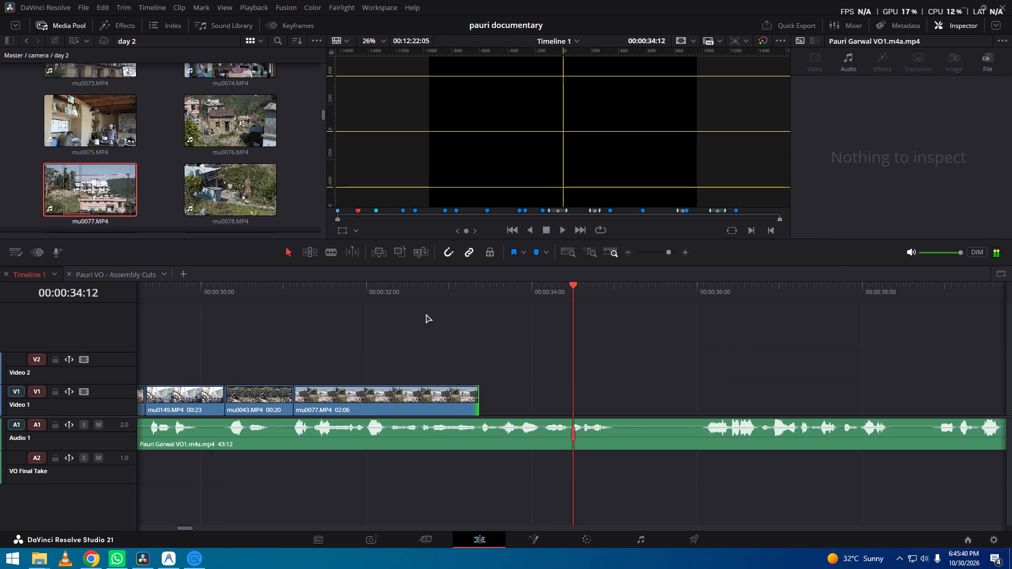
key("ctrl+s")
Mark a short range of mu0079 from the day 2 bin, place it on Video 1 after mu0077, and check it in full screen.
scroll(181, 170, "down", 16)
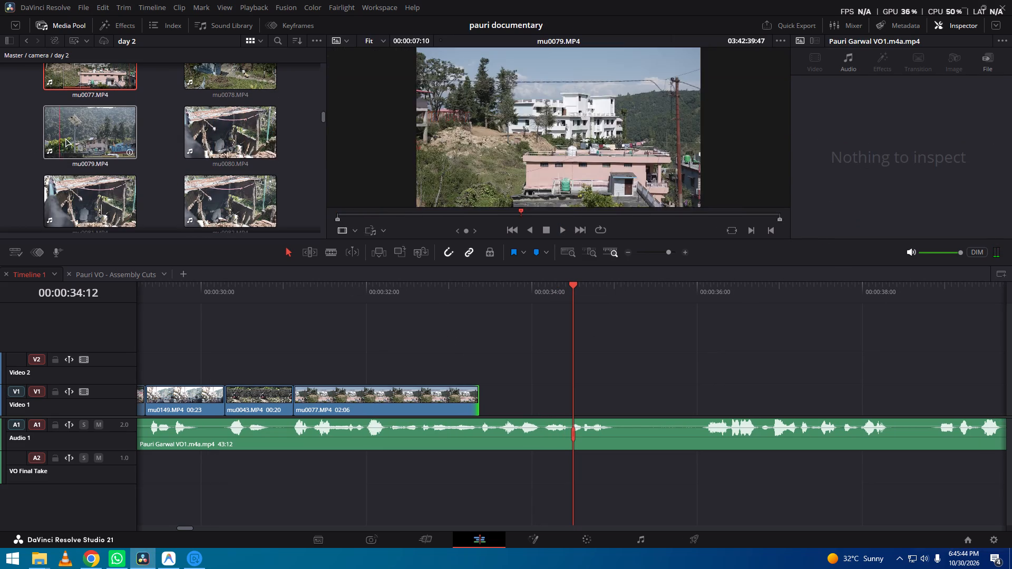
triple_click(81, 136)
double_click(81, 136)
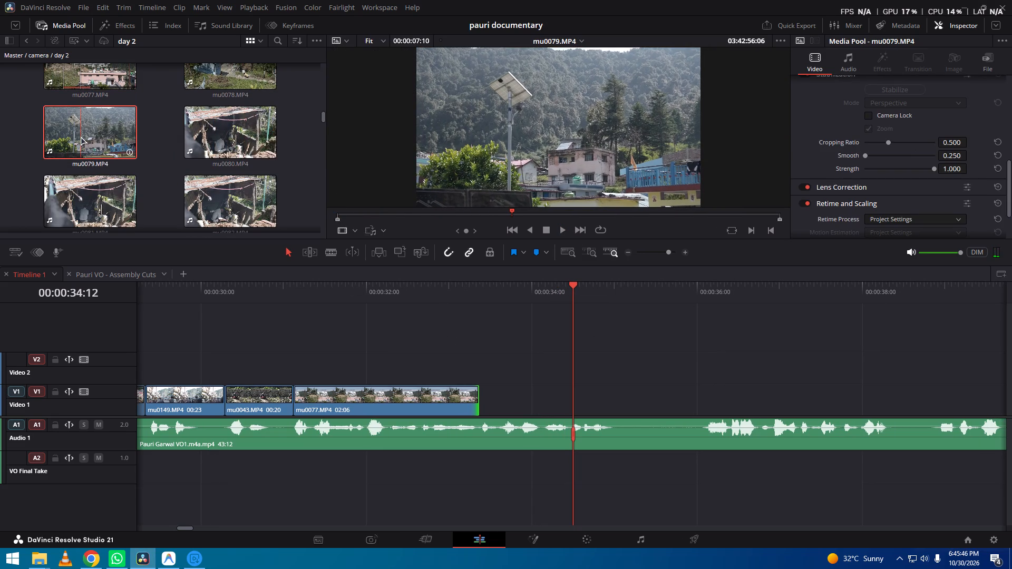
left_click_drag(497, 218, 555, 211)
key("i")
key("o")
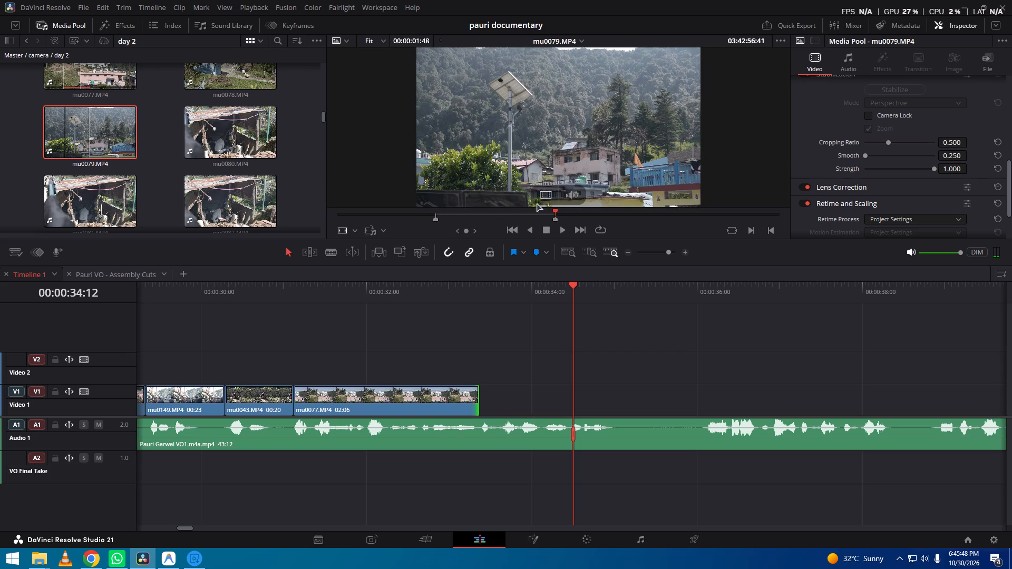
left_click_drag(552, 194, 478, 408)
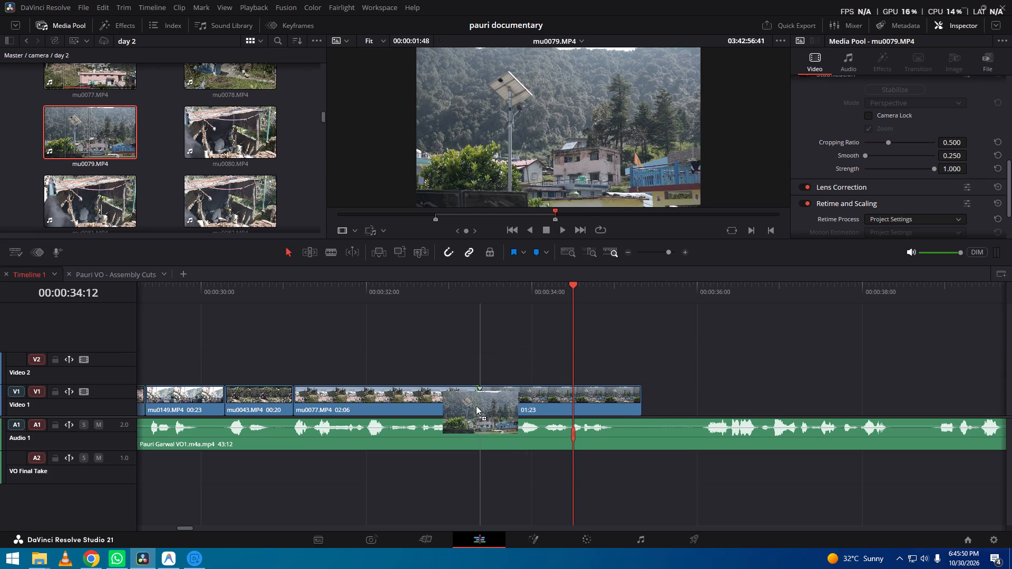
left_click_drag(468, 300, 598, 316)
key("space")
key("ctrl+f")
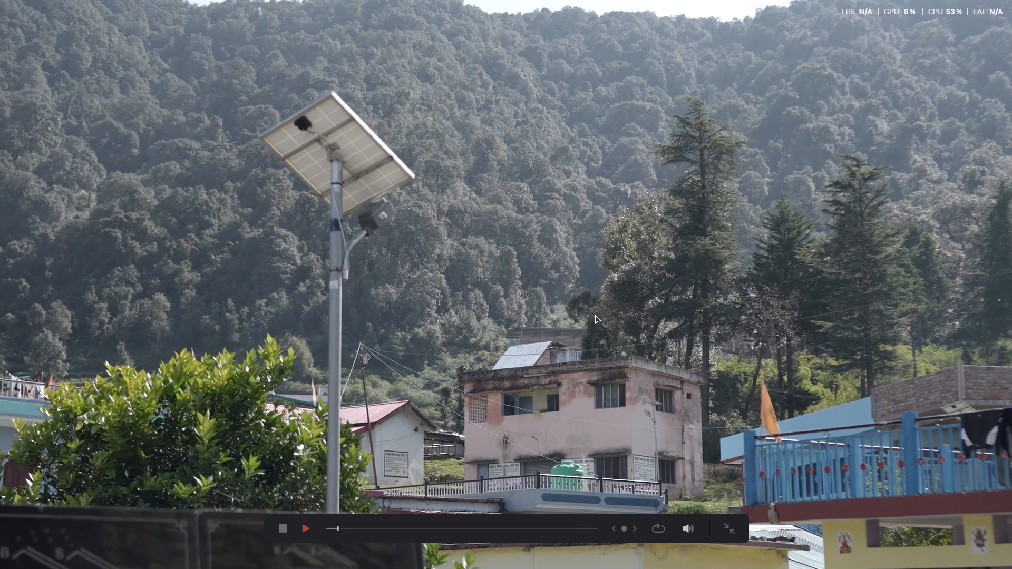
key("ctrl+f")
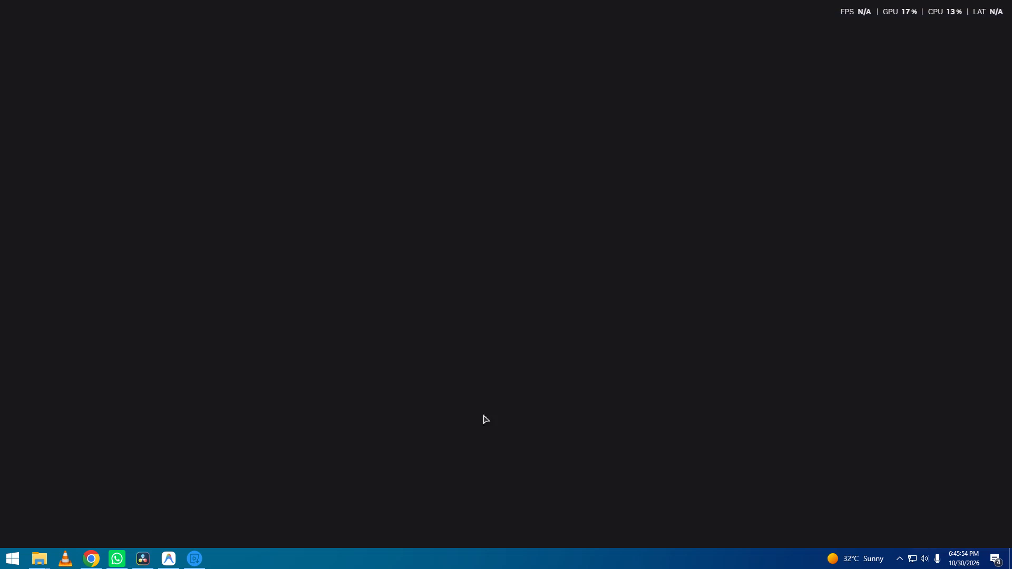
key("space")
Extend the end of mu0079 on Video 1 to a 02:14 duration, play past it and save the project.
left_click_drag(489, 411, 543, 418)
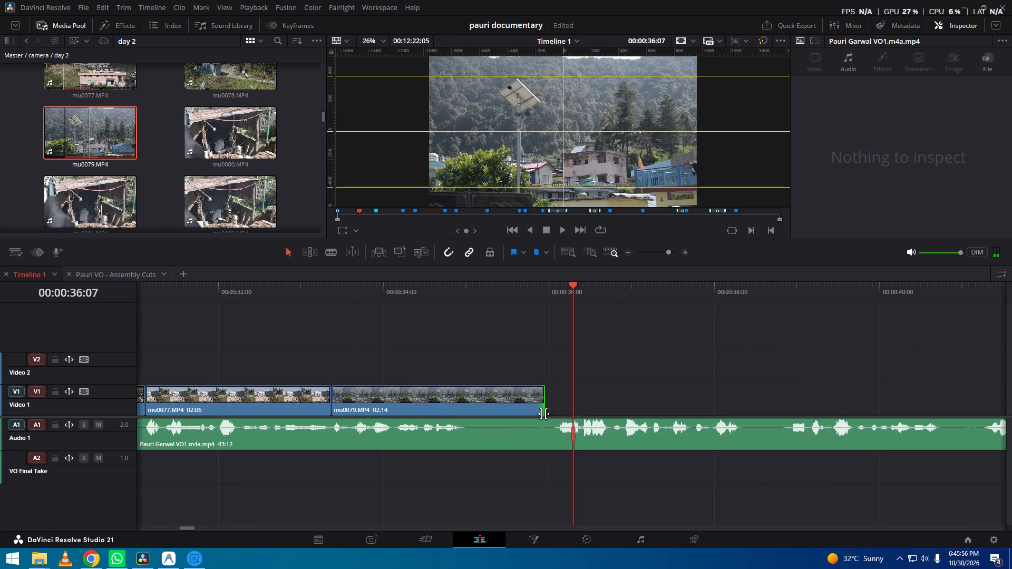
left_click_drag(536, 297, 591, 296)
key("space")
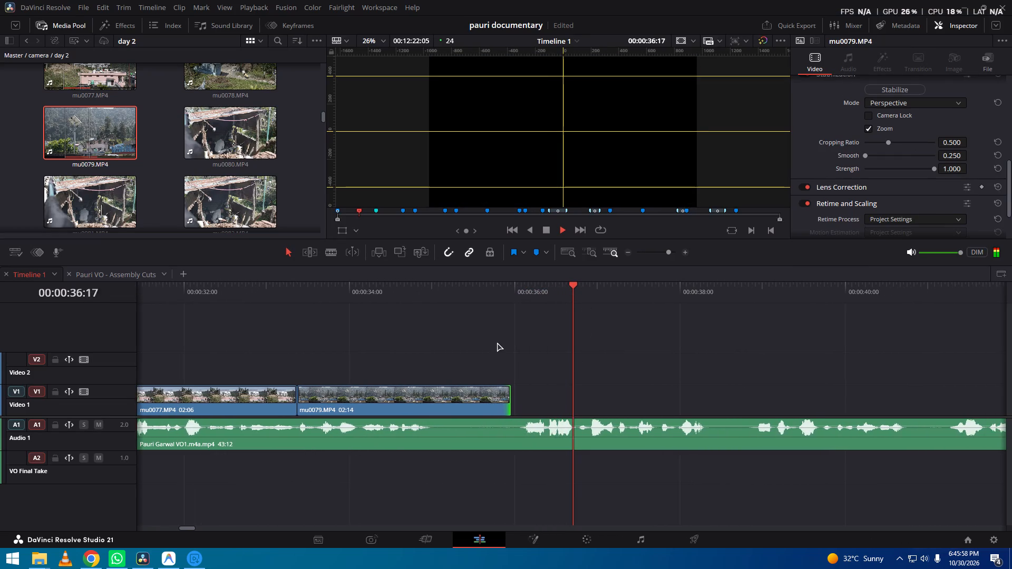
left_click(497, 342)
key("space")
key("ctrl+s")
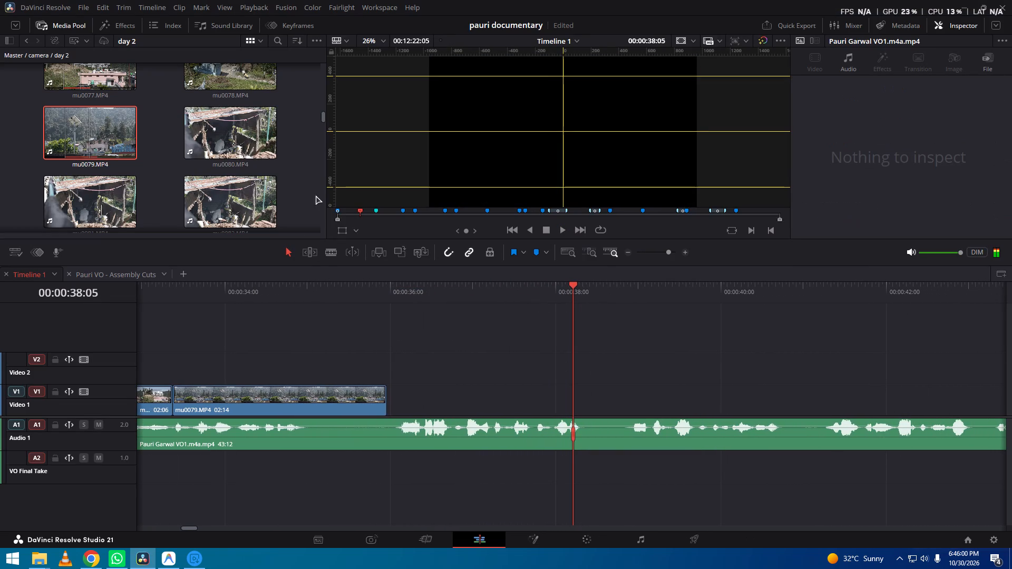
Look through the day 2, camera and drone bins for footage to follow mu0079.
left_click_drag(322, 118, 322, 127)
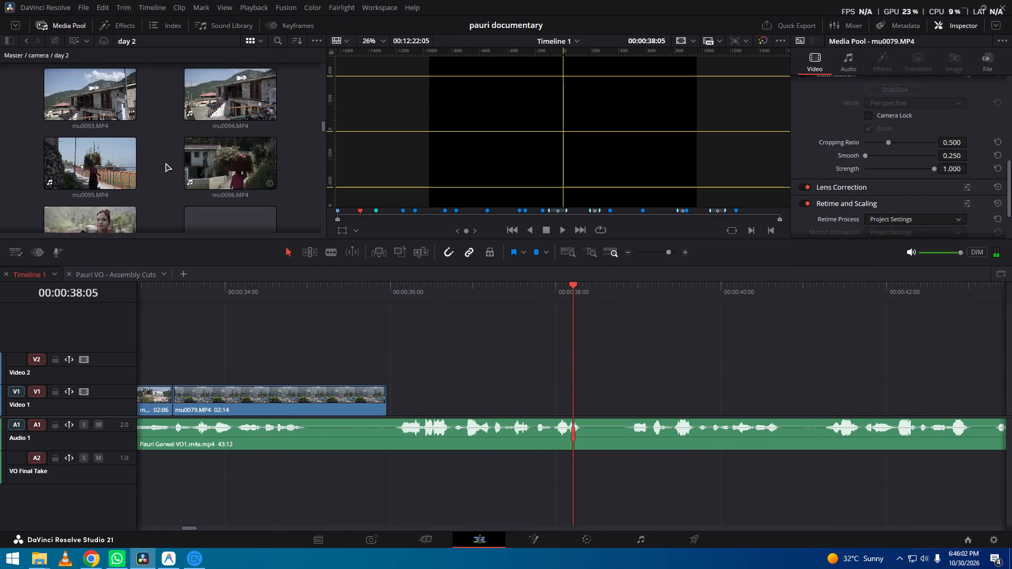
scroll(166, 163, "up", 3)
scroll(166, 163, "down", 16)
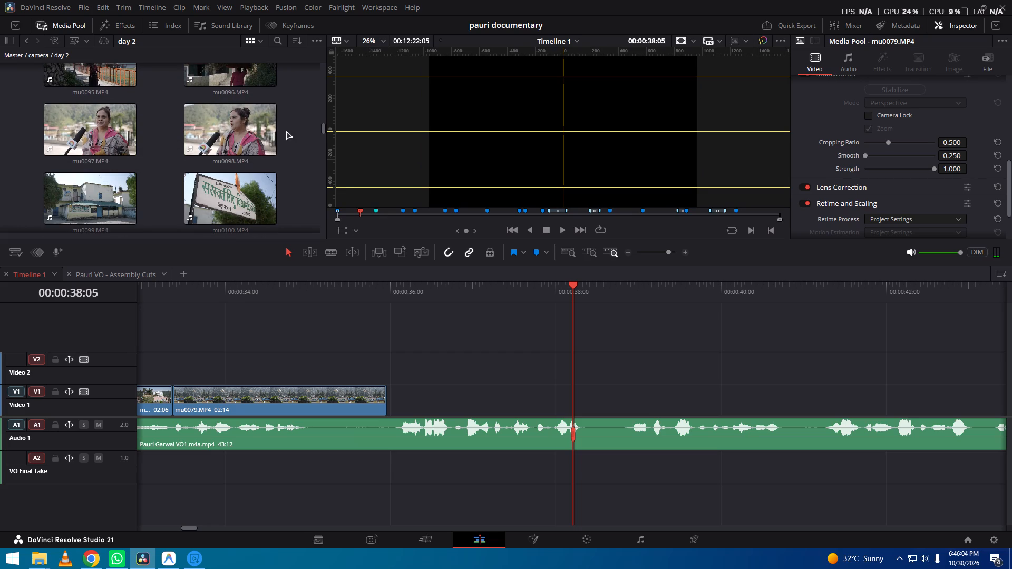
left_click(42, 55)
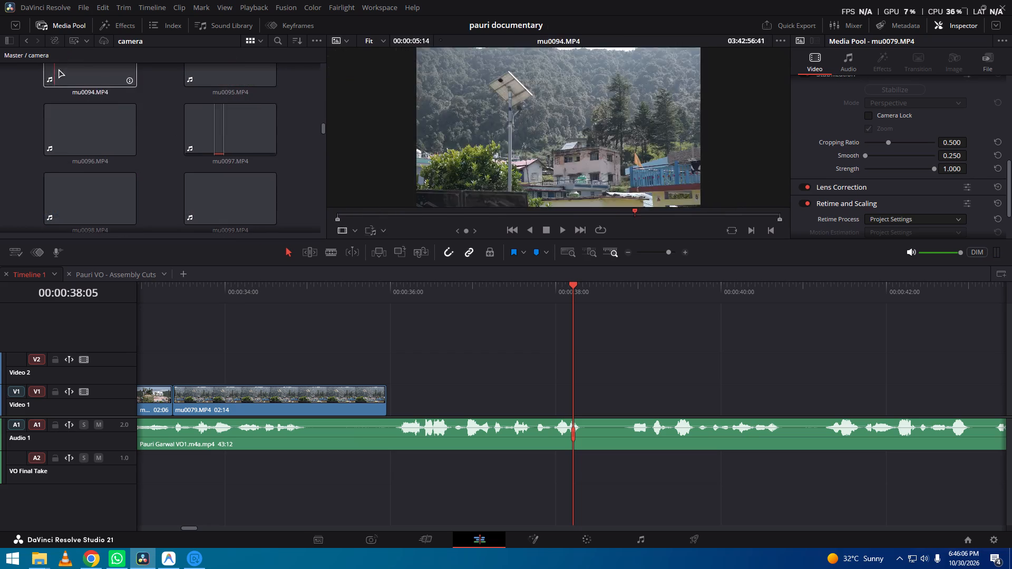
left_click(12, 56)
left_click_drag(322, 208, 327, 144)
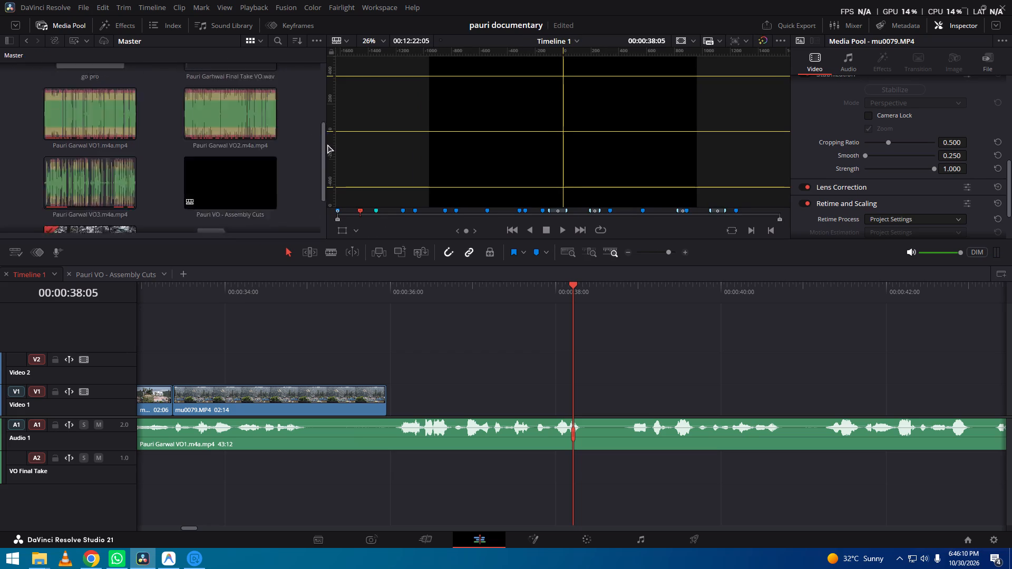
left_click_drag(327, 144, 326, 83)
double_click(214, 103)
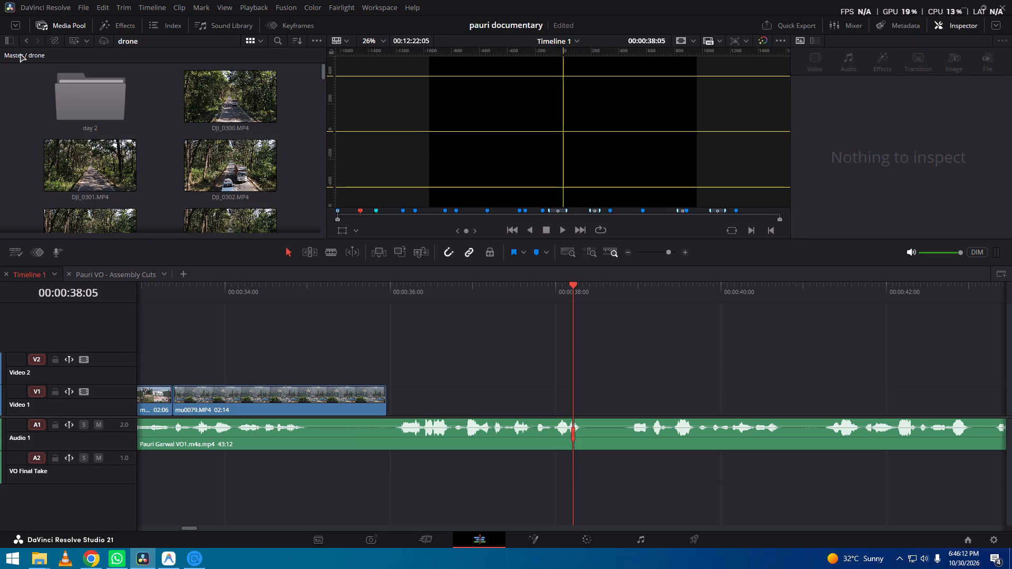
Mark a range of about 04:04 in GX013055 from the go pro bin and place its video on Video 1 directly after mu0079.
left_click(20, 53)
double_click(80, 158)
left_click_drag(323, 103, 323, 132)
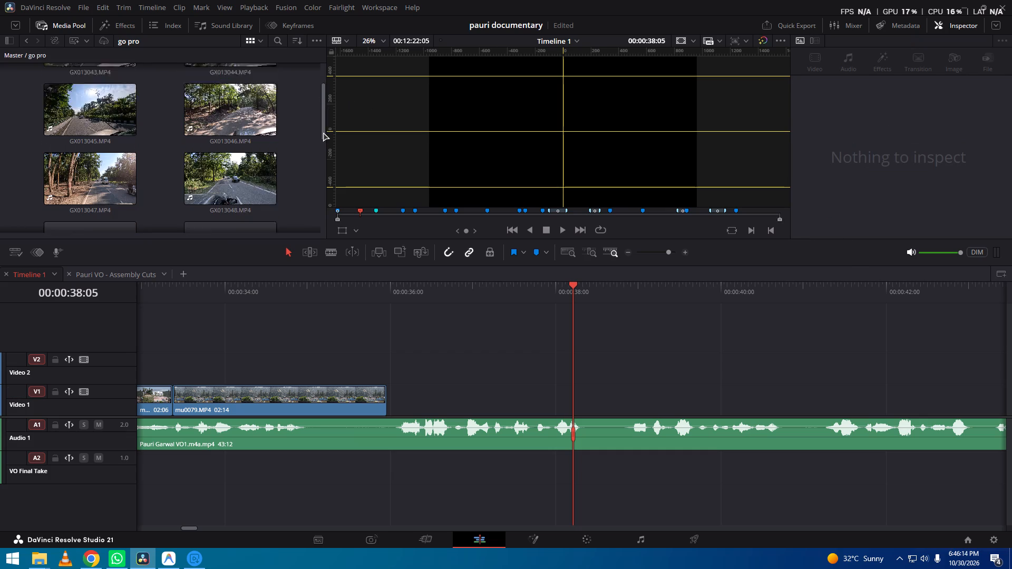
left_click_drag(323, 132, 318, 249)
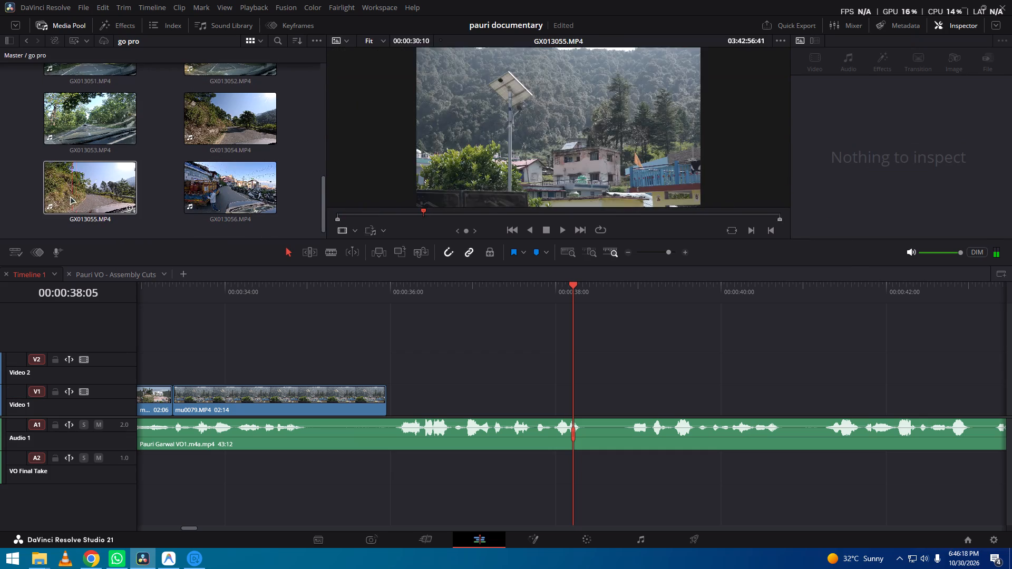
triple_click(81, 197)
double_click(81, 197)
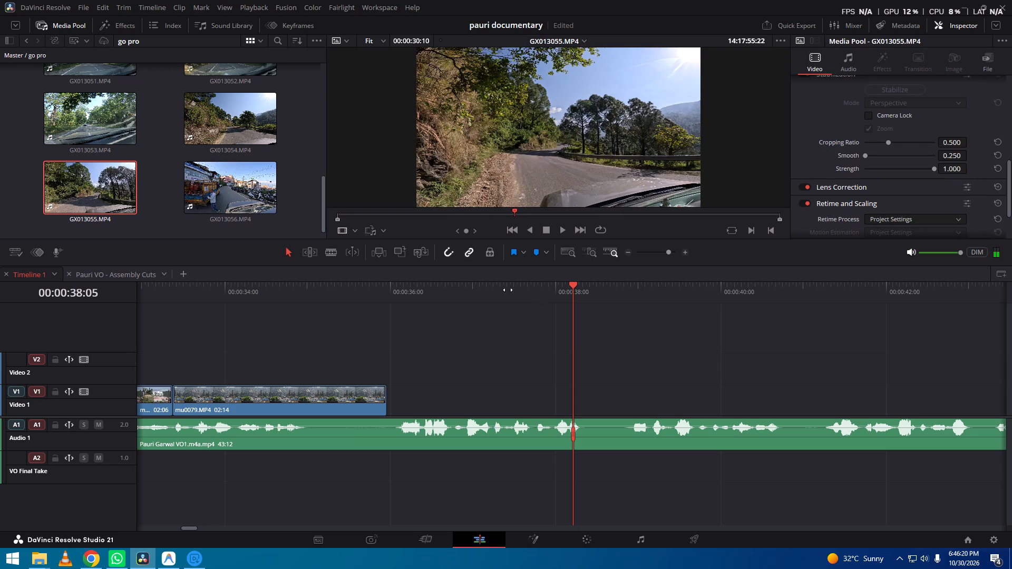
left_click_drag(471, 213, 457, 213)
key("i")
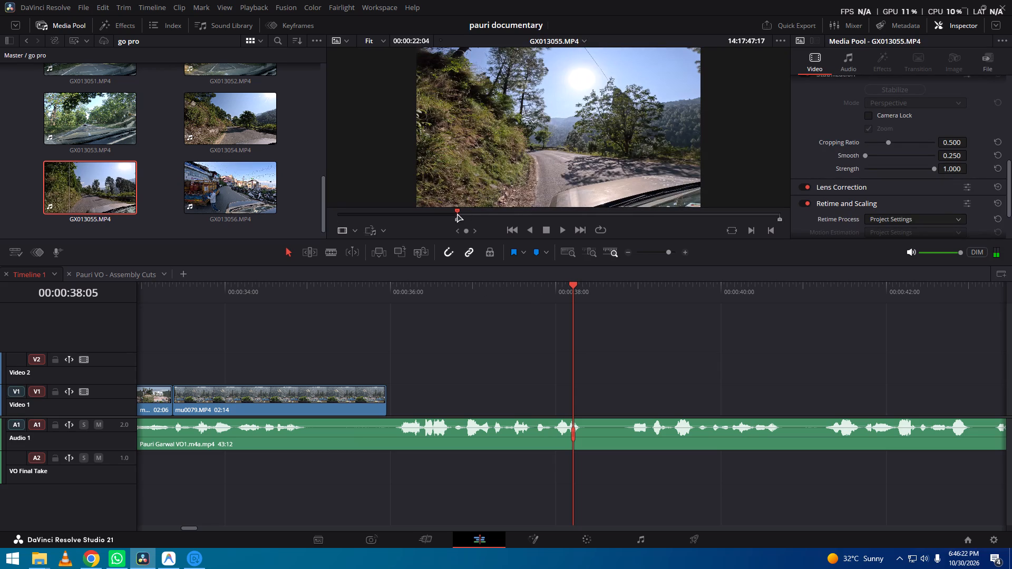
left_click_drag(457, 213, 517, 219)
key("o")
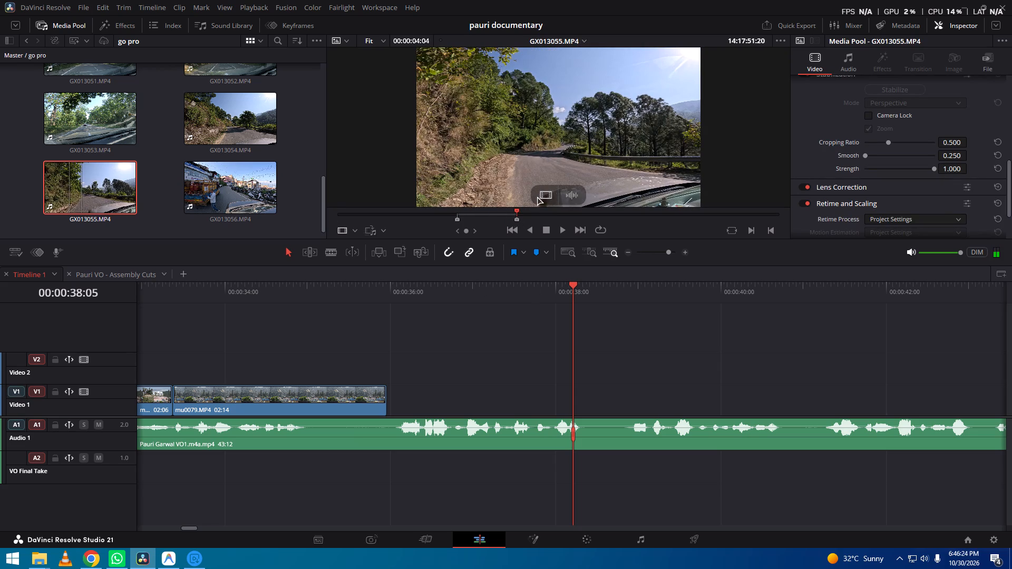
left_click_drag(538, 197, 428, 401)
left_click_drag(510, 405, 504, 405)
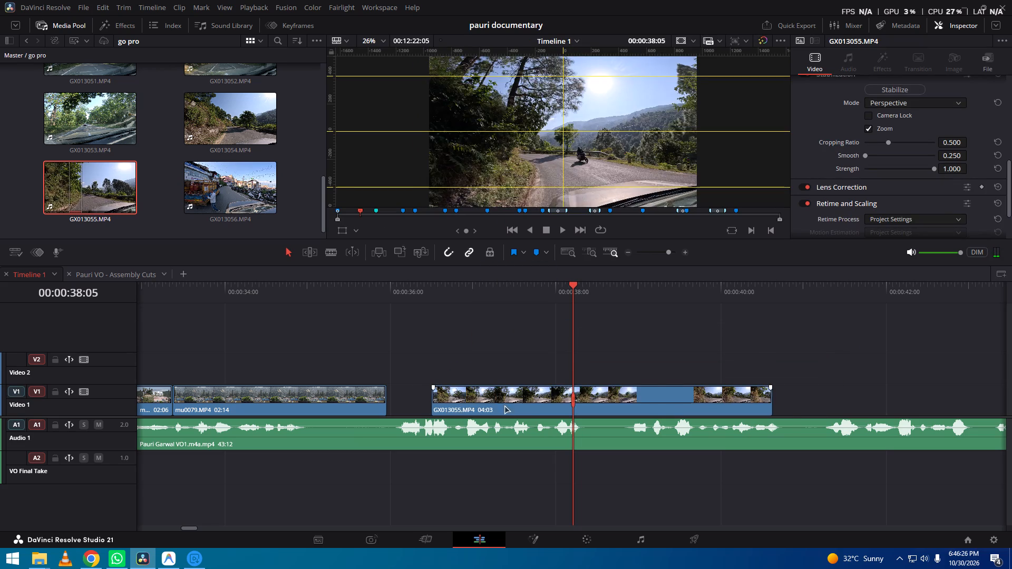
left_click_drag(504, 405, 465, 401)
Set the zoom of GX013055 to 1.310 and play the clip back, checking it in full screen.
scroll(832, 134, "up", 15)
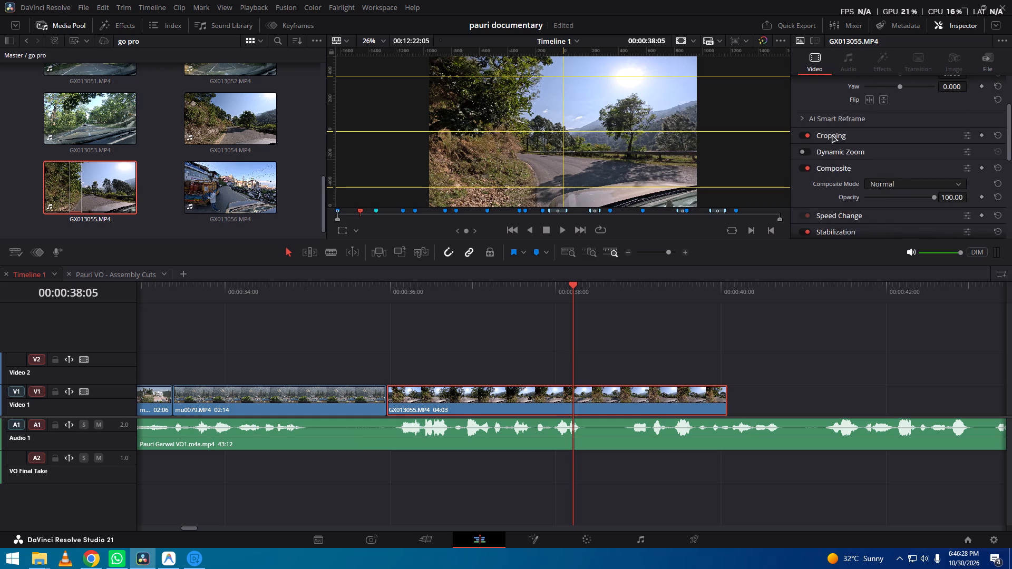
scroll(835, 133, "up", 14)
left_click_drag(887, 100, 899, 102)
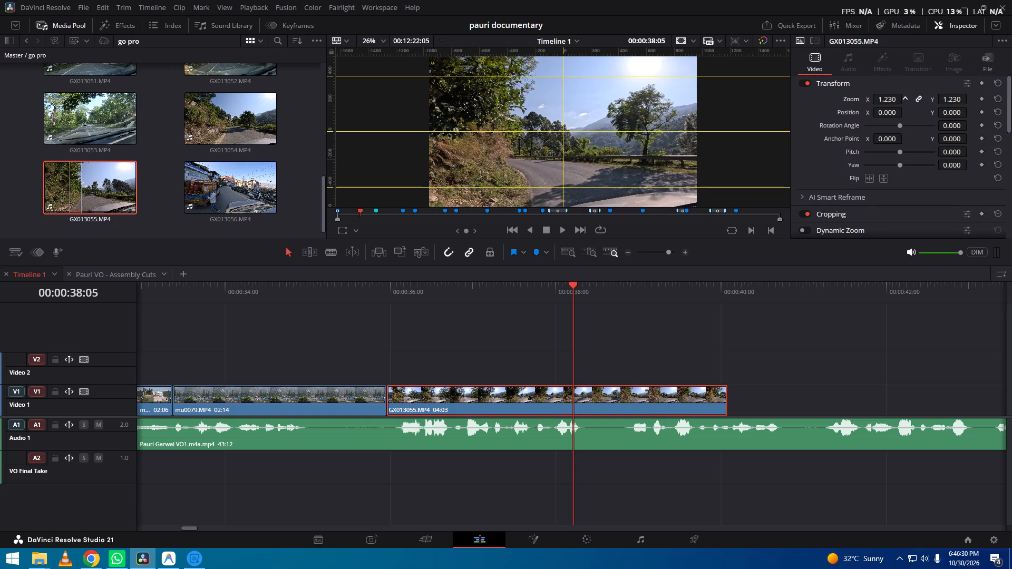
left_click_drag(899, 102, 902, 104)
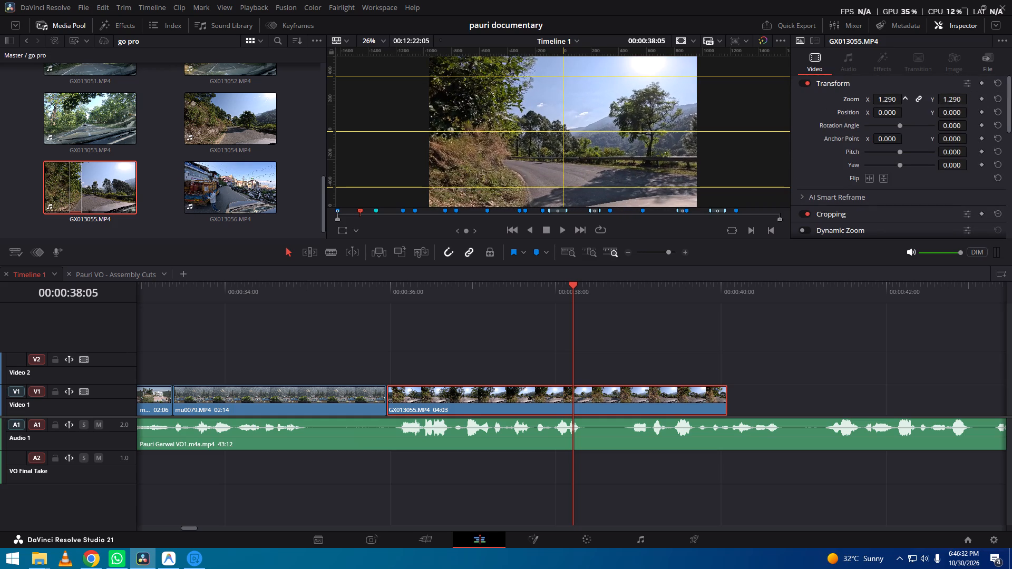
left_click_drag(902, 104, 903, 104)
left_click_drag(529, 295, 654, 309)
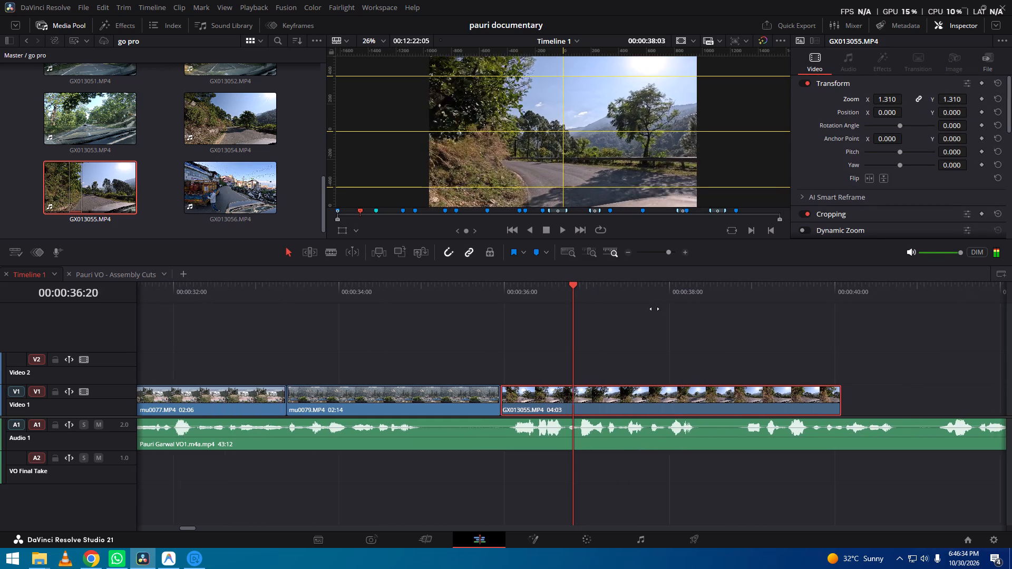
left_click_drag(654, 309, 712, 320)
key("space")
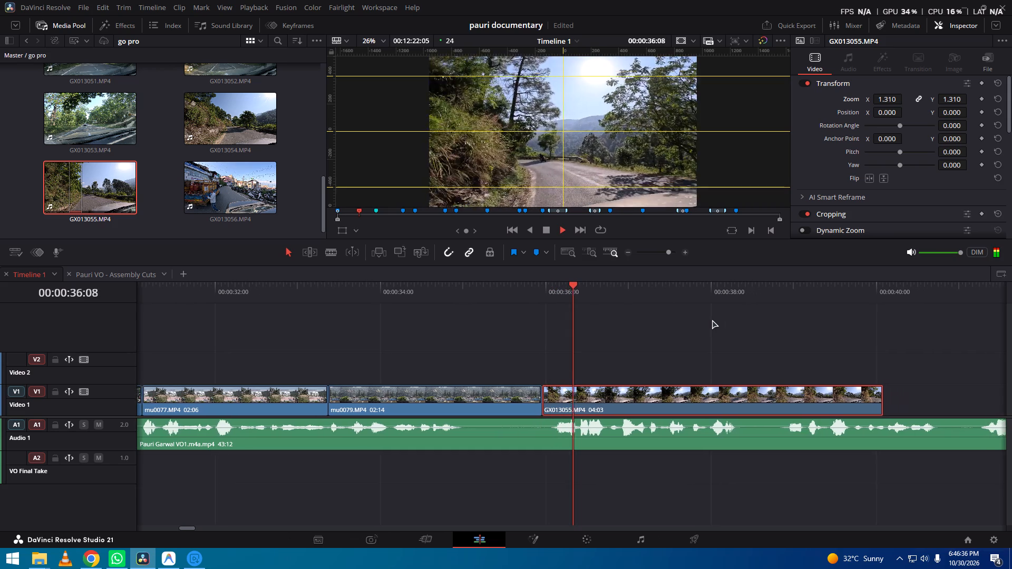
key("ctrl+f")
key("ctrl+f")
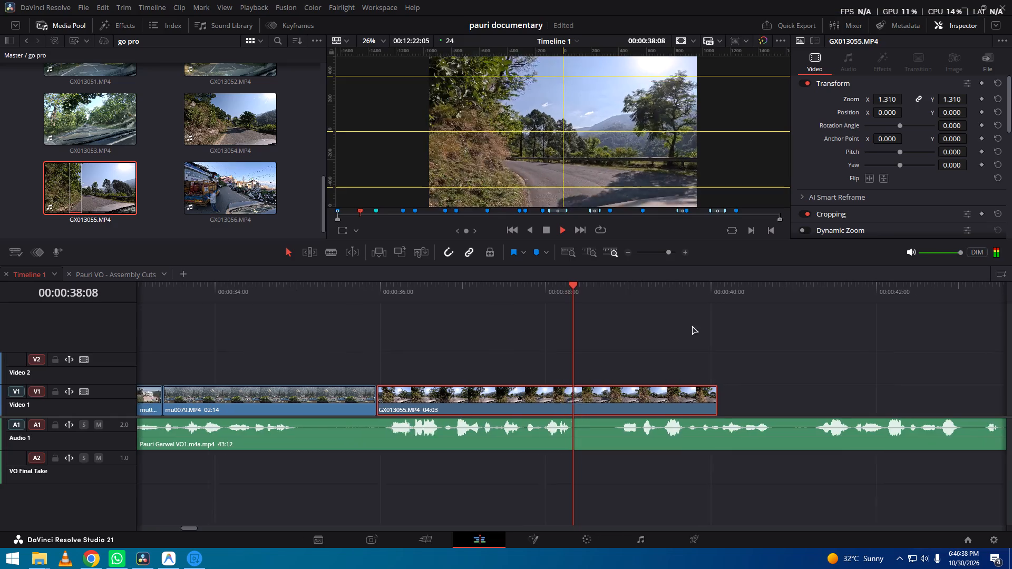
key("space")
Set the zoom of GX013055 to 1.550 and its vertical position to -77, and play the clip back.
left_click(658, 397)
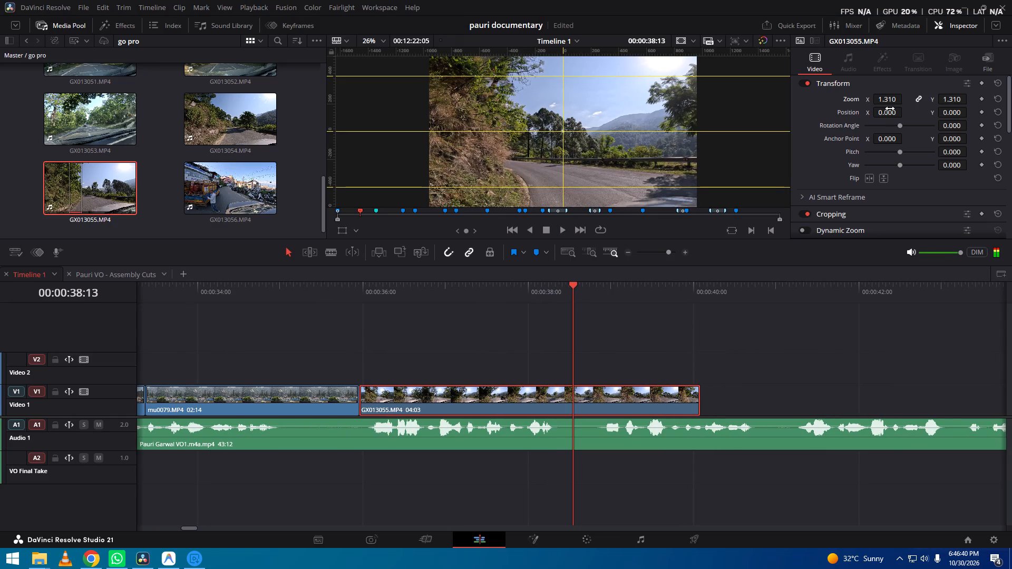
left_click_drag(888, 102, 900, 103)
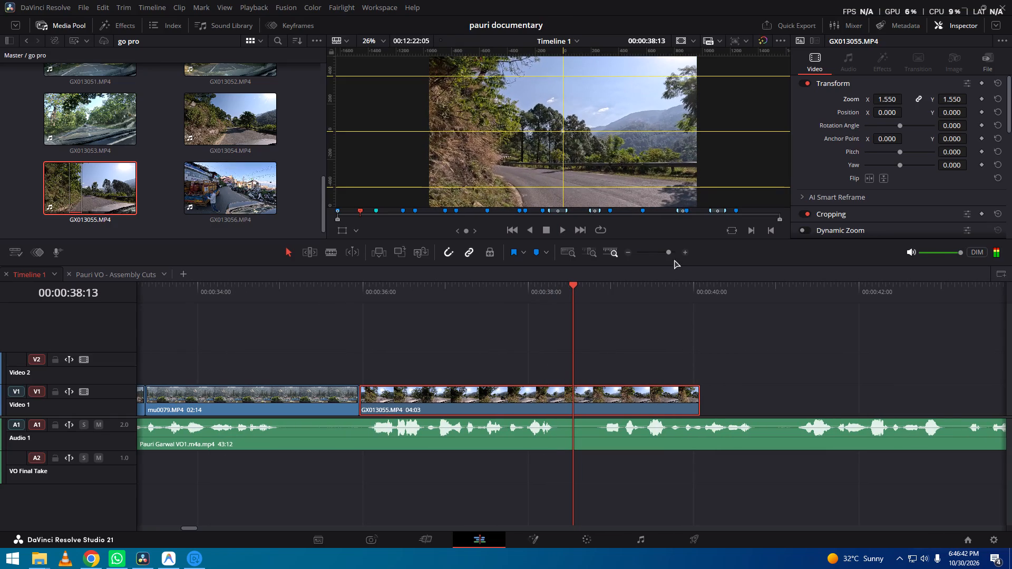
left_click_drag(955, 114, 914, 114)
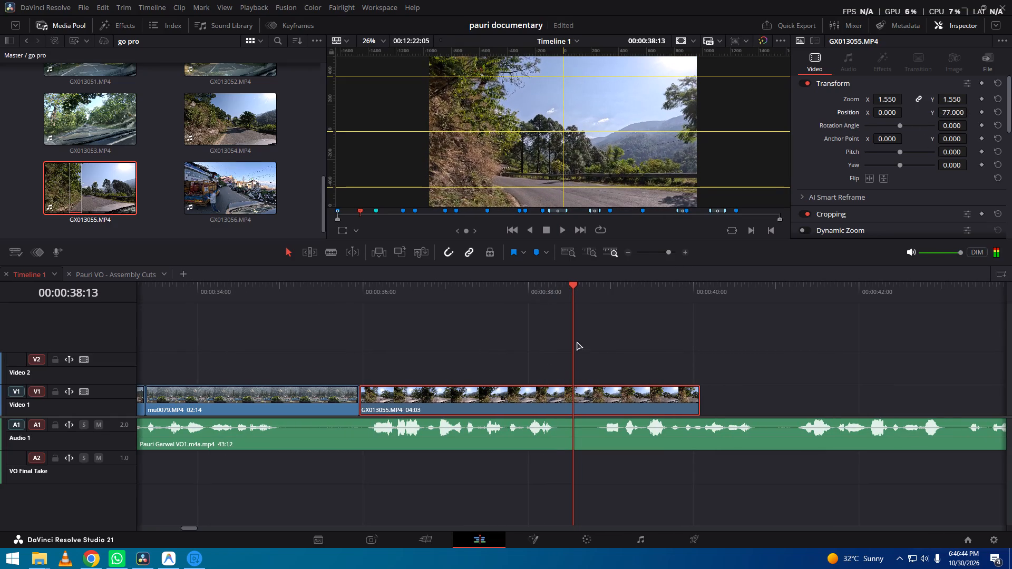
left_click_drag(446, 290, 728, 304)
key("space")
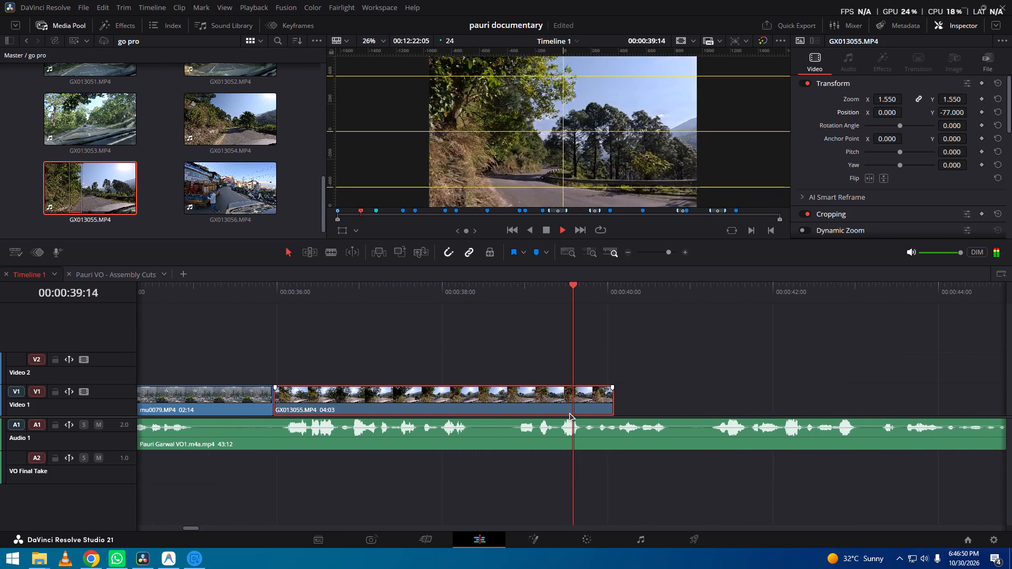
key("space")
Trim the end of GX013055 on Video 1 to a 02:20 duration, save the project and play the clip back.
left_click_drag(567, 404, 460, 408)
key("ctrl+s")
left_click(507, 396)
left_click_drag(490, 297, 678, 305)
key("space")
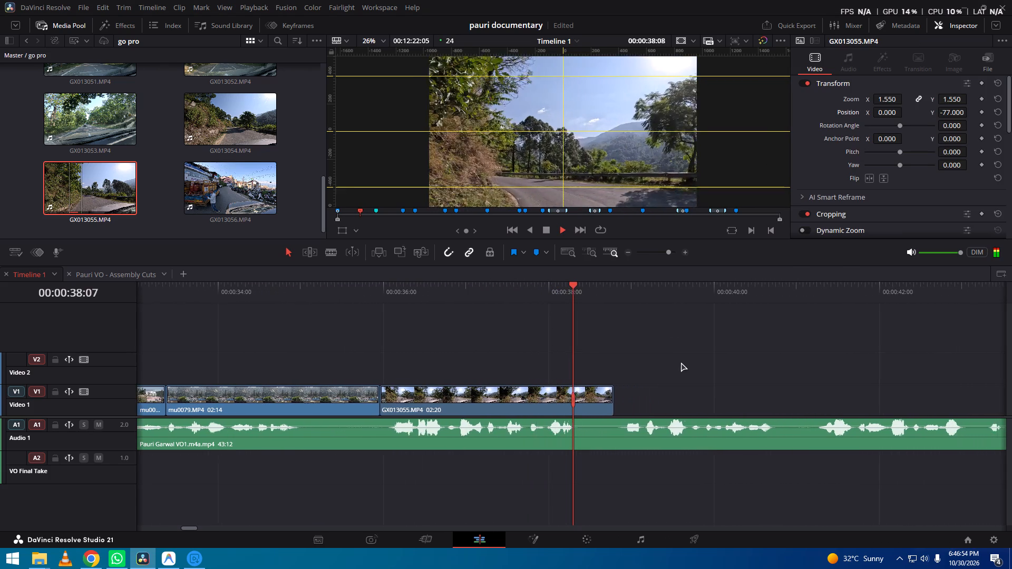
key("space")
Extend the end of GX013055 on Video 1 by a few frames.
left_click(566, 410)
left_click_drag(568, 405, 577, 407)
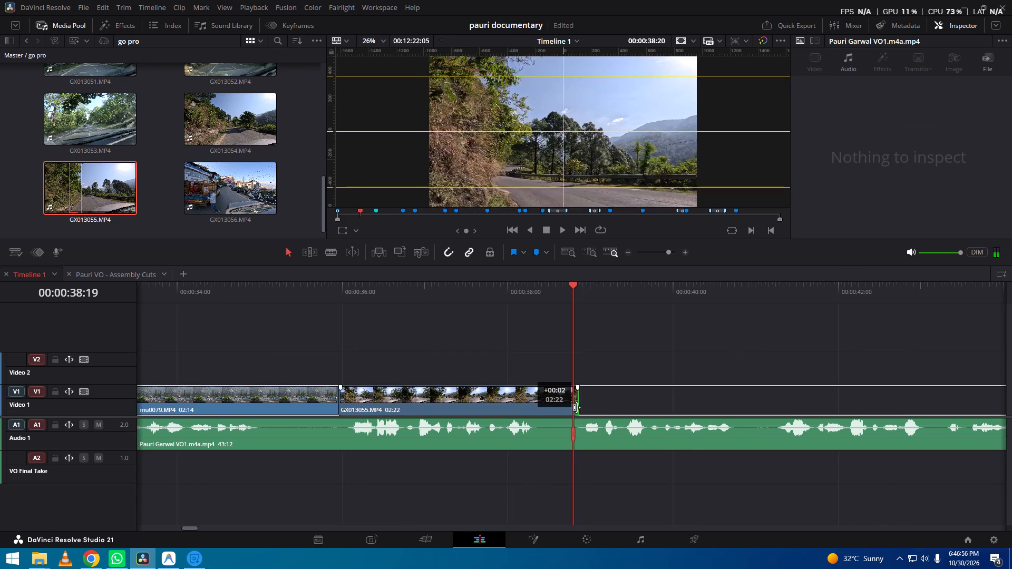
left_click_drag(577, 407, 583, 411)
left_click(637, 381)
Switch to Chrome and search Pushkar Singh Dhami's YouTube channel for "pauri garhwal hospital", looking through the results.
key("alt+Tab")
left_click(580, 229, "alt")
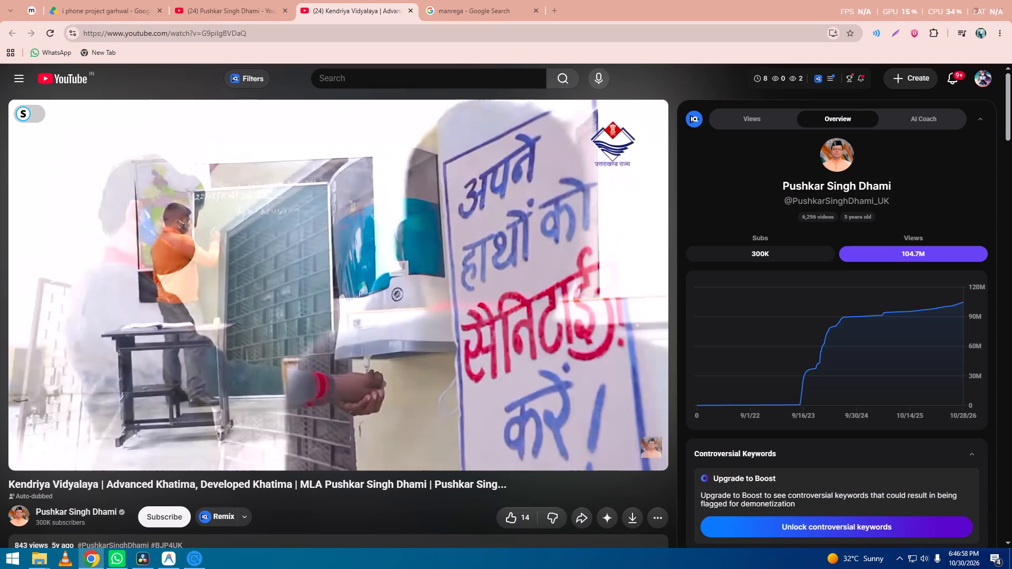
scroll(341, 260, "up", 8)
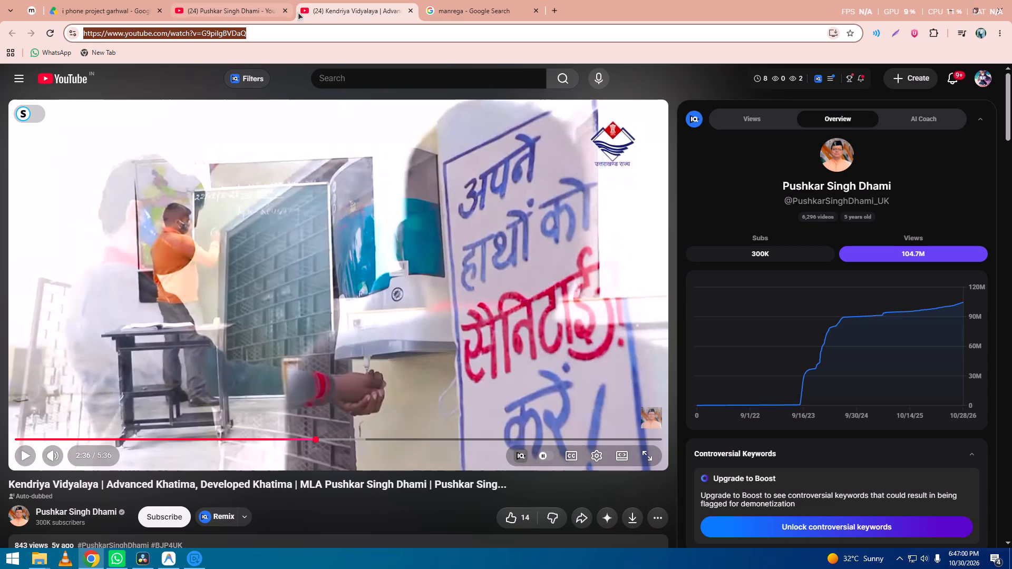
left_click(230, 0)
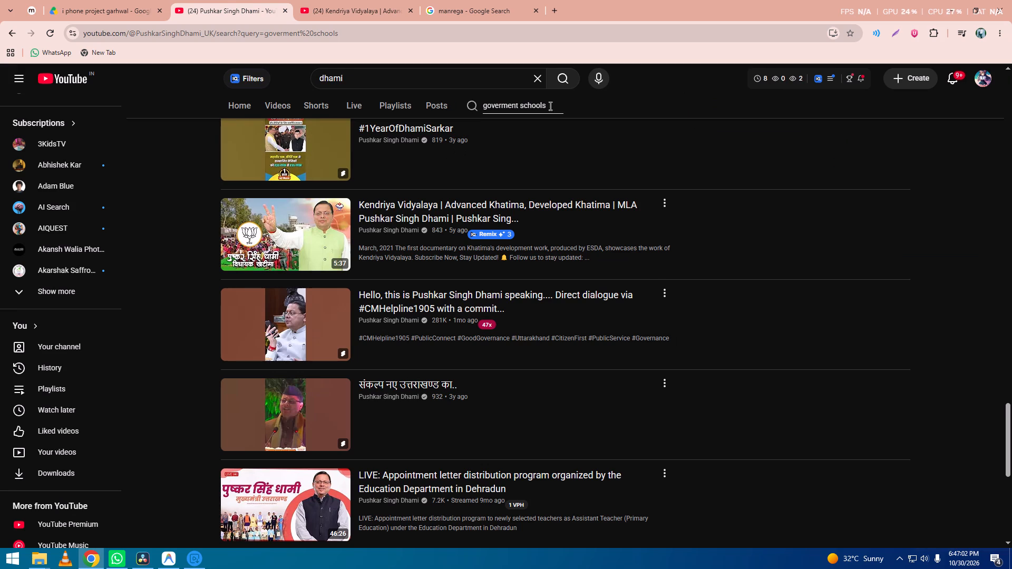
left_click(550, 106)
key("ctrl+a")
type("pauri gar")
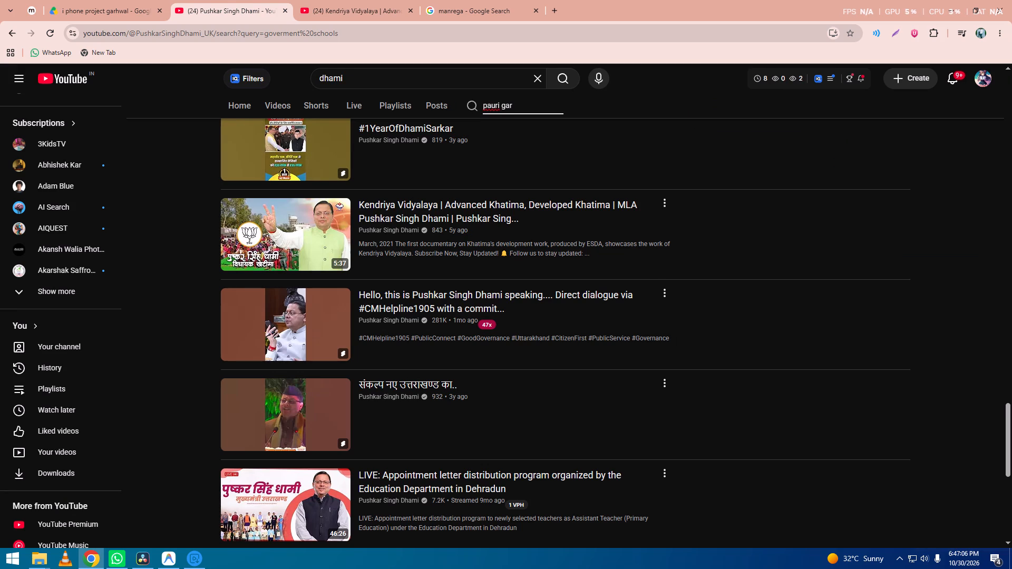
type("hwal")
key("space")
type("hospital")
key("Return")
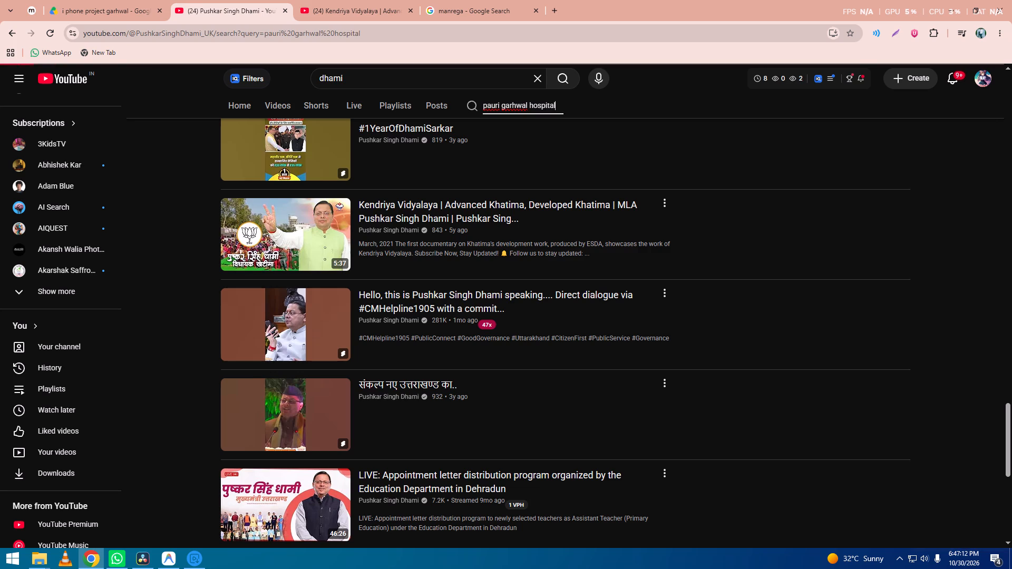
scroll(550, 415, "down", 3)
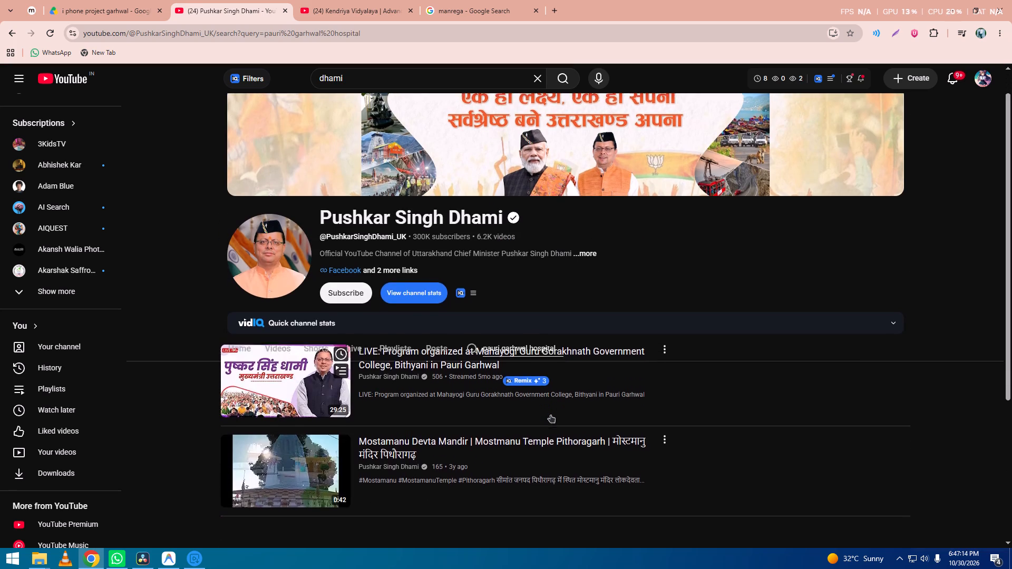
scroll(550, 415, "down", 1)
scroll(590, 195, "down", 5)
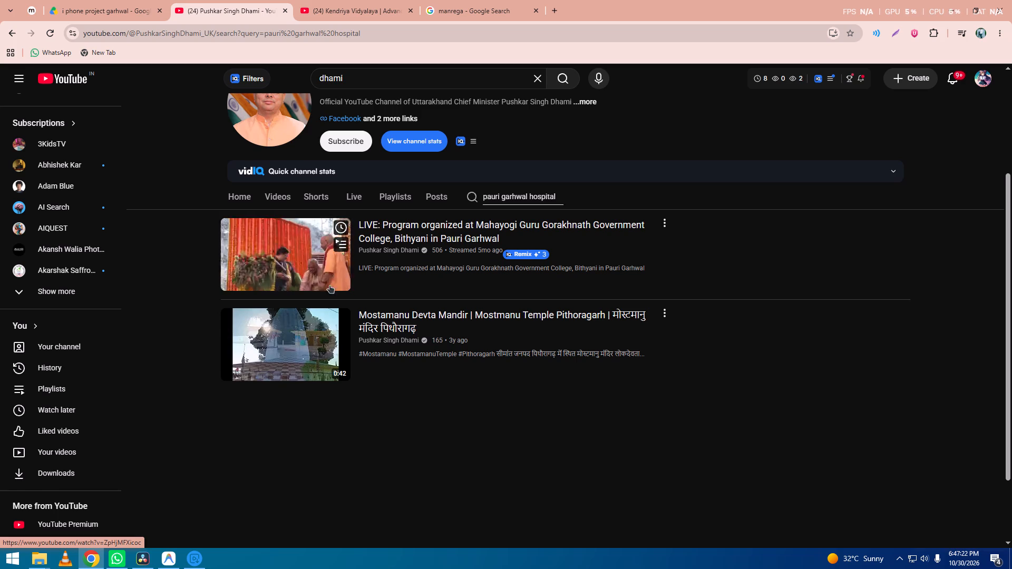
Open the Mahayogi Guru Gorakhnath Government College live video, set its quality to 1080p, skim through it for usable footage and close it.
middle_click(310, 251)
left_click(494, 0)
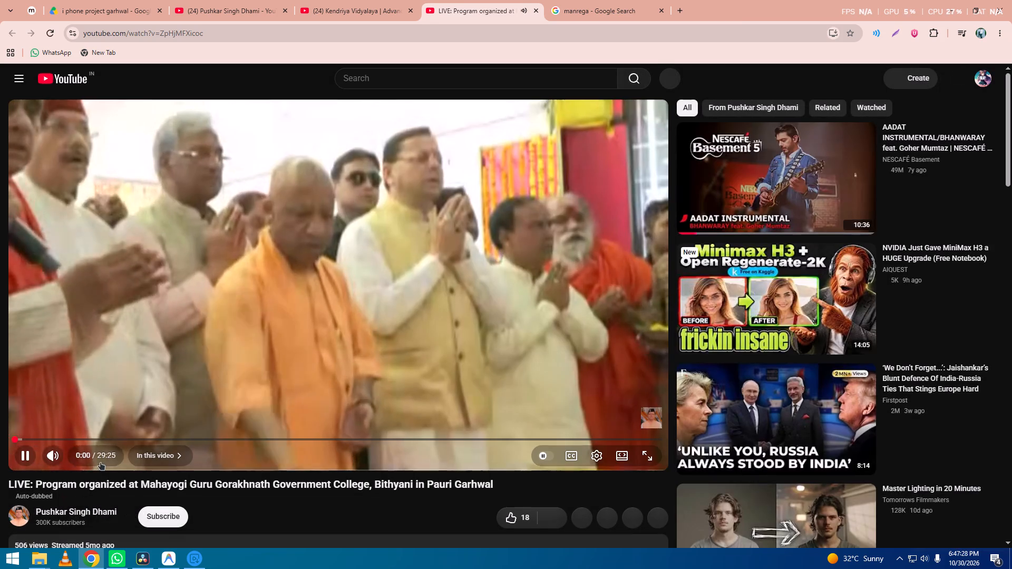
left_click(90, 439)
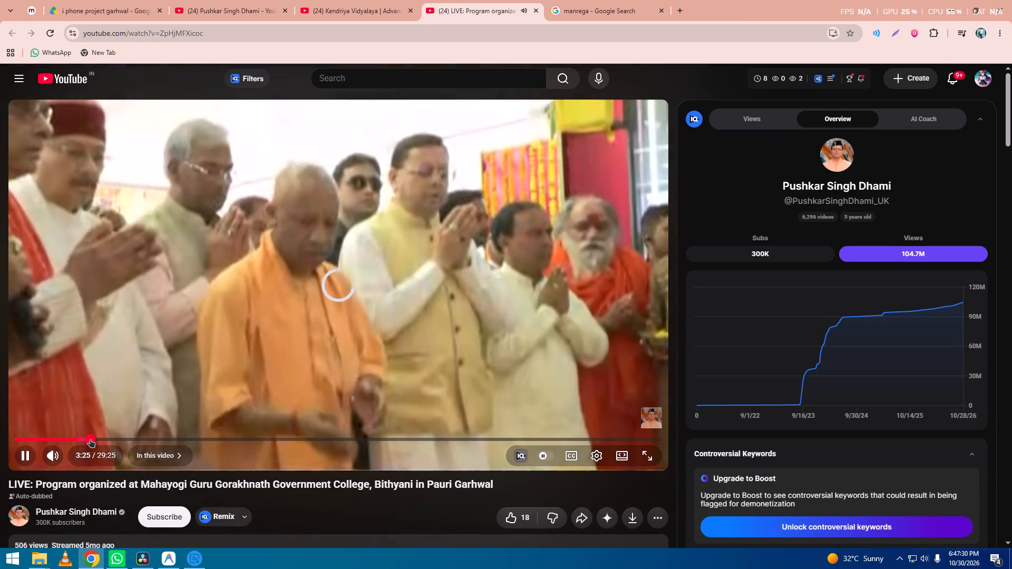
left_click(593, 456)
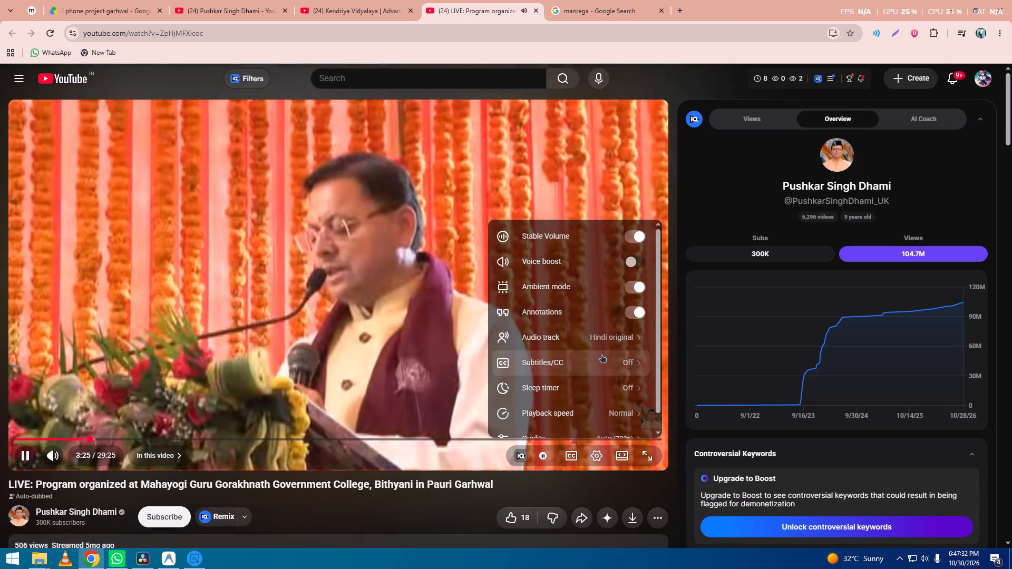
scroll(548, 393, "down", 5)
left_click(575, 422)
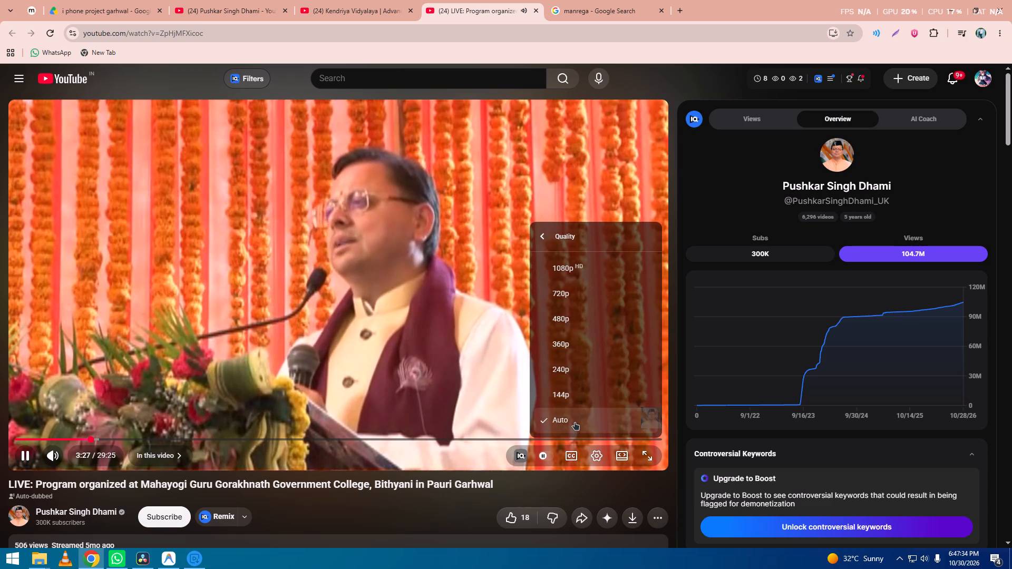
left_click(579, 266)
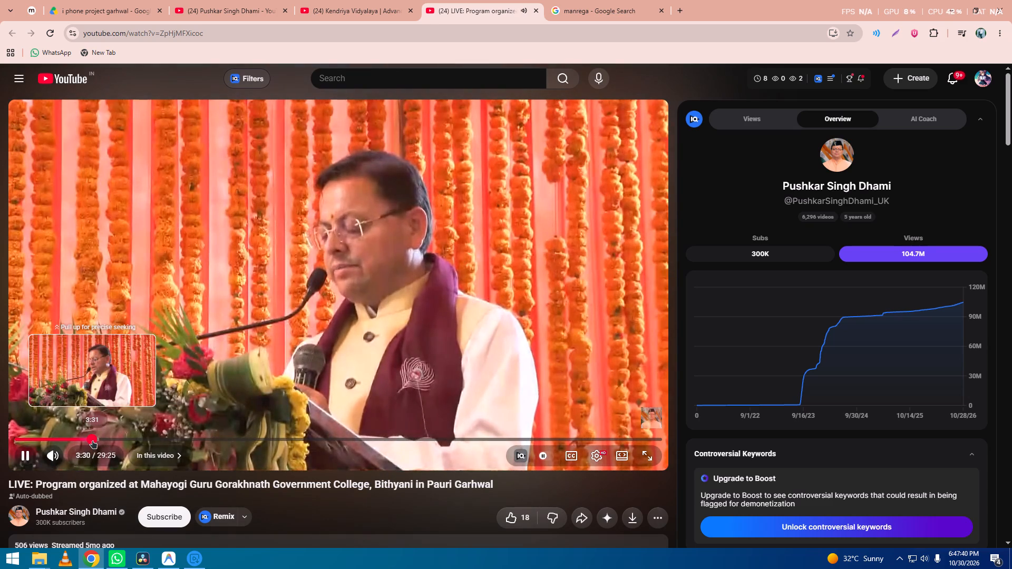
left_click_drag(92, 440, 276, 442)
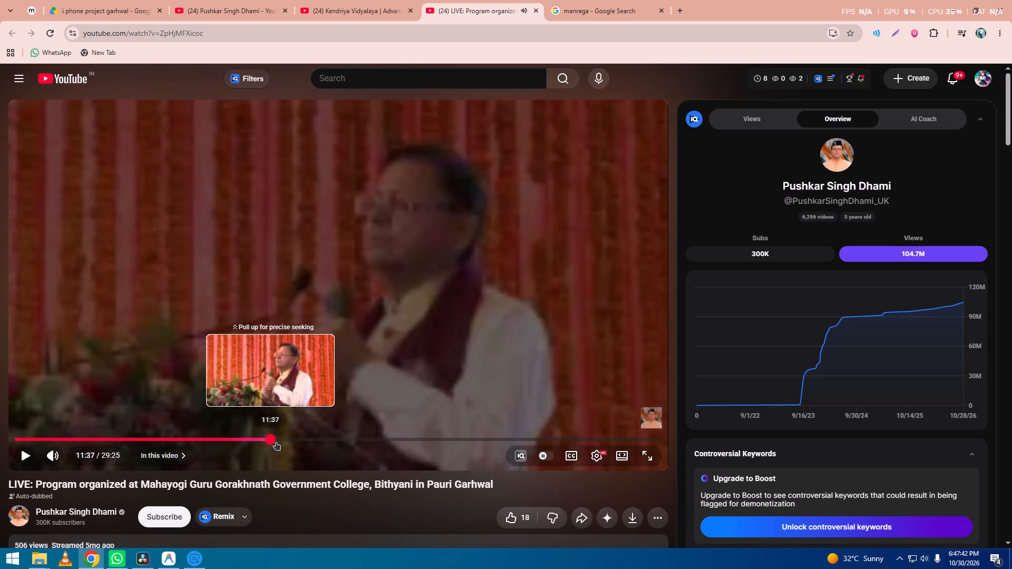
left_click_drag(276, 442, 588, 429)
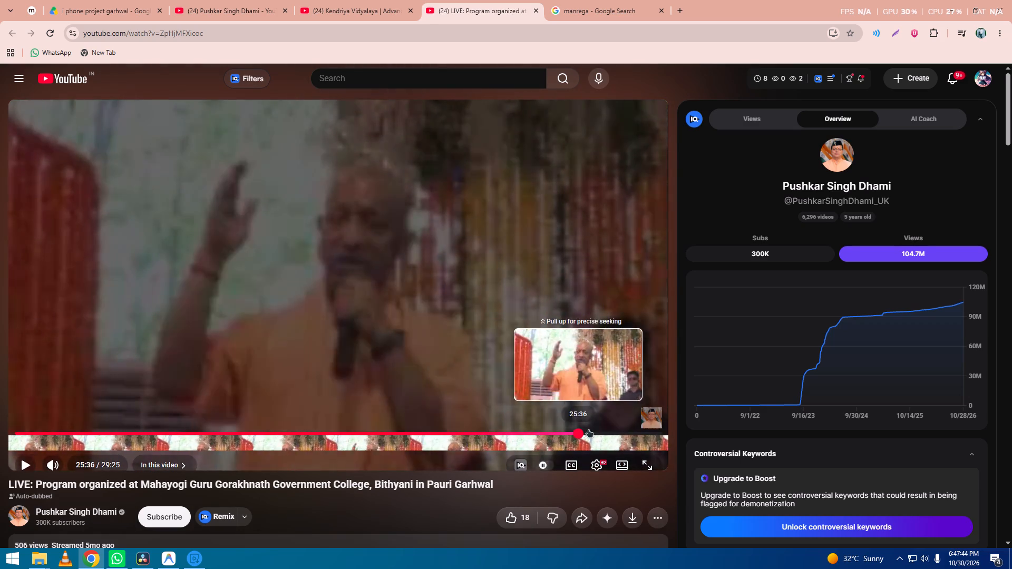
left_click_drag(588, 429, 631, 429)
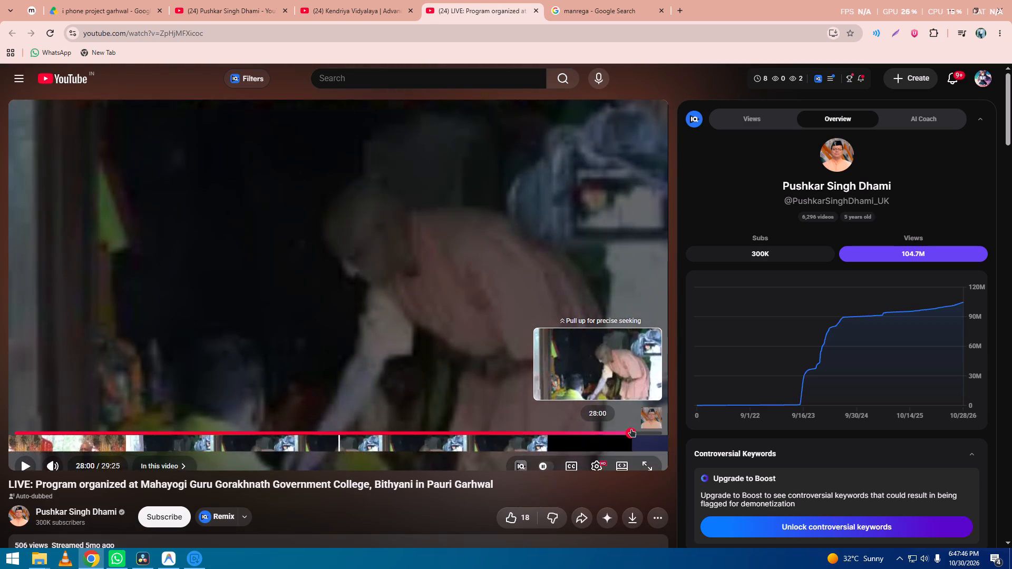
left_click_drag(631, 429, 631, 430)
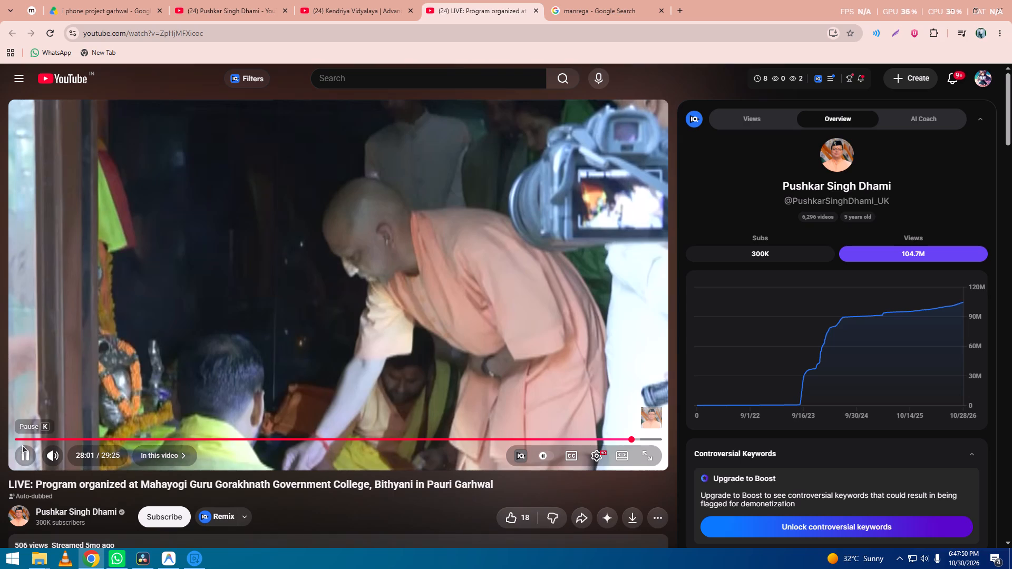
middle_click(493, 1)
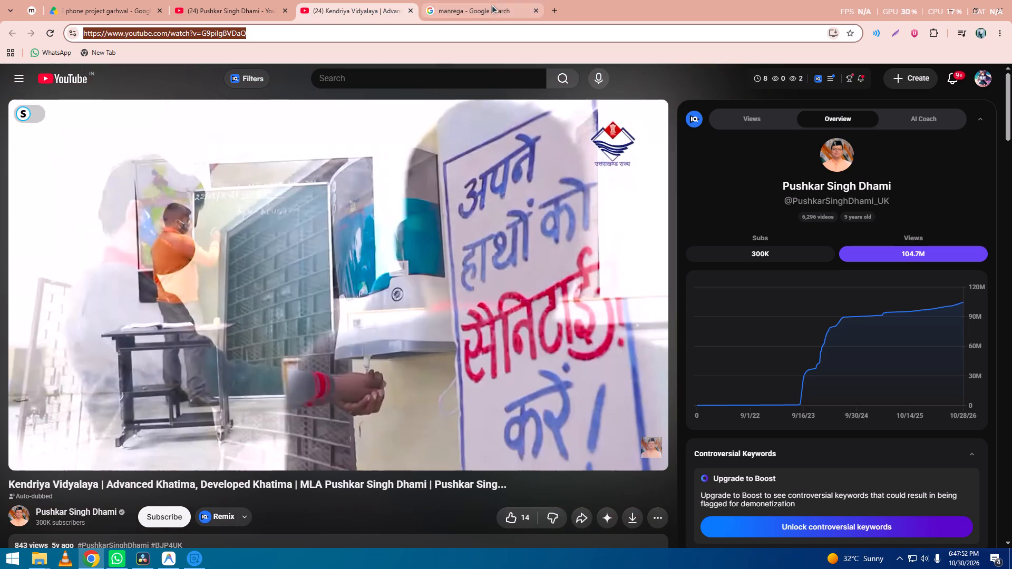
Shorten the channel search to "hospital" and look through the results for healthcare footage.
left_click(237, 0)
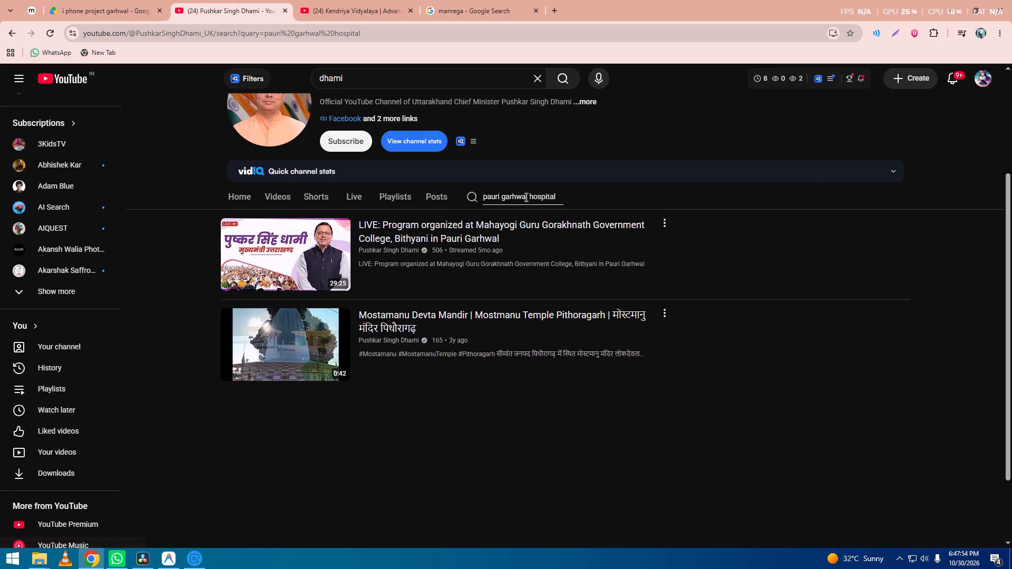
left_click_drag(529, 197, 388, 199)
key("BackSpace")
key("Return")
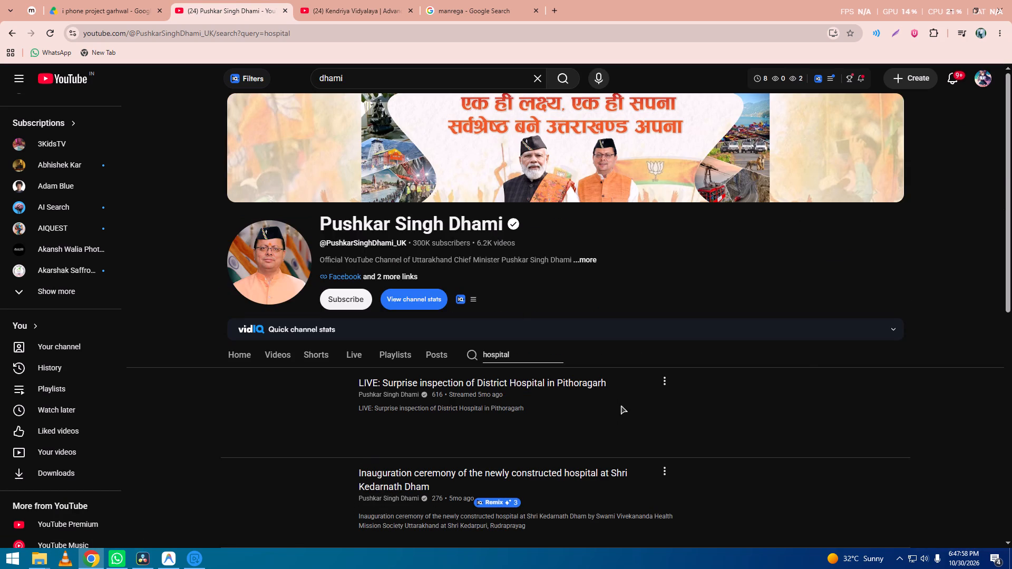
scroll(798, 272, "down", 5)
scroll(813, 377, "down", 4)
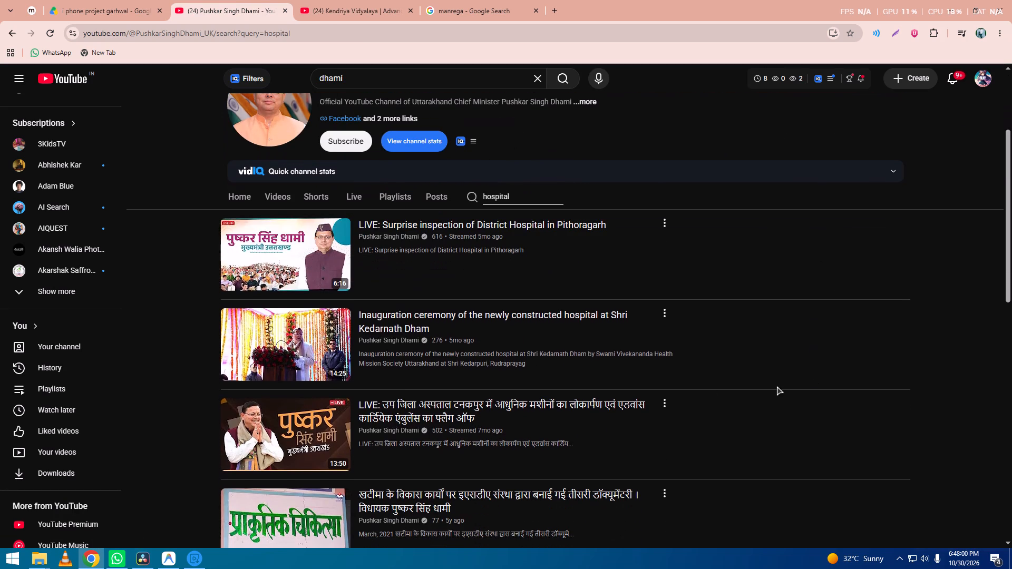
scroll(283, 344, "down", 3)
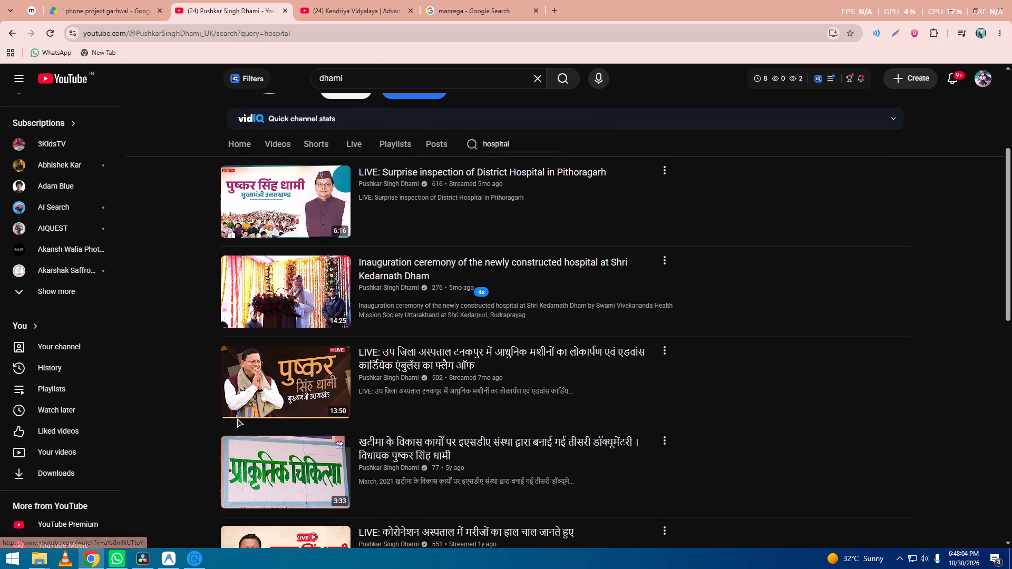
scroll(237, 415, "down", 4)
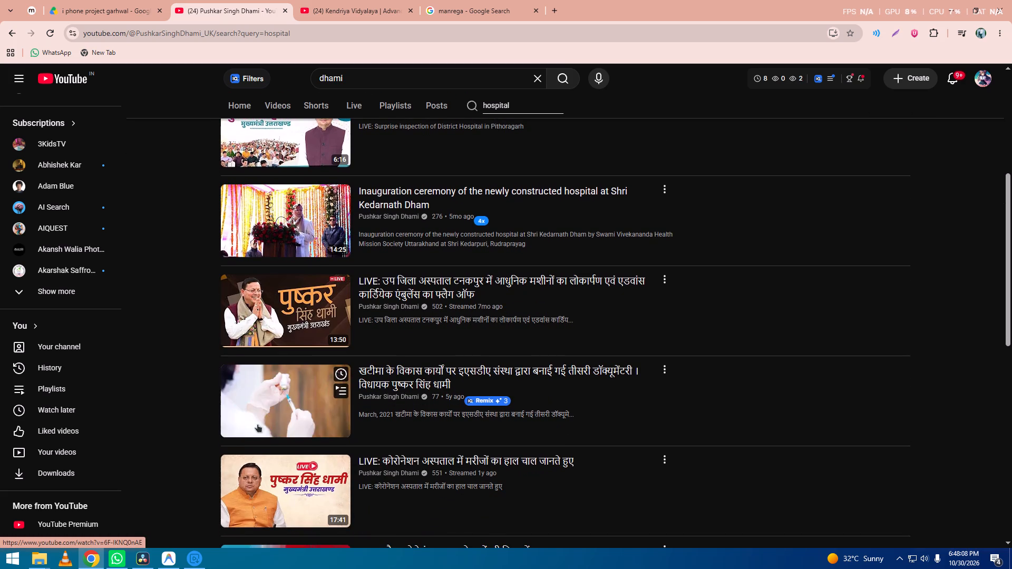
scroll(258, 424, "down", 6)
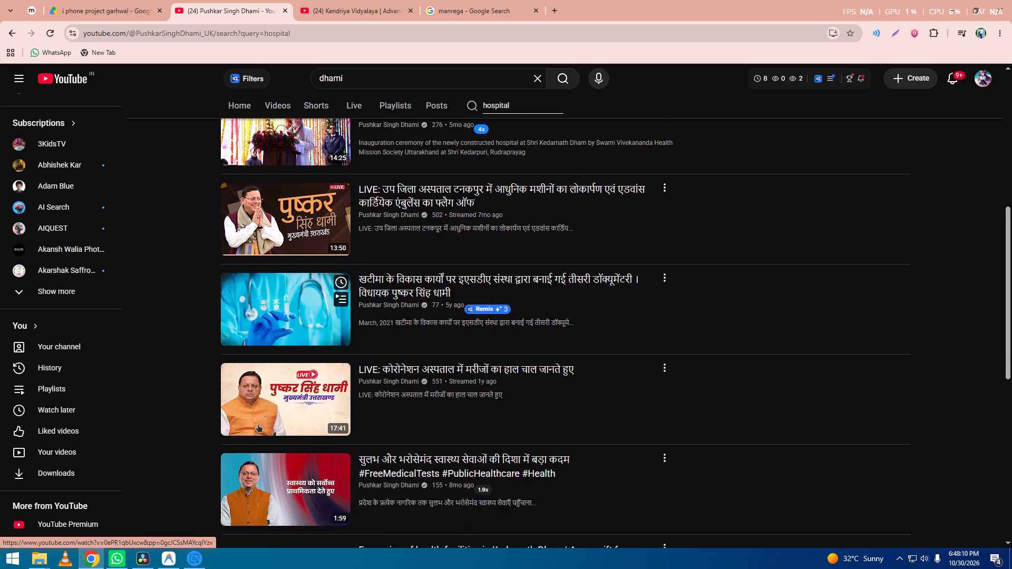
scroll(258, 424, "down", 4)
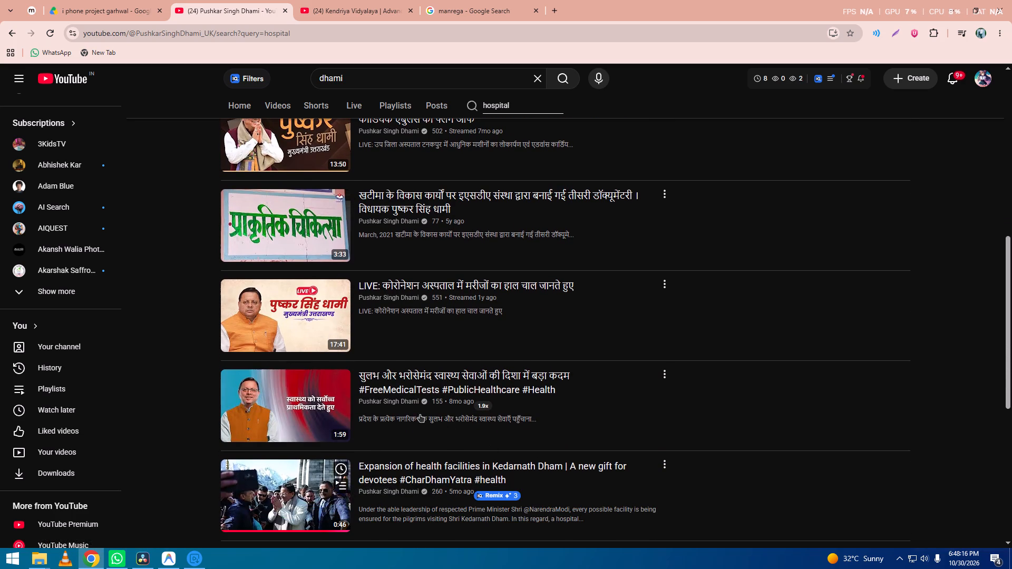
Open the #FreeMedicalTests #PublicHealthcare video in a separate tab, check its early hospital footage and pause playback.
middle_click(406, 389)
left_click(477, 0)
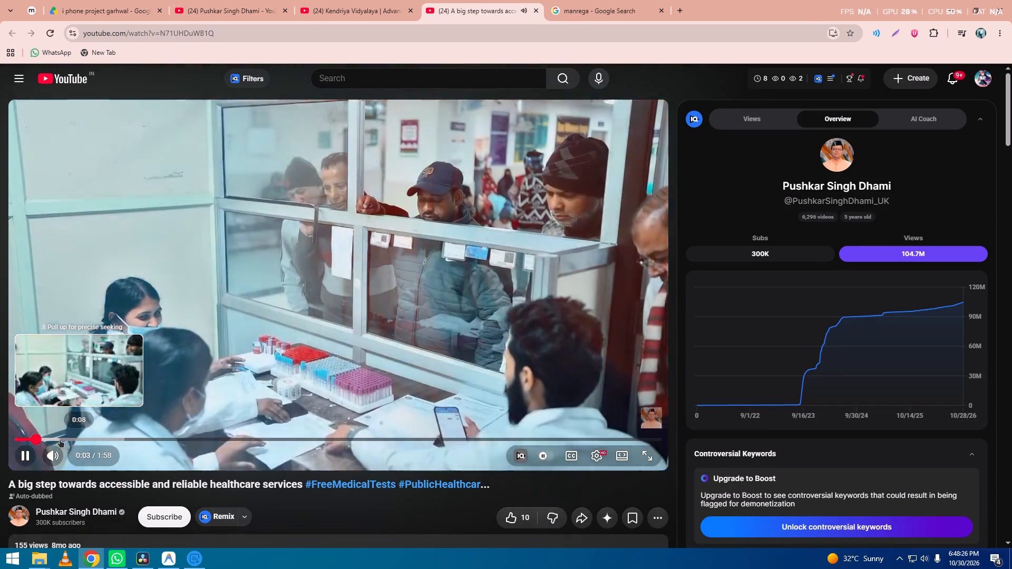
left_click(60, 439)
key("space")
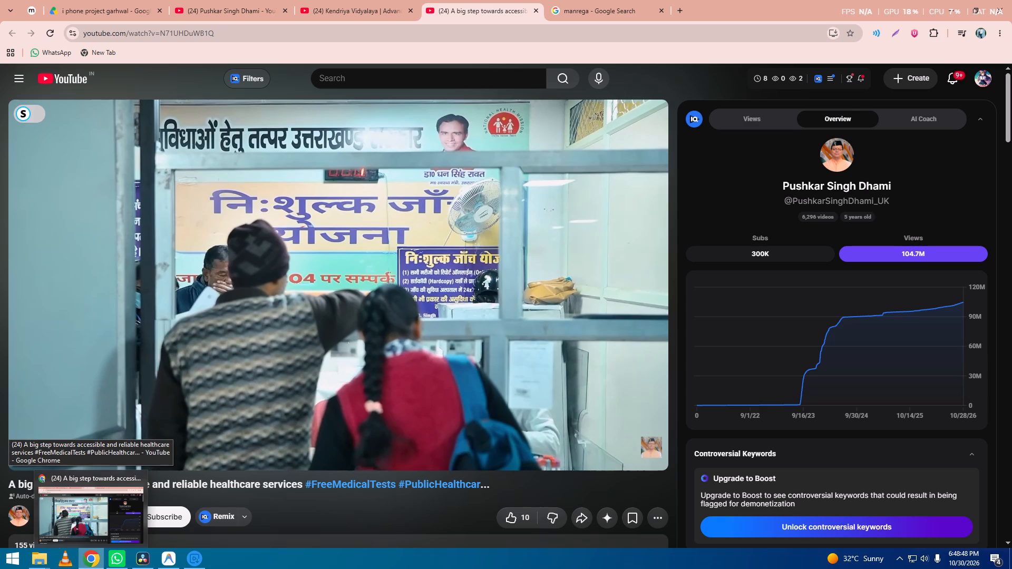
Copy the healthcare video's link into ytDownloader and download it as a 1080p60 MP4 with the Hindi original audio.
left_click(233, 35)
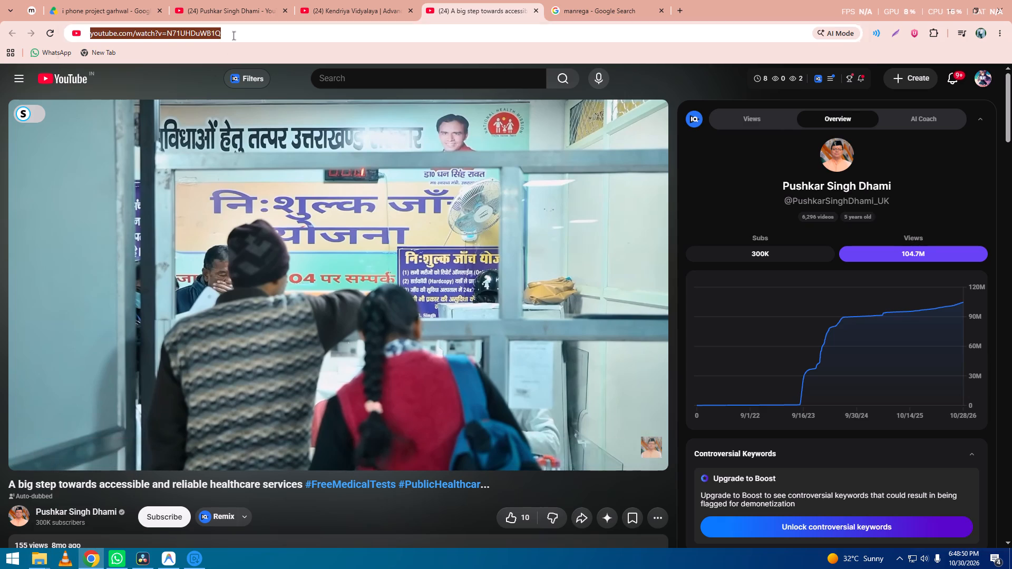
key("ctrl+c")
left_click(201, 556)
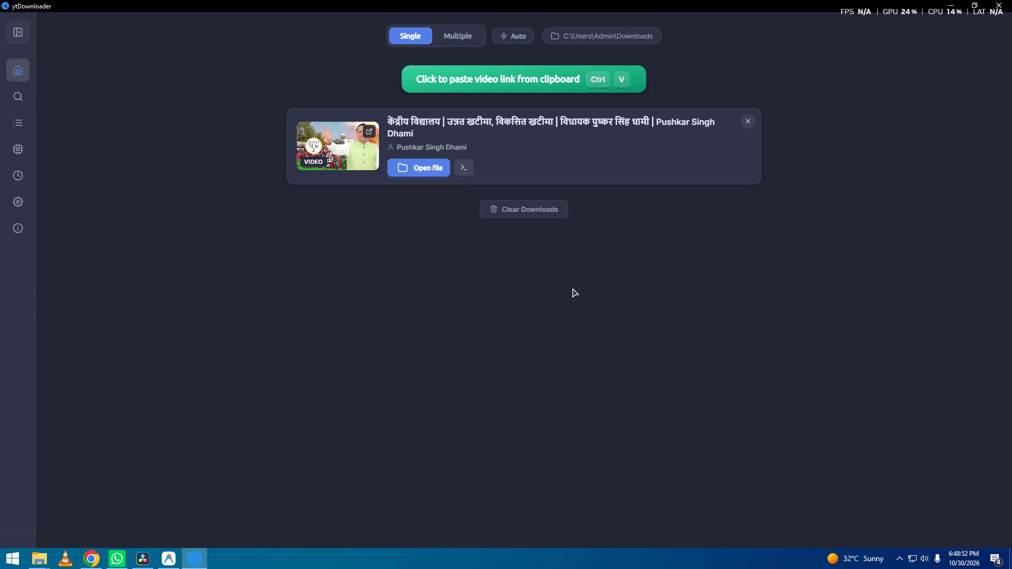
left_click(550, 308)
key("ctrl+v")
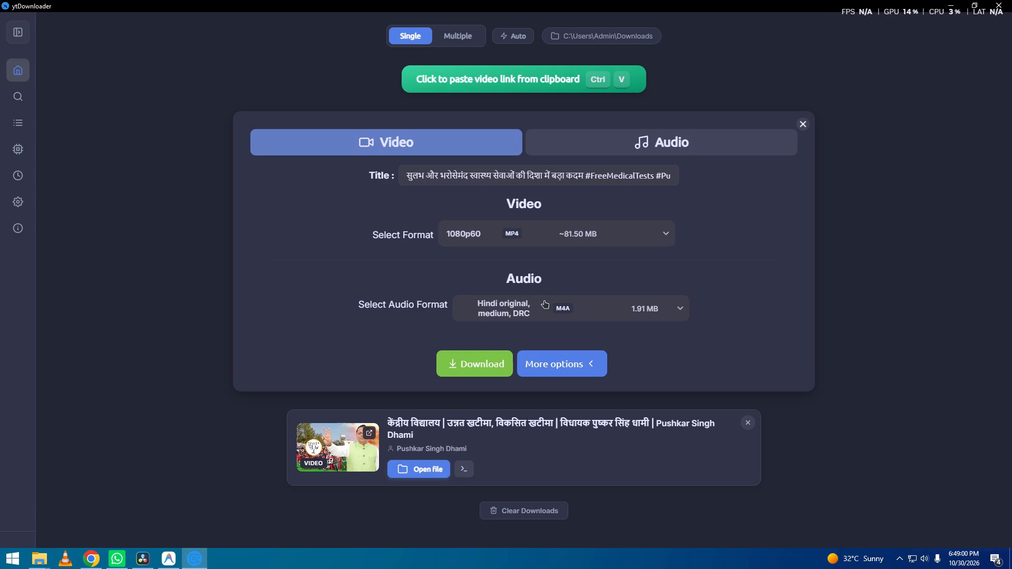
left_click(470, 367)
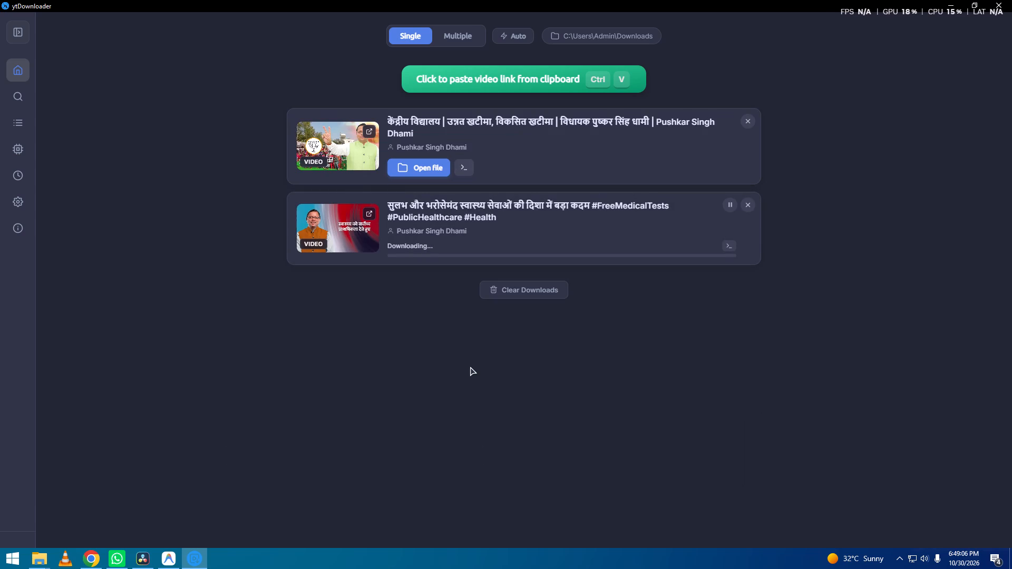
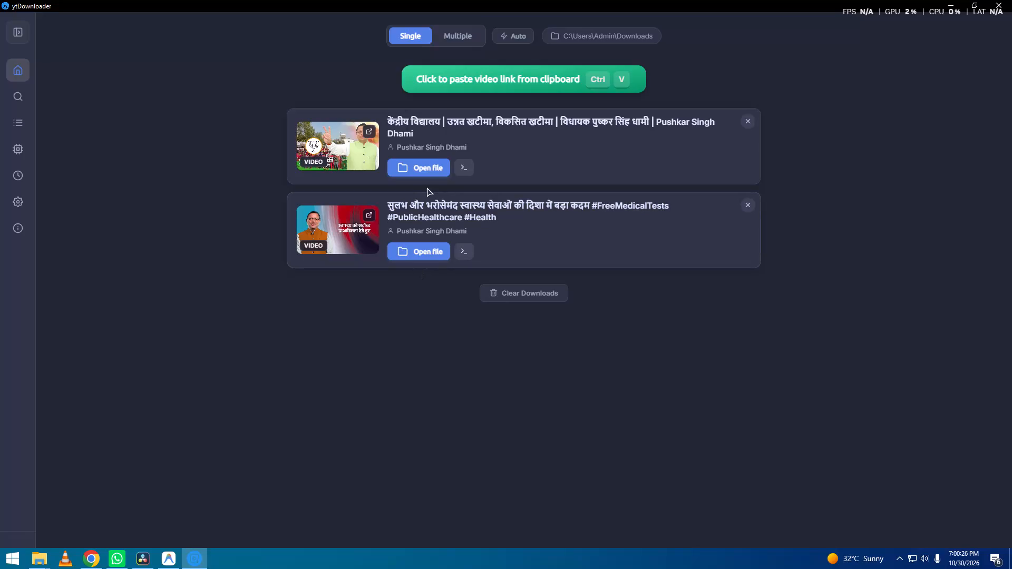
Import the downloaded #FreeMedicalTests health video from the Downloads folder into the go pro bin of the DaVinci Resolve project.
left_click(420, 253)
left_click_drag(433, 128, 439, 129)
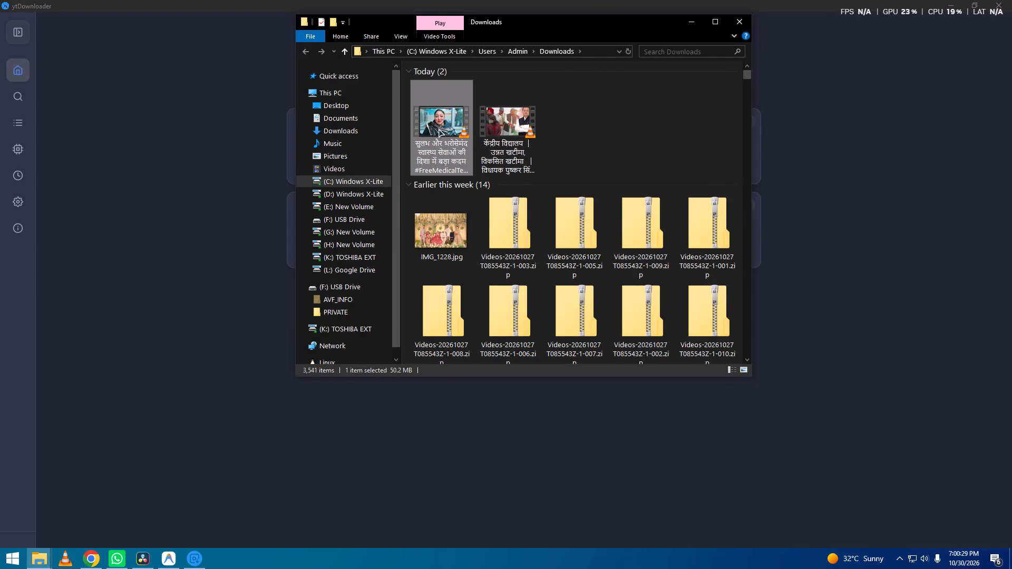
left_click_drag(439, 129, 332, 152)
key("alt+Tab")
key("alt+Tab")
key("alt+Tab")
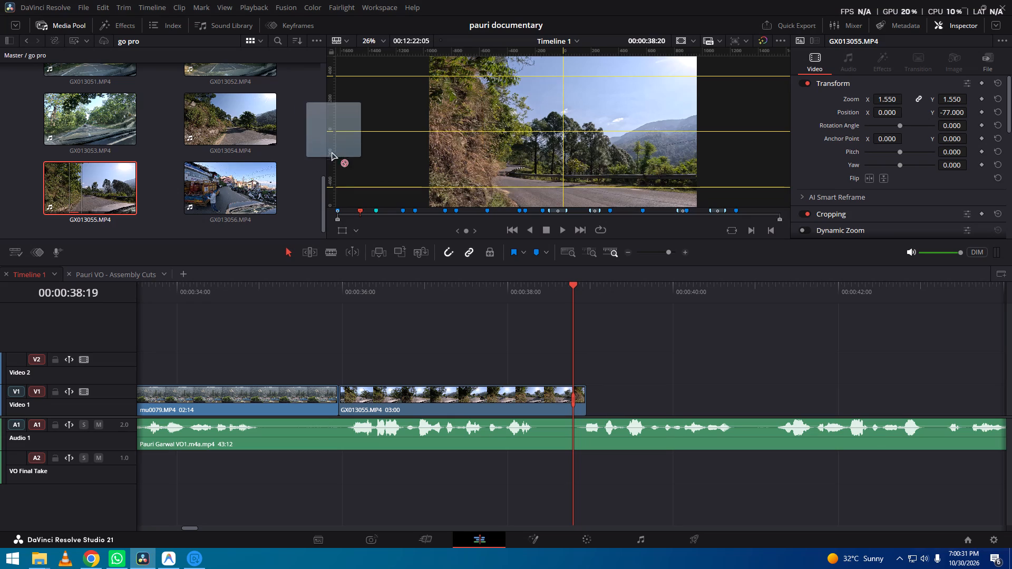
left_click_drag(332, 152, 302, 176)
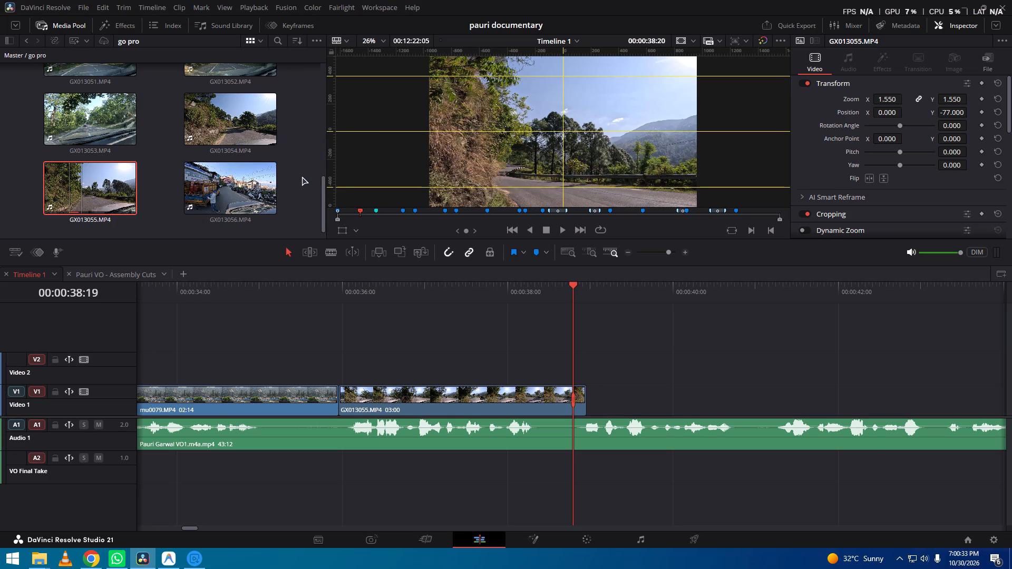
Open the imported health video beside the timeline viewer and mark its counter shot from 00:00:04:15 to 00:00:05:48.
left_click(967, 26)
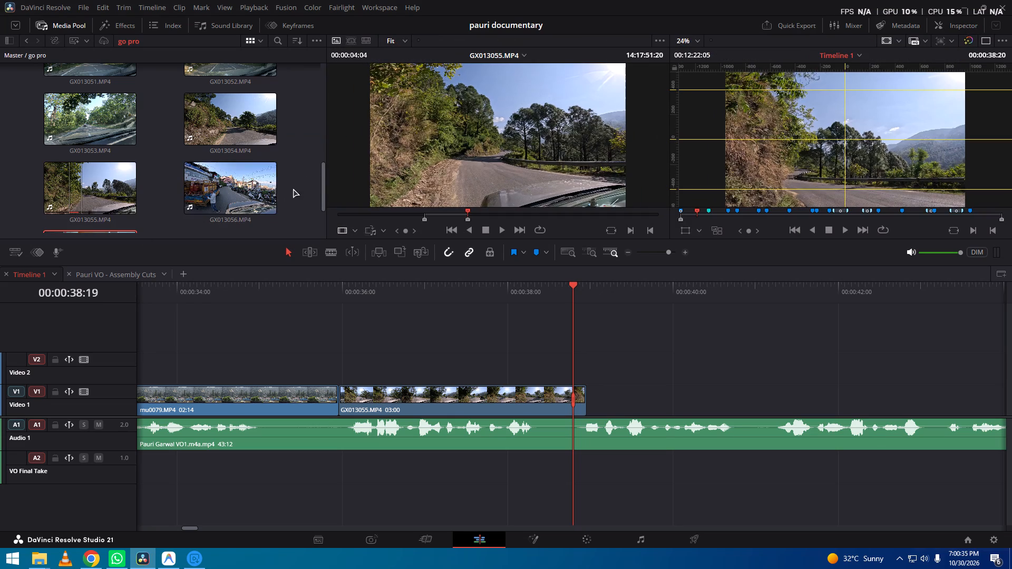
left_click_drag(323, 198, 315, 252)
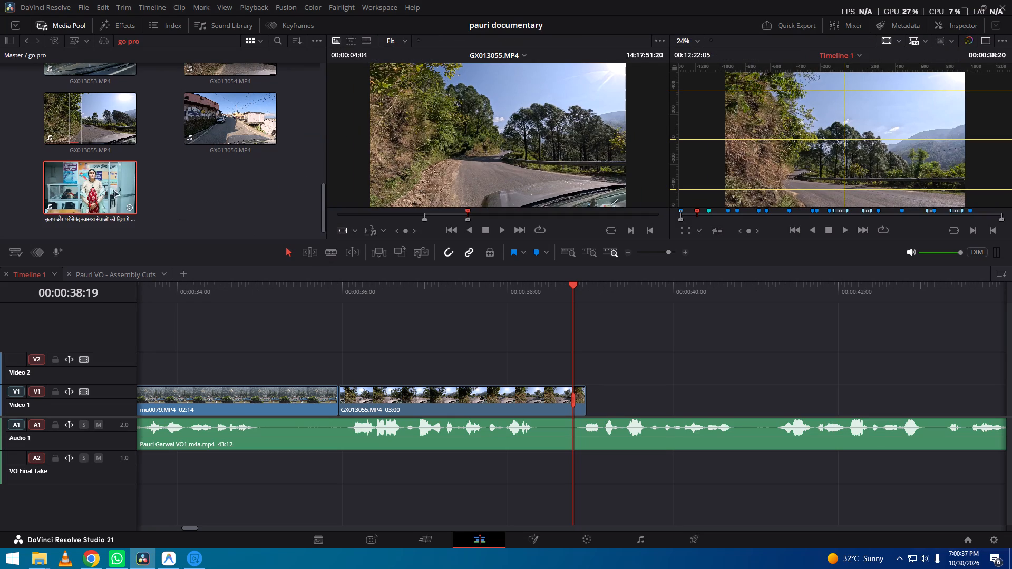
triple_click(90, 178)
left_click(90, 178)
left_click_drag(346, 215, 351, 215)
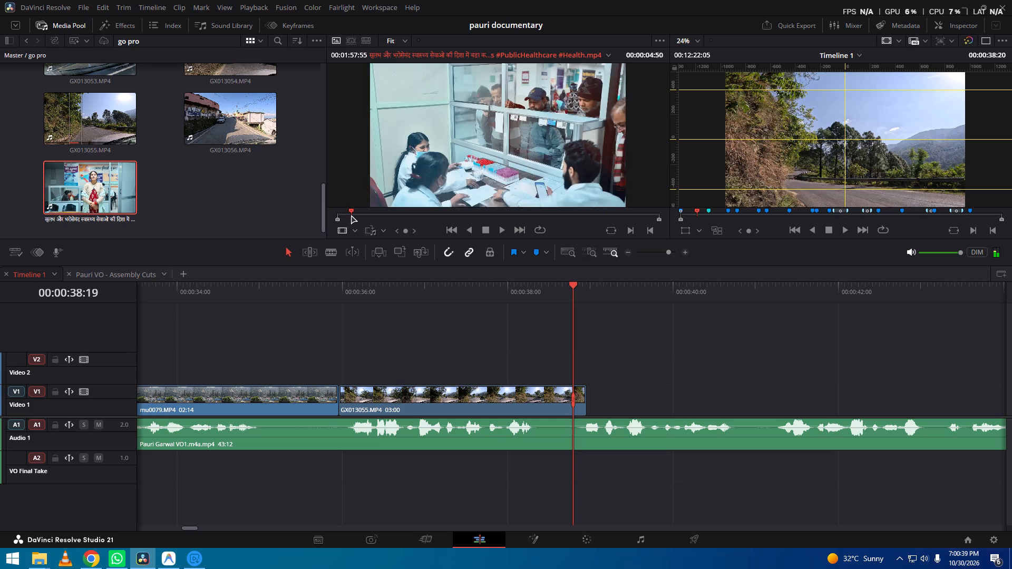
left_click_drag(351, 215, 353, 215)
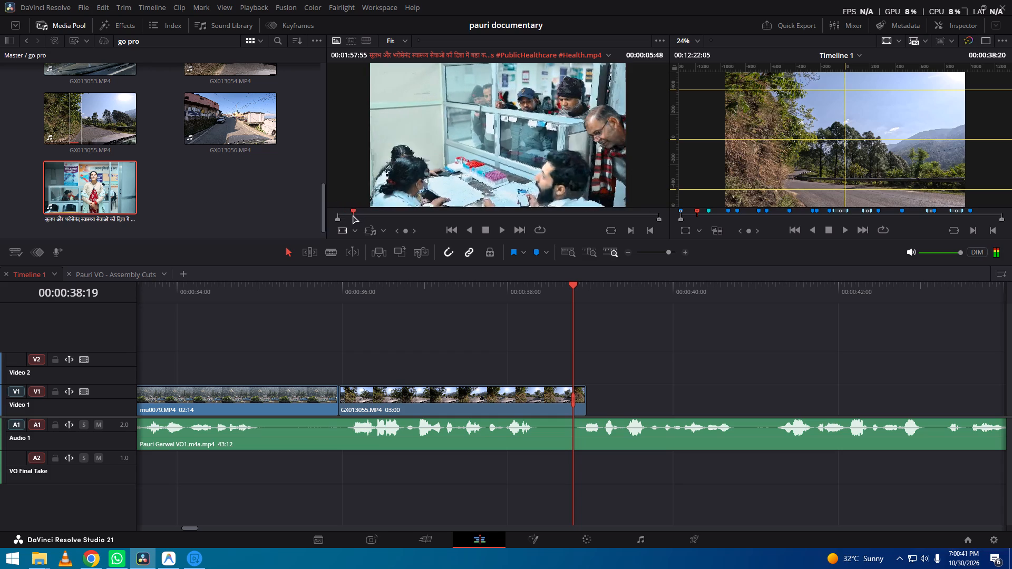
left_click_drag(353, 215, 349, 215)
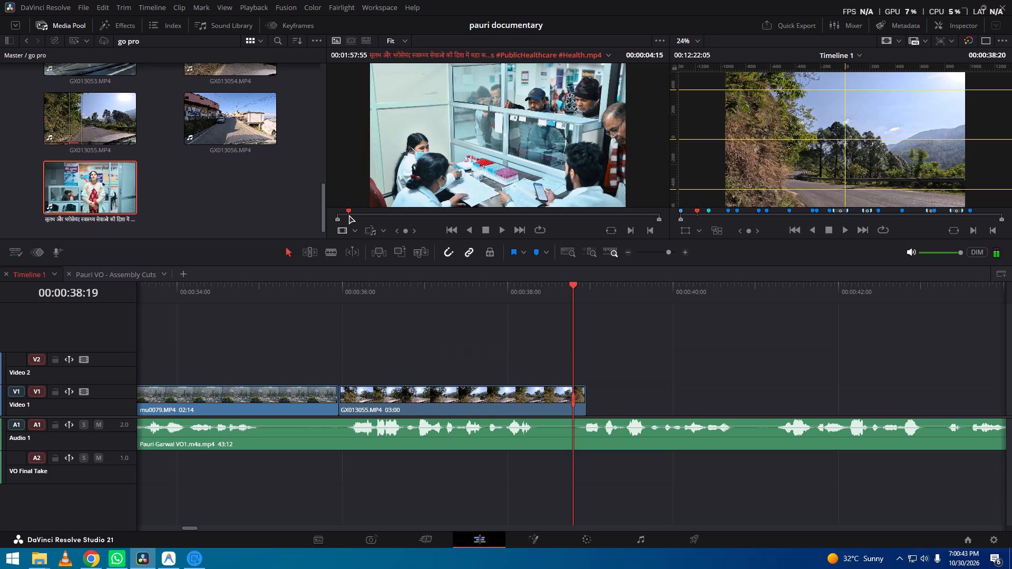
left_click_drag(349, 215, 353, 215)
key("i")
key("o")
Place the marked excerpt without audio on Video 1 directly after GX013055.MP4 and play it against the voiceover.
left_click_drag(490, 193, 609, 408)
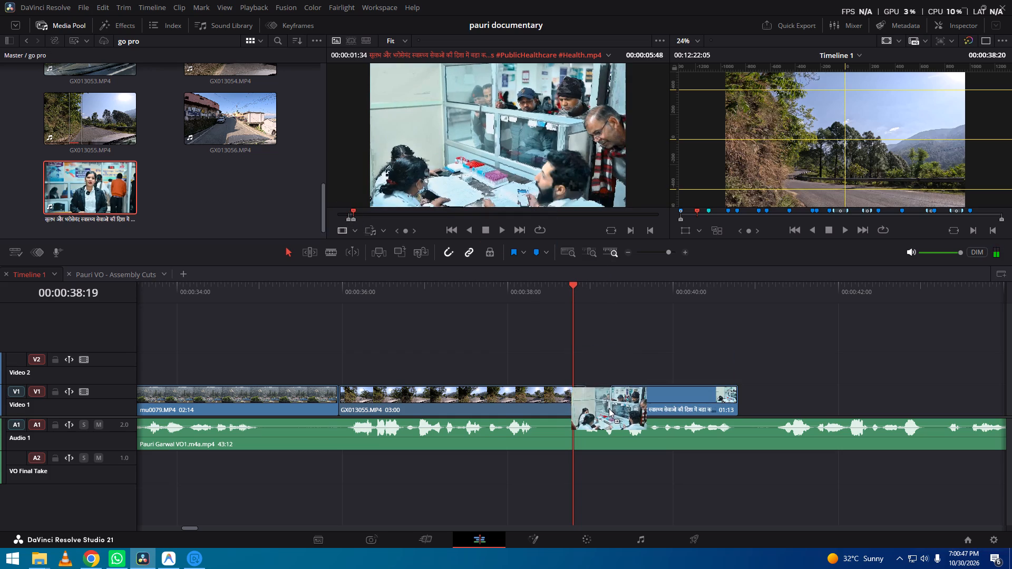
left_click_drag(609, 408, 586, 408)
key("space")
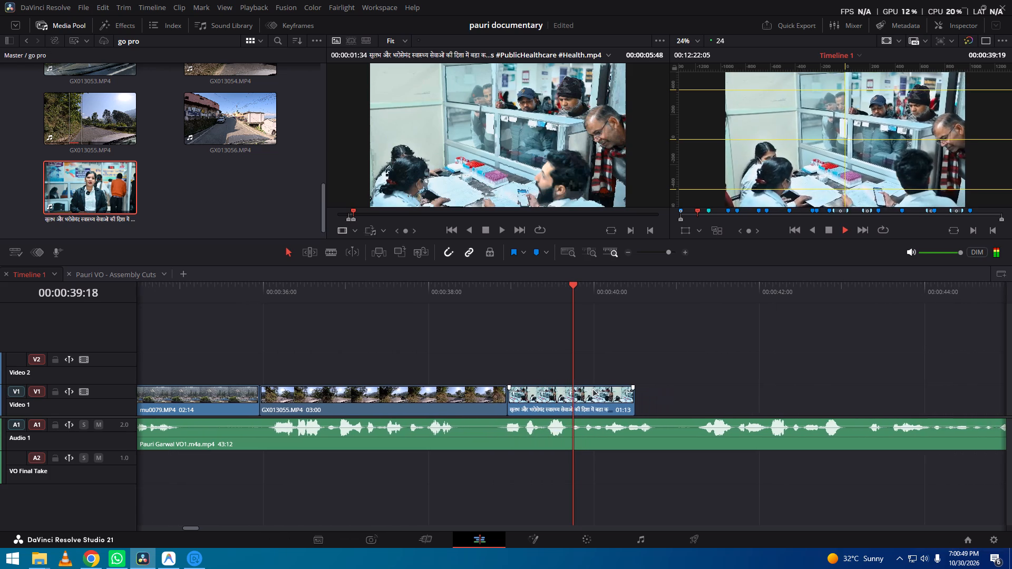
scroll(561, 401, "up", 3, "alt")
key("space")
key("space")
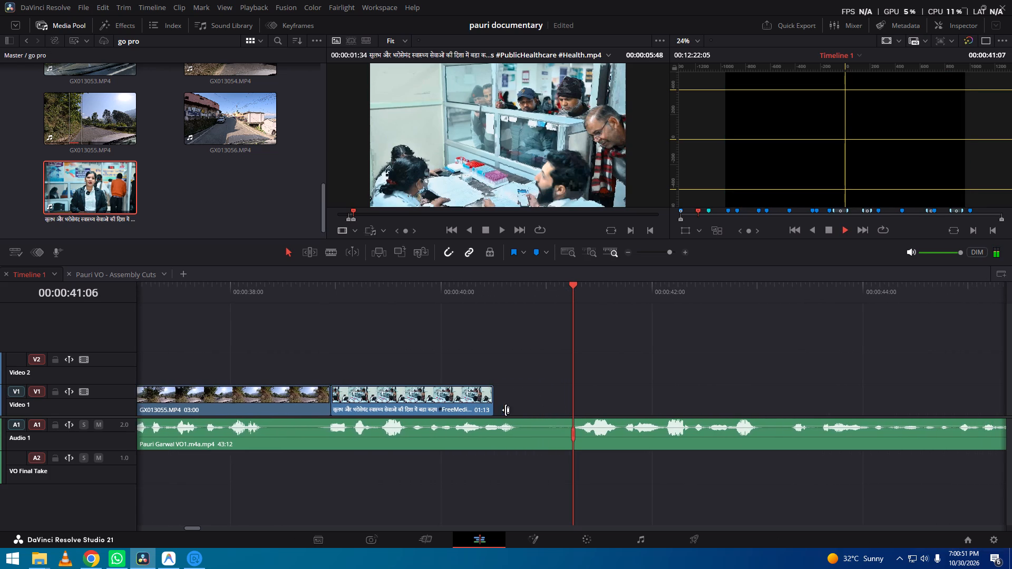
key("space")
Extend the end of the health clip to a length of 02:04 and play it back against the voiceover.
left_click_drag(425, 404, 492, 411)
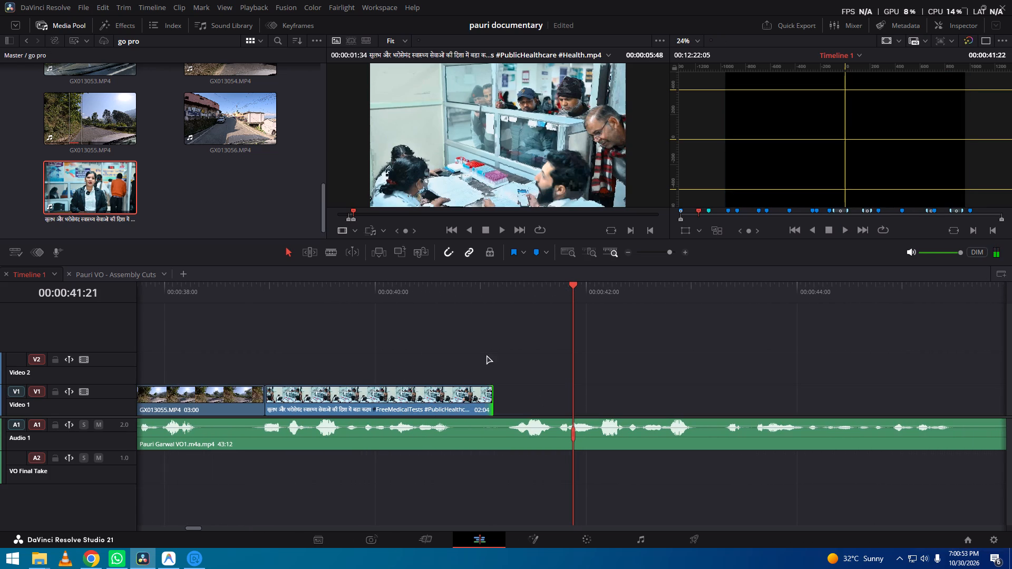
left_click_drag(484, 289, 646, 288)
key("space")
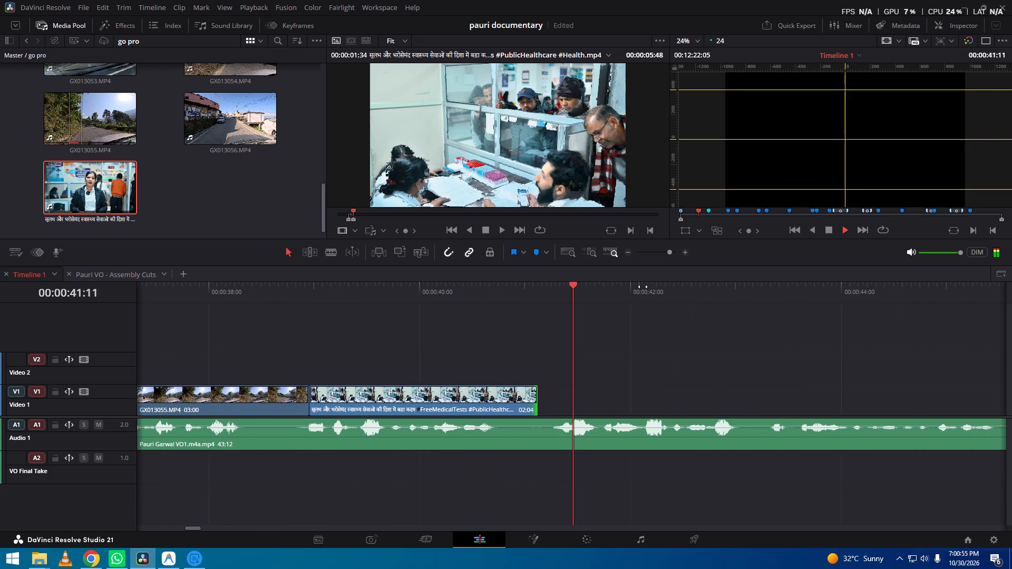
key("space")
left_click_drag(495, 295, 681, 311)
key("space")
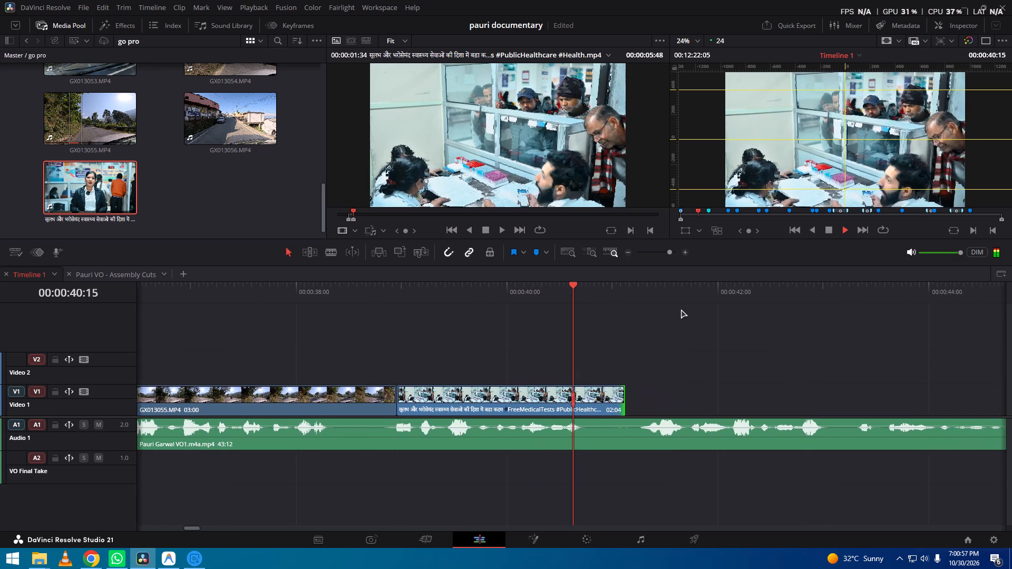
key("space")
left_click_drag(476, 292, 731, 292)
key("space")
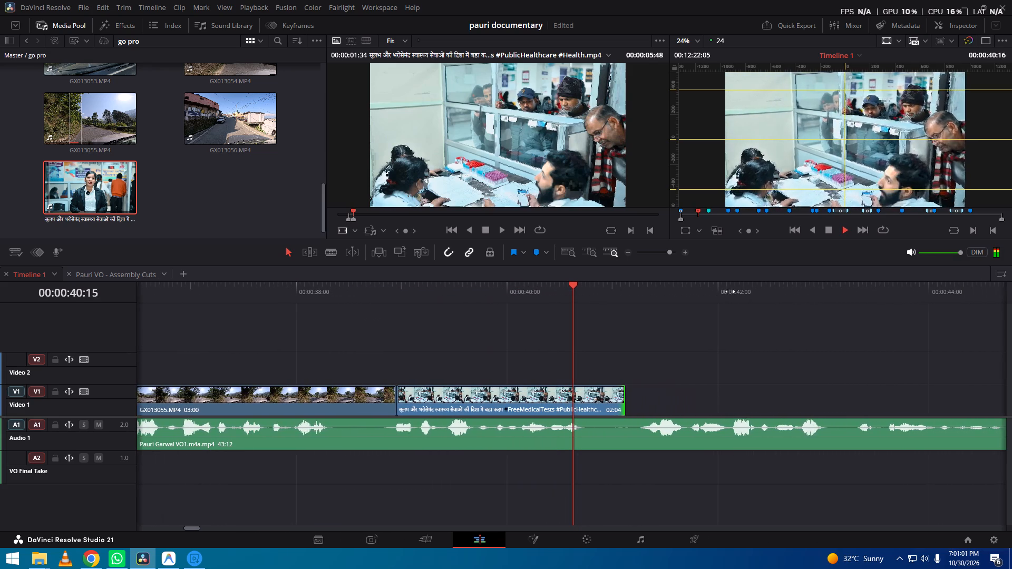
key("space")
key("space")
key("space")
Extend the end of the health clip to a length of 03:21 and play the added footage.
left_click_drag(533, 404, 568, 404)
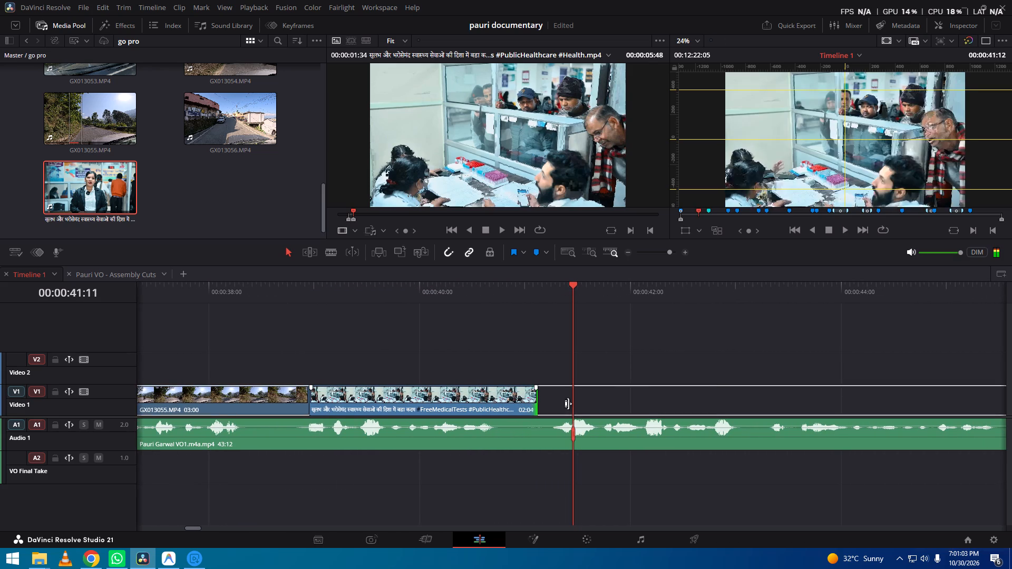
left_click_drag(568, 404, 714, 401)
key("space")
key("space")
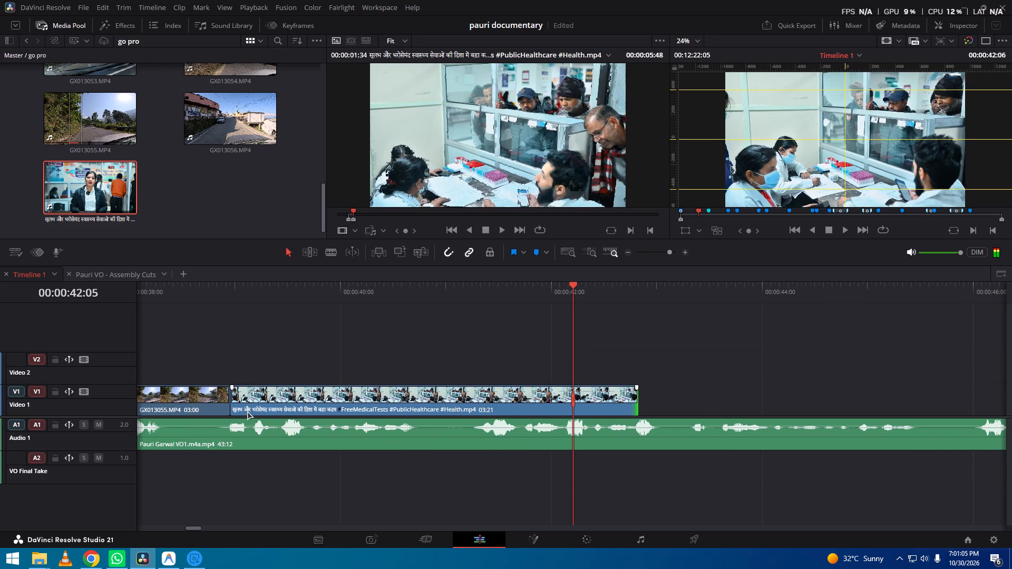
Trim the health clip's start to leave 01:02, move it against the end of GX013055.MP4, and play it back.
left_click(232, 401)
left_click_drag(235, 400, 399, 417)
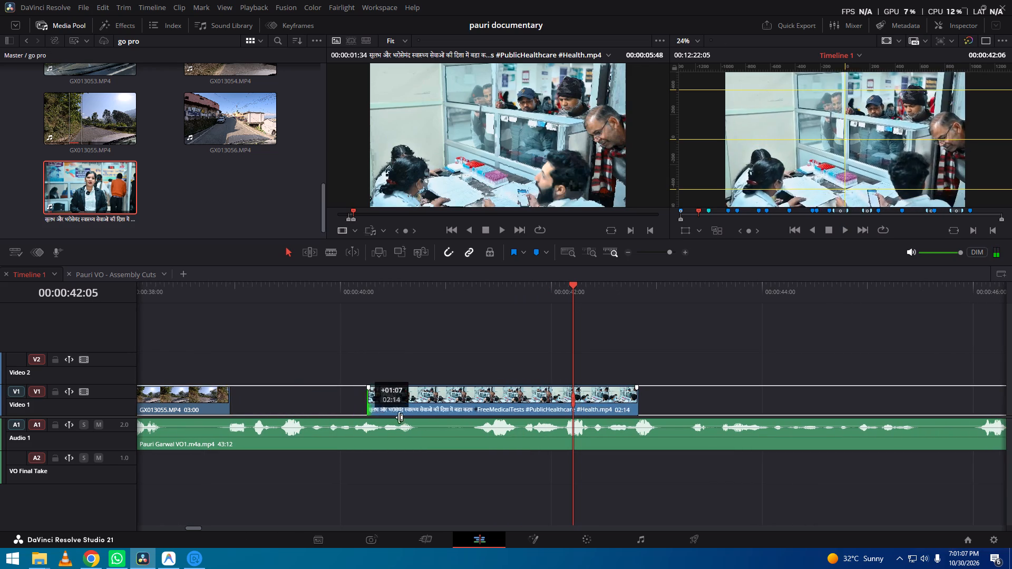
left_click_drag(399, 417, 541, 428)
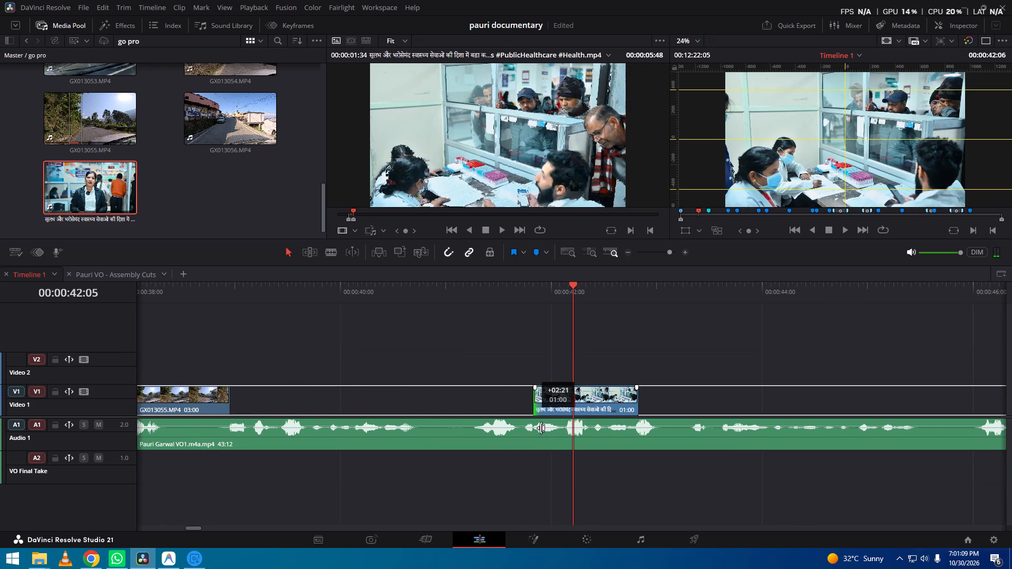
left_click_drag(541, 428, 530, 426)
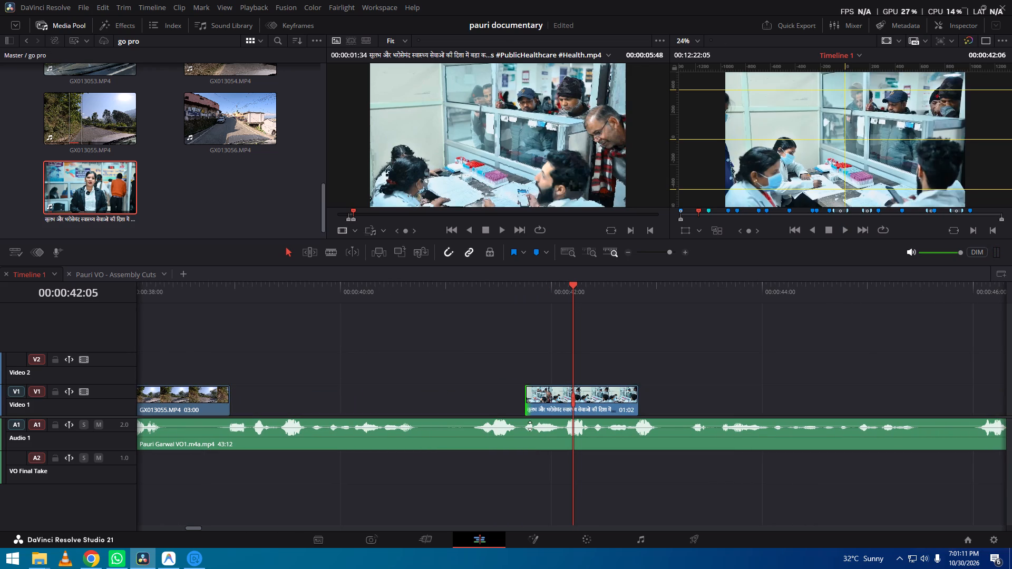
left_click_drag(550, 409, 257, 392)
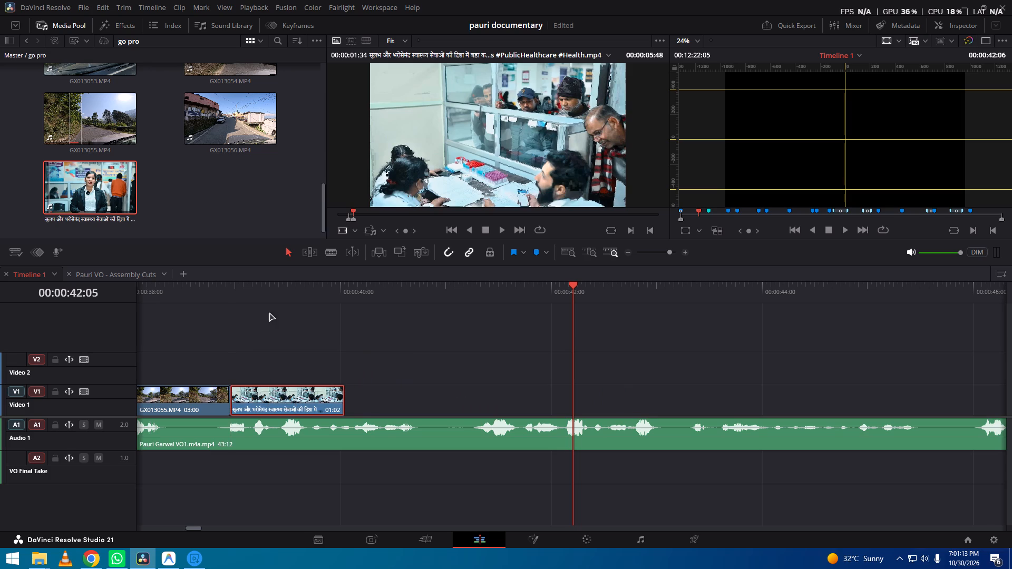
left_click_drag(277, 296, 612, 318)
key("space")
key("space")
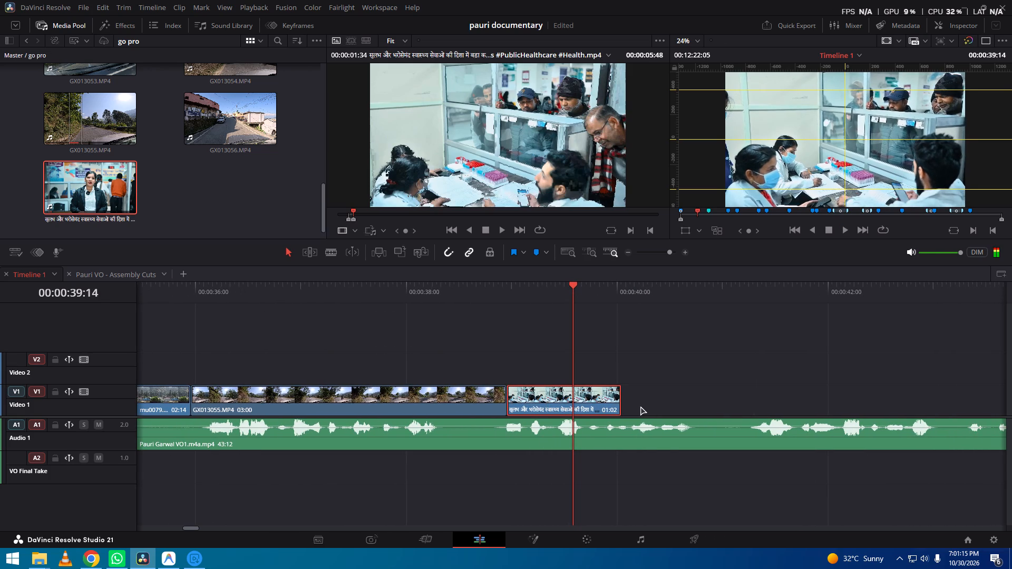
Extend the end of the health clip to a length of 05:18 so it includes the blood-draw shot.
left_click_drag(616, 404, 791, 420)
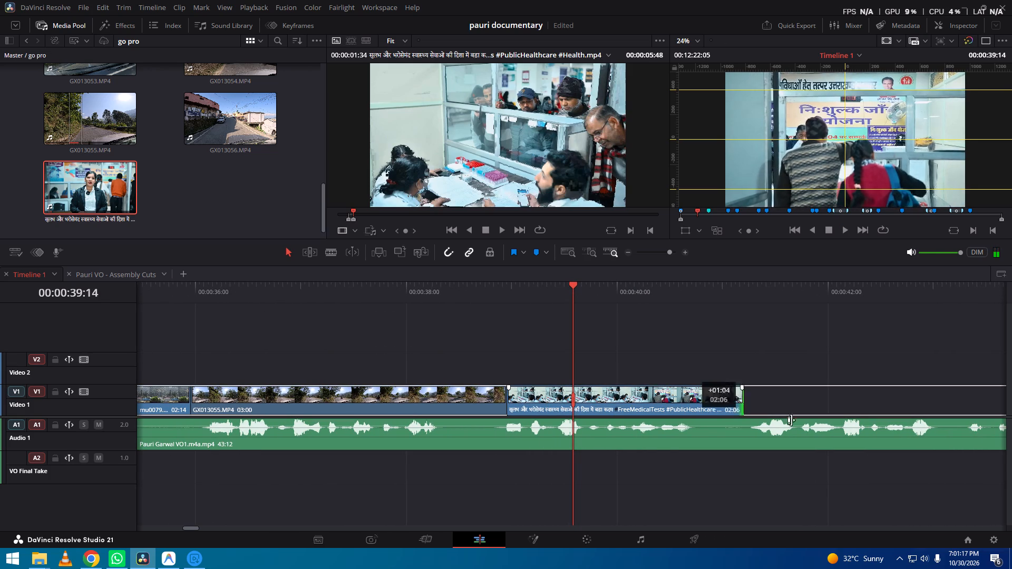
left_click_drag(791, 420, 856, 408)
scroll(682, 423, "down", 5, "alt")
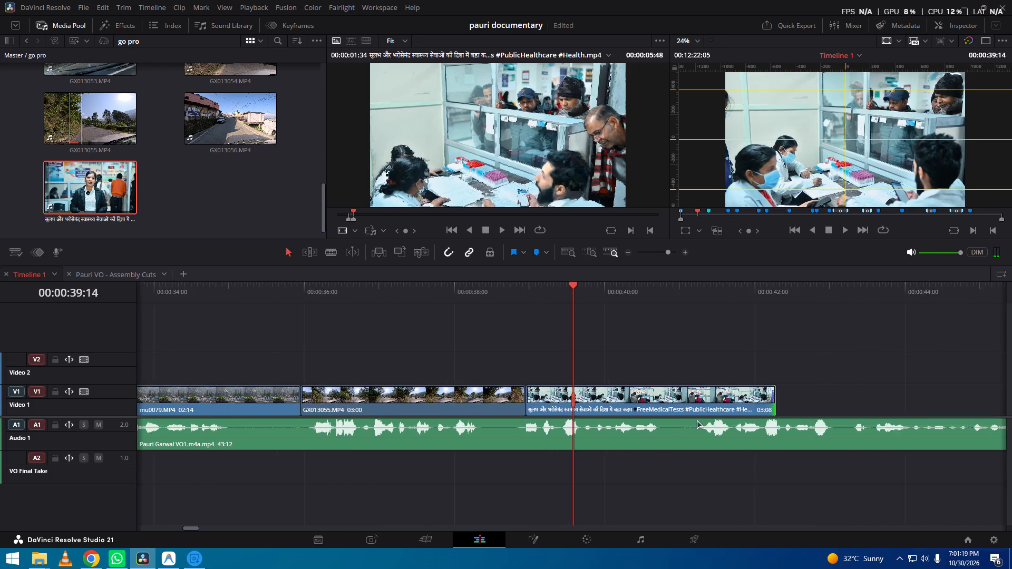
scroll(697, 420, "down", 2, "alt")
left_click_drag(712, 406, 928, 399)
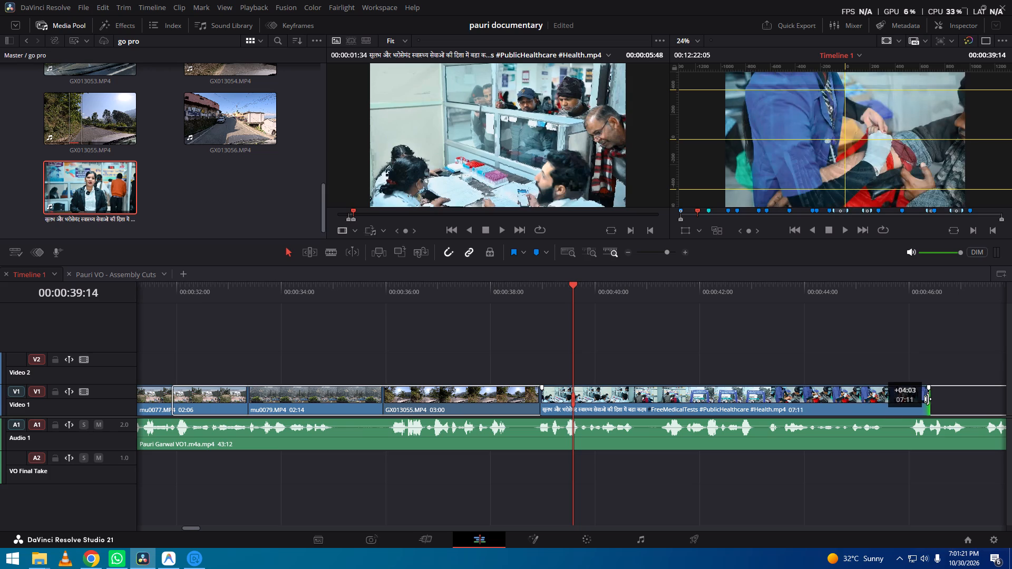
left_click_drag(928, 399, 839, 388)
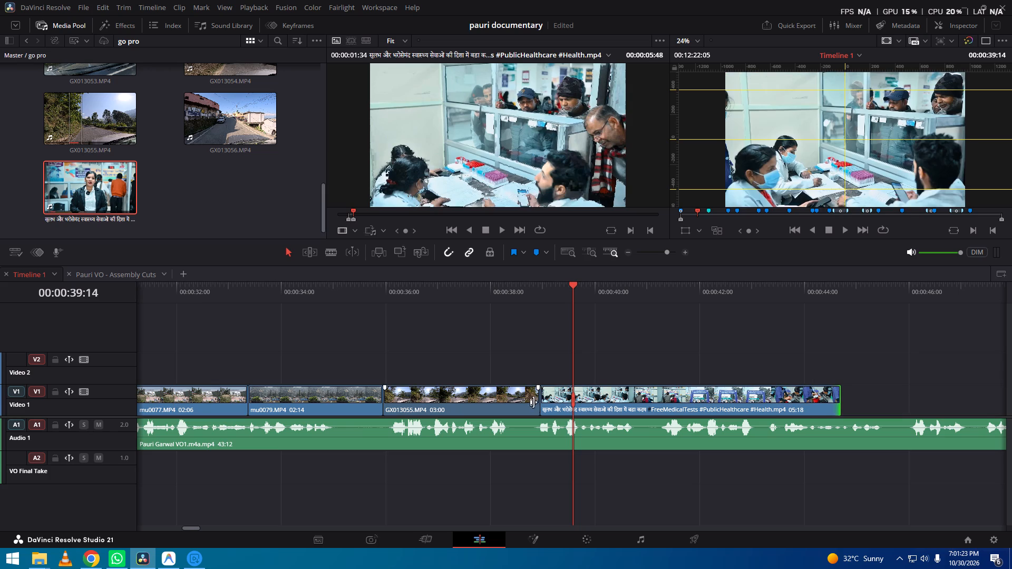
Trim the health clip's start to the blood-draw shot and move the clip against the end of GX013055.MP4.
left_click_drag(543, 403, 739, 407)
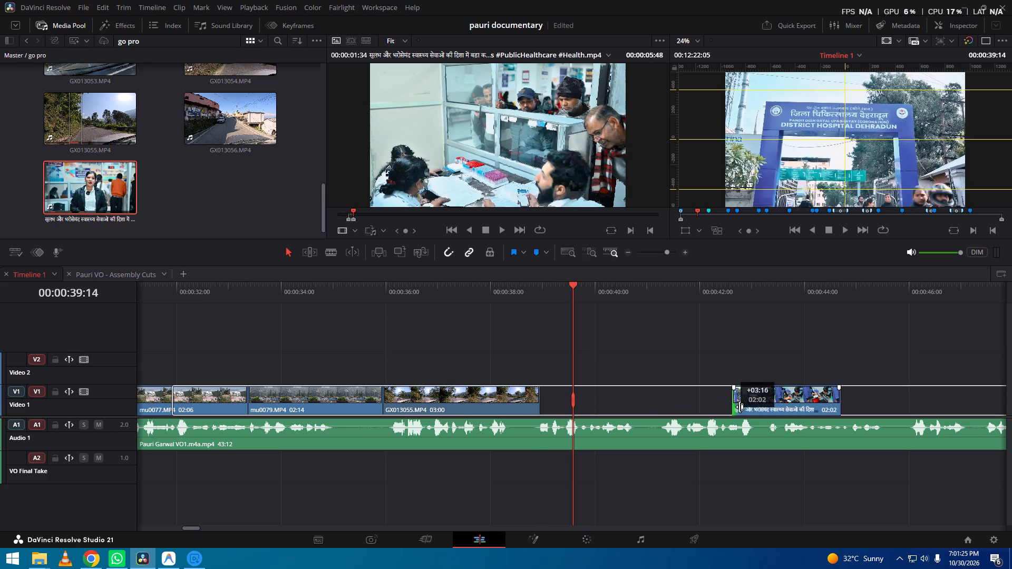
left_click_drag(739, 407, 770, 404)
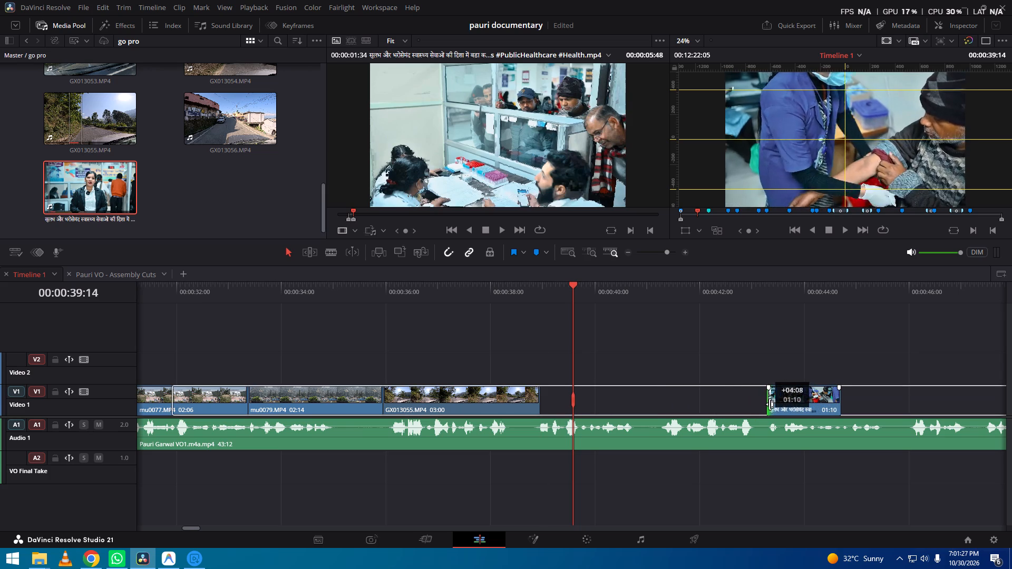
left_click_drag(770, 404, 776, 405)
left_click_drag(796, 399, 570, 394)
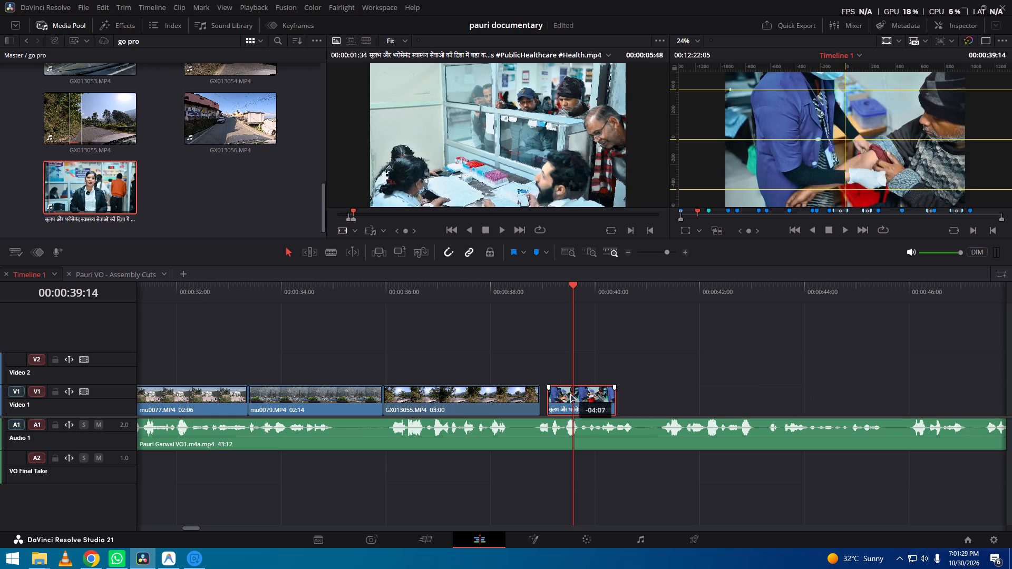
left_click_drag(570, 394, 565, 394)
Extend the end of the blood-draw clip to a length of 02:09 to fit the voiceover, and save the project.
left_click_drag(608, 400, 651, 401)
left_click_drag(645, 289, 707, 292)
key("space")
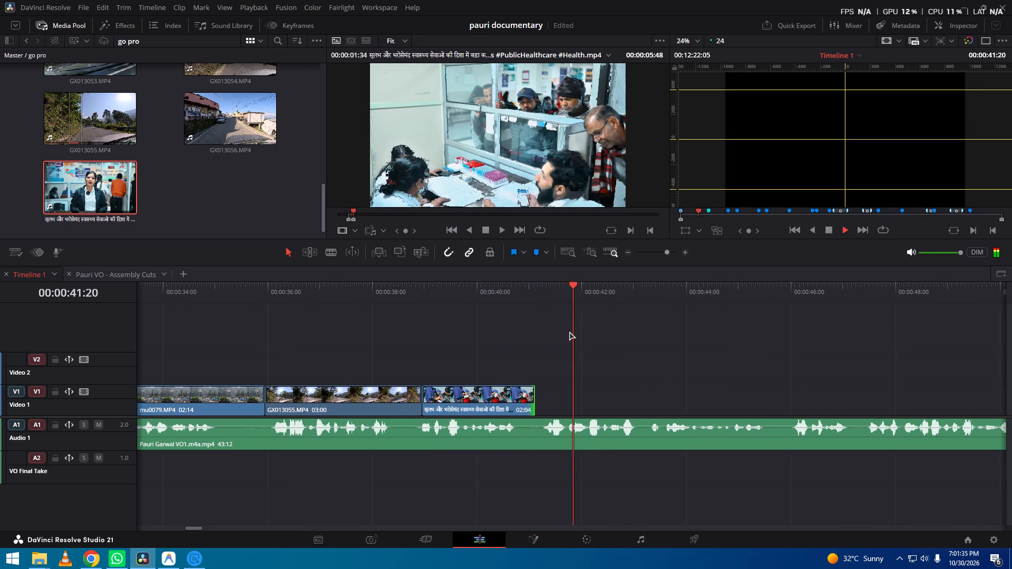
key("space")
left_click_drag(519, 411, 531, 416)
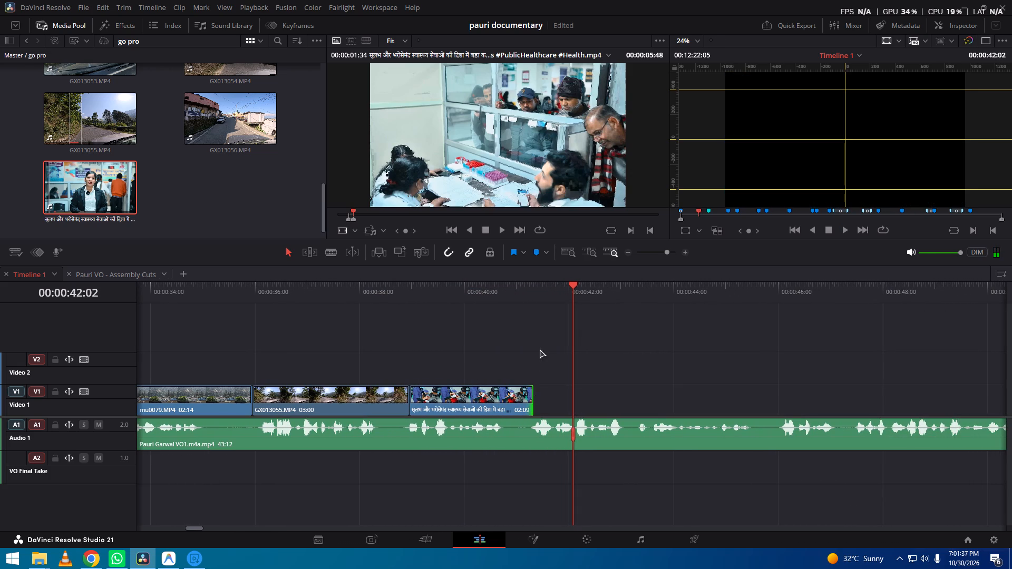
left_click(537, 328)
key("ctrl+s")
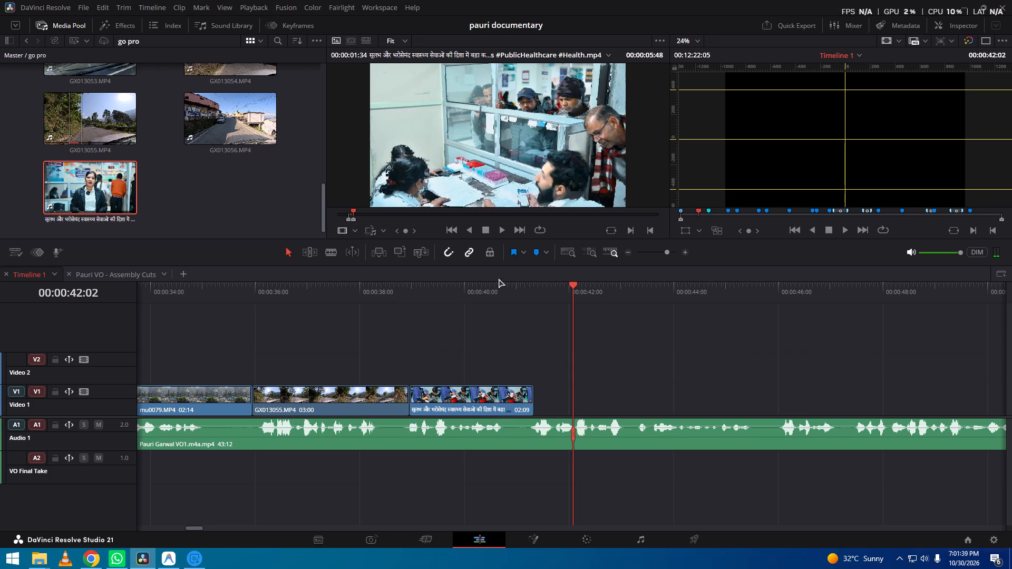
Listen to the uncovered voiceover from about 42 to 54 seconds to judge the footage it needs, saving the project along the way.
key("space")
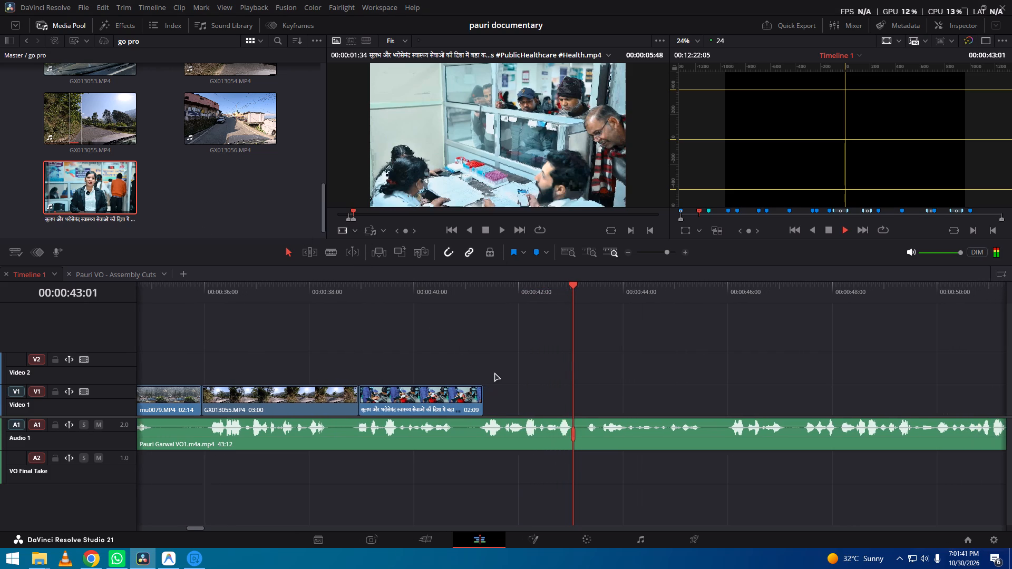
left_click(491, 366)
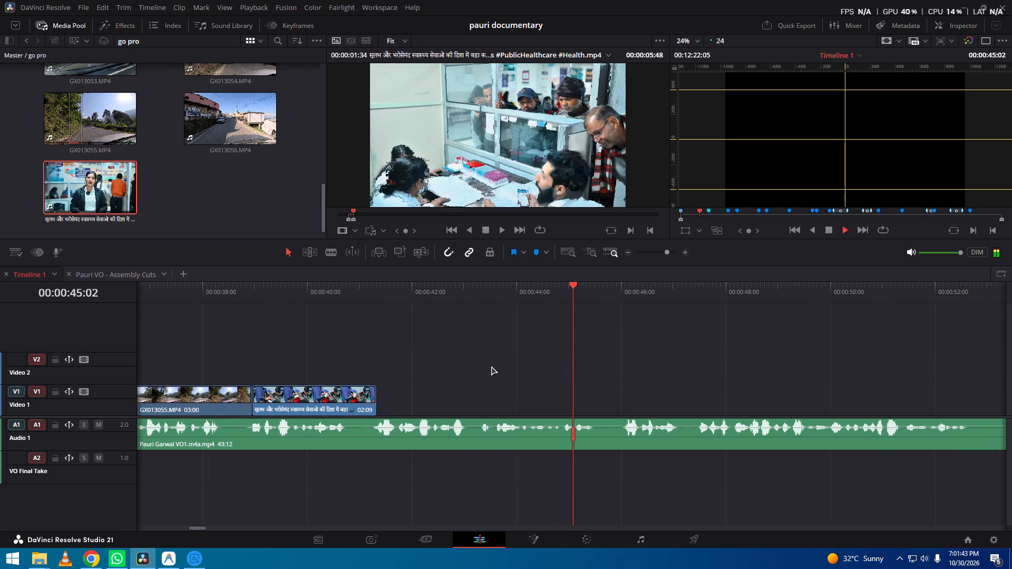
key("space")
key("space")
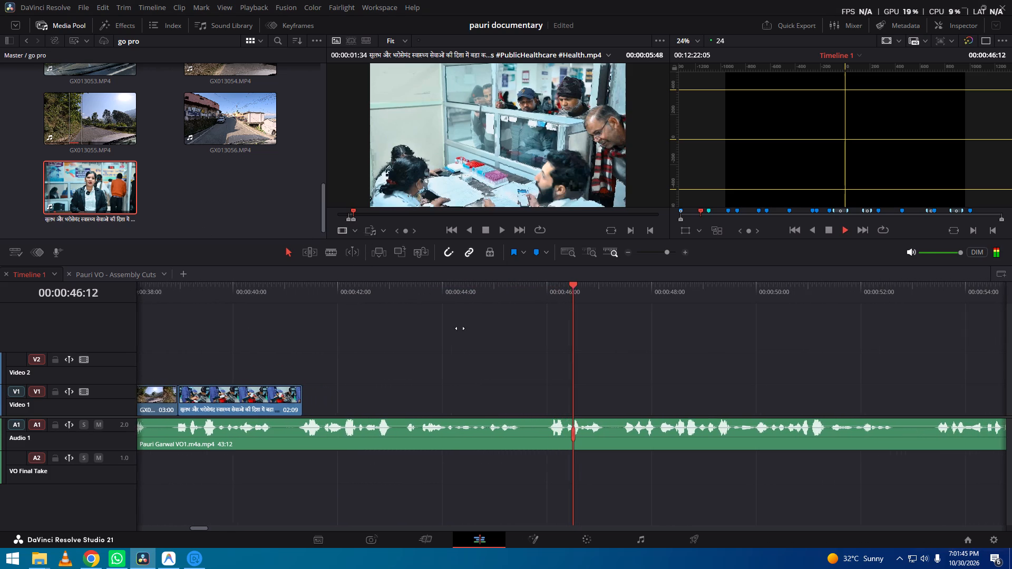
left_click(503, 387)
key("ctrl+s")
key("space")
left_click_drag(405, 297, 565, 321)
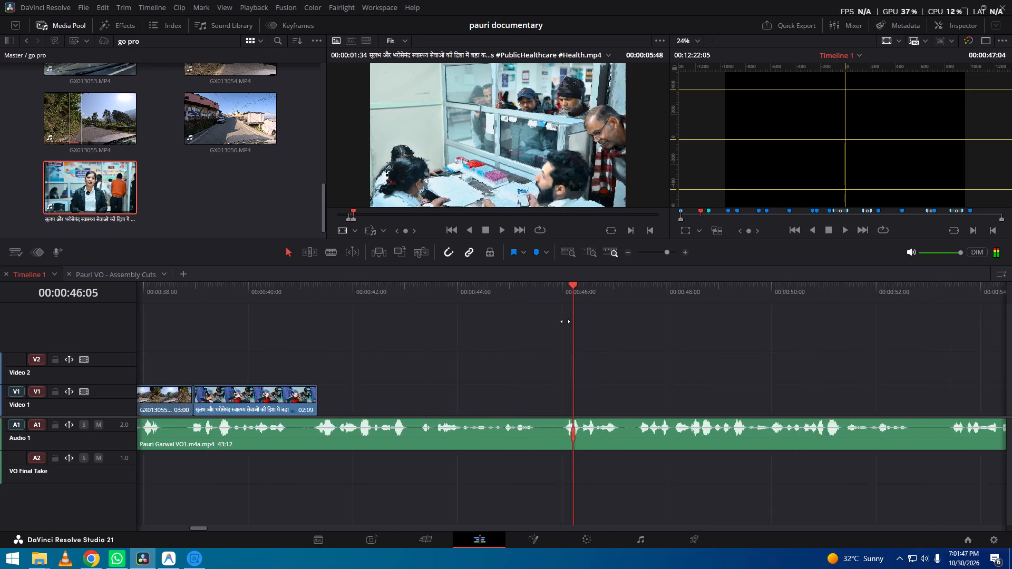
left_click_drag(565, 321, 527, 335)
key("space")
scroll(527, 335, "down", 5, "alt")
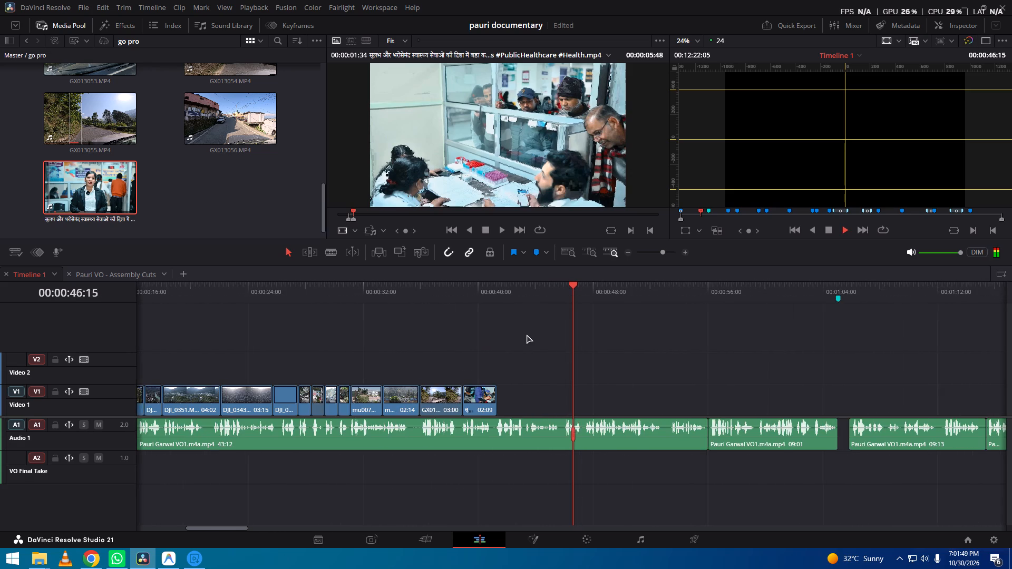
scroll(607, 384, "up", 5, "alt")
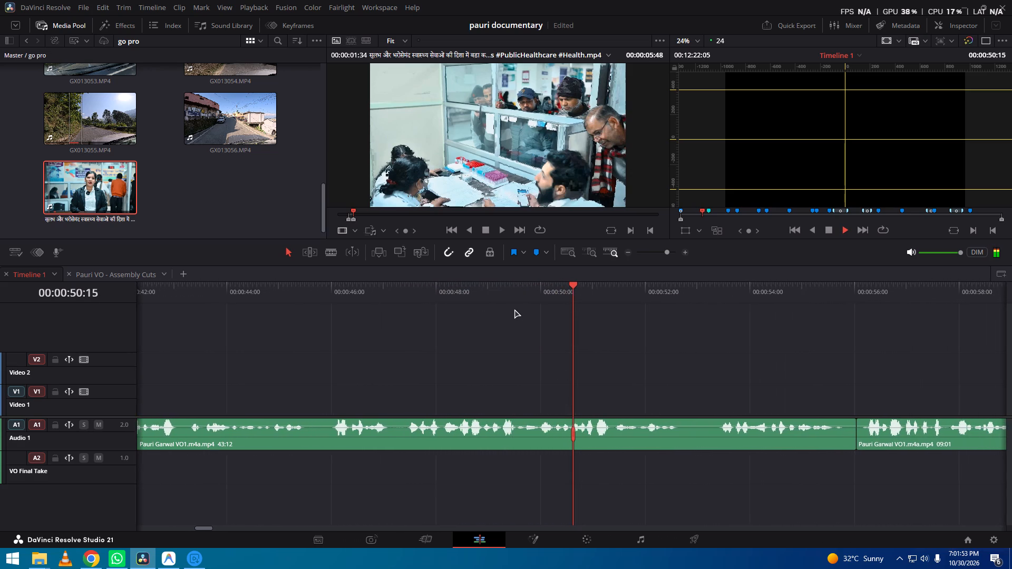
scroll(568, 381, "down", 3, "alt")
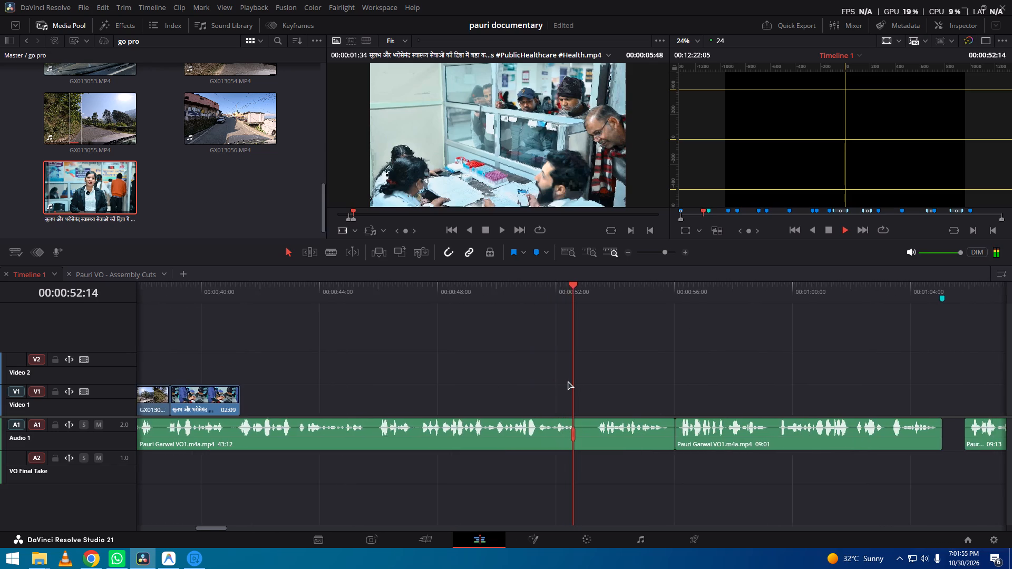
scroll(568, 381, "down", 1, "alt")
key("ctrl+s")
scroll(568, 381, "down", 1, "alt")
key("space")
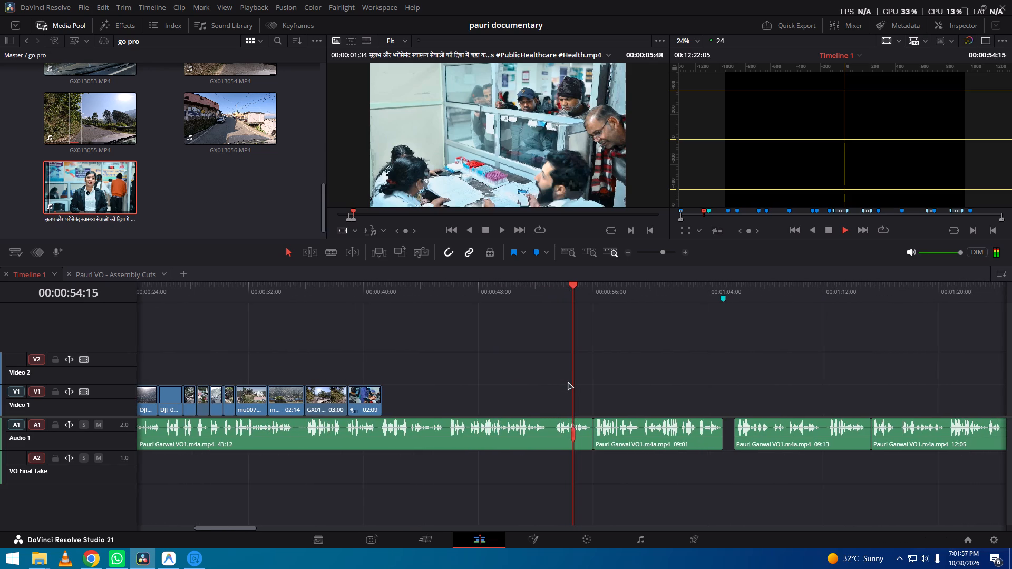